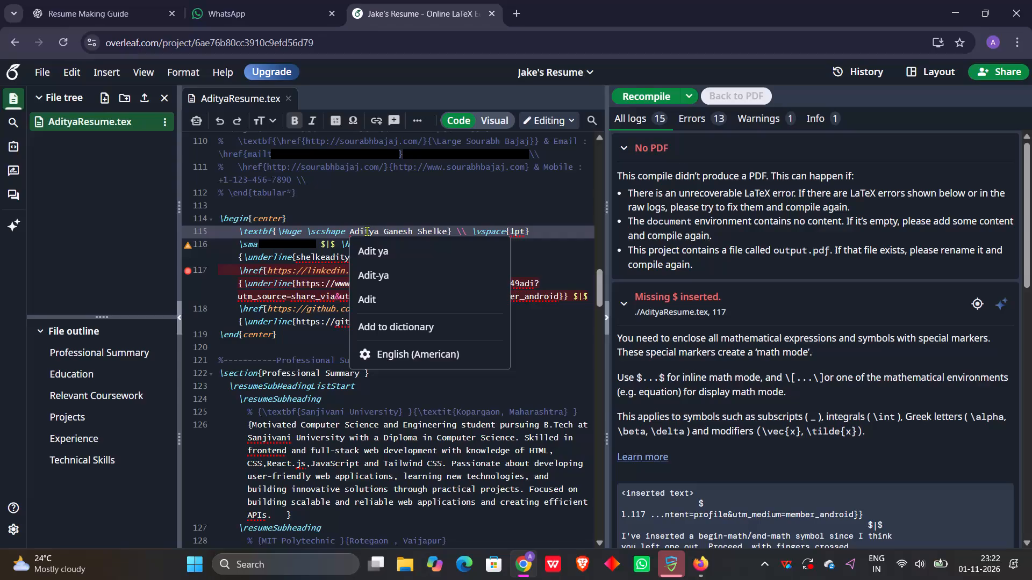
# Examine the resume's header code and review the compile errors and warnings in the logs.
pyautogui.click(386, 215)
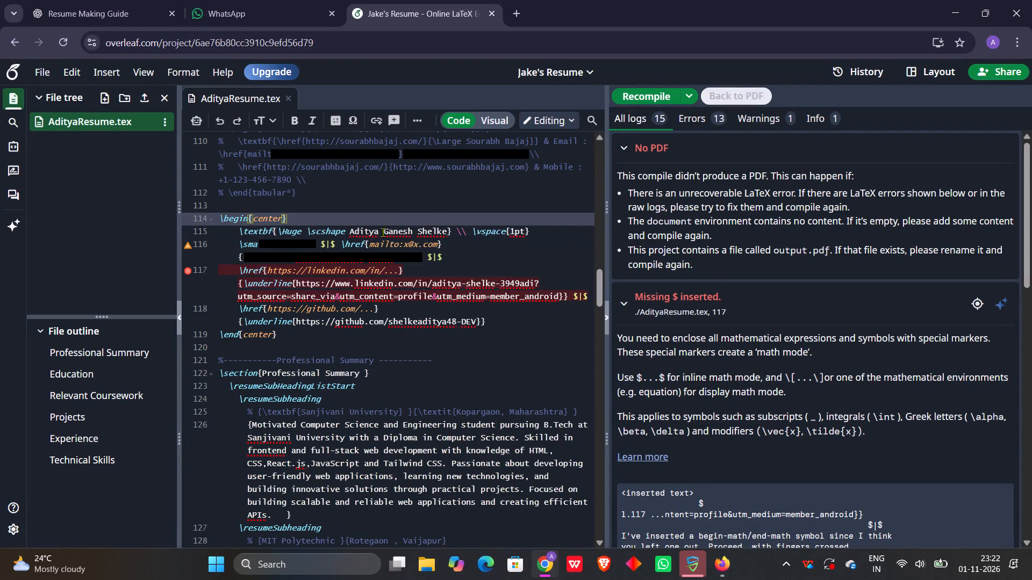
pyautogui.click(382, 235)
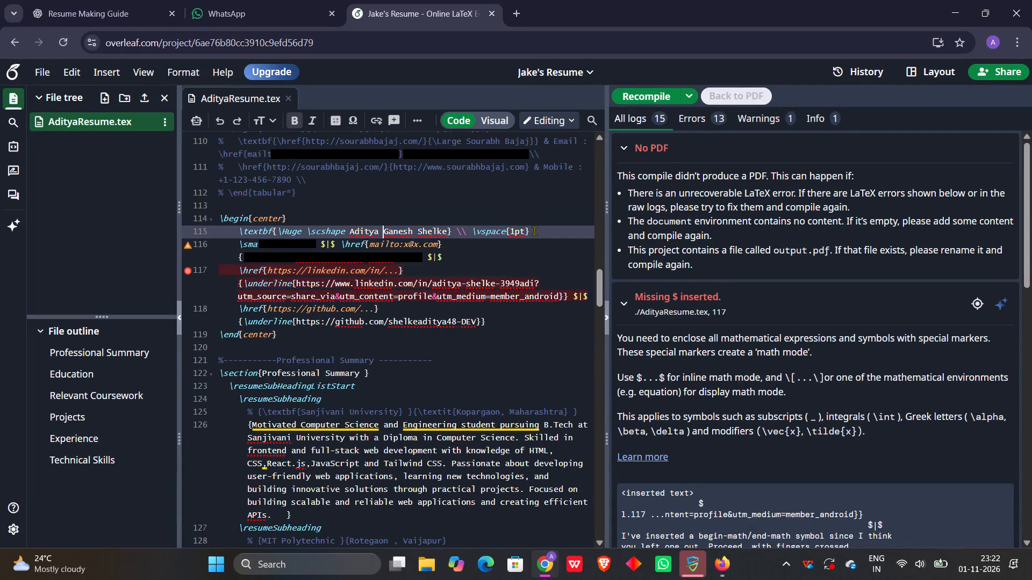
pyautogui.scroll(4, 463, 235)
pyautogui.scroll(-3, 463, 235)
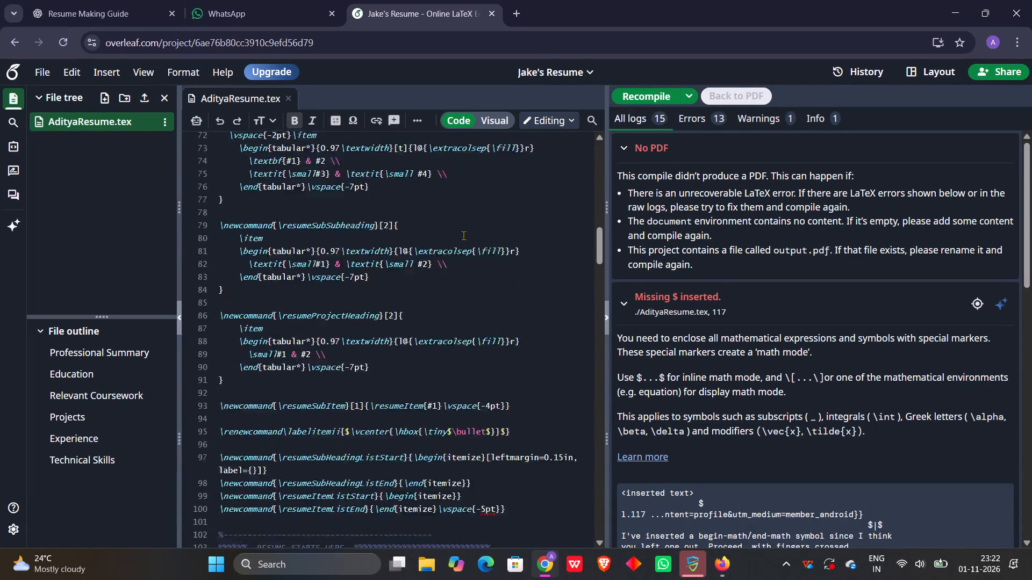
pyautogui.scroll(-2, 463, 235)
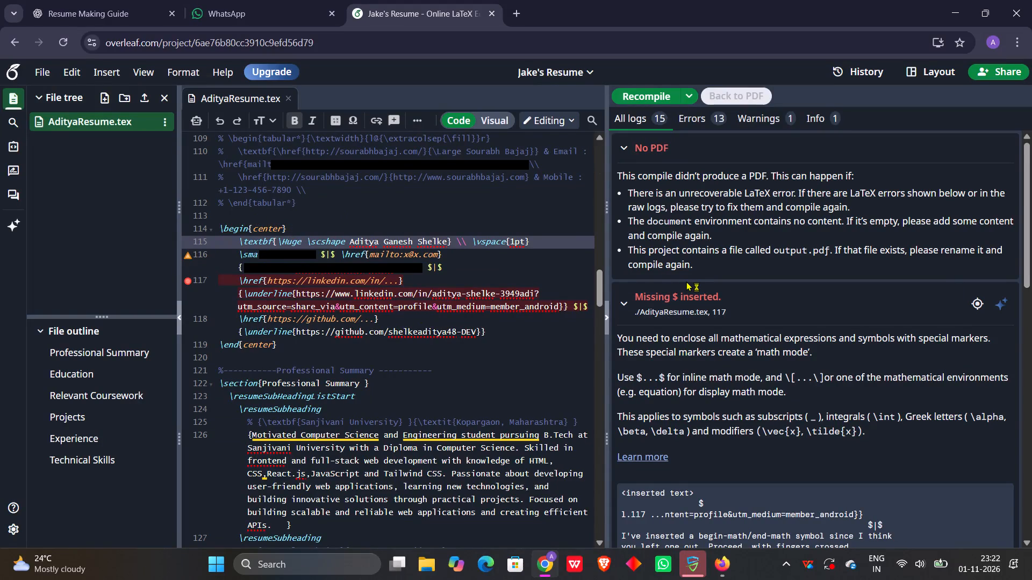
pyautogui.scroll(-1, 686, 281)
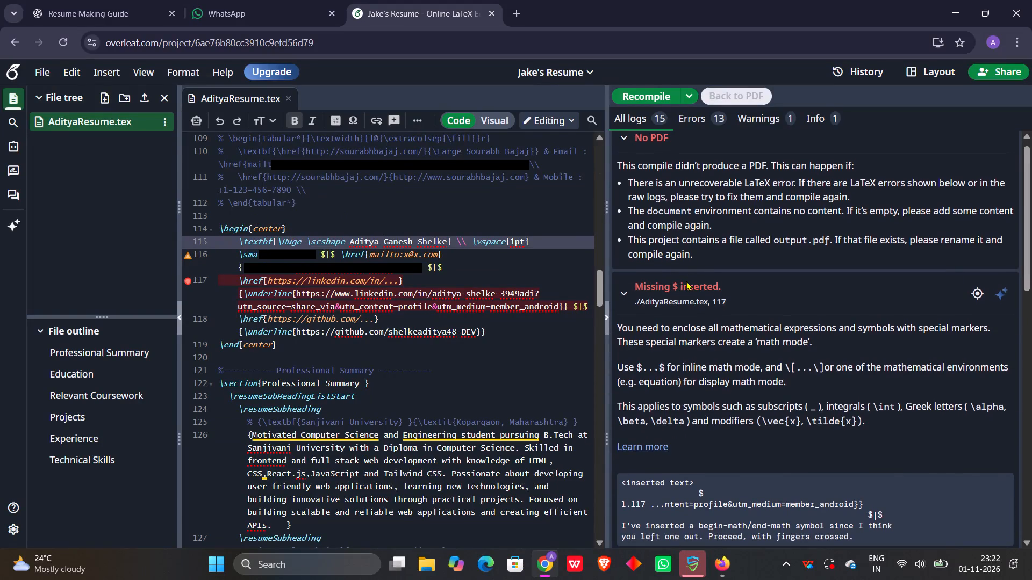
pyautogui.scroll(-1, 686, 281)
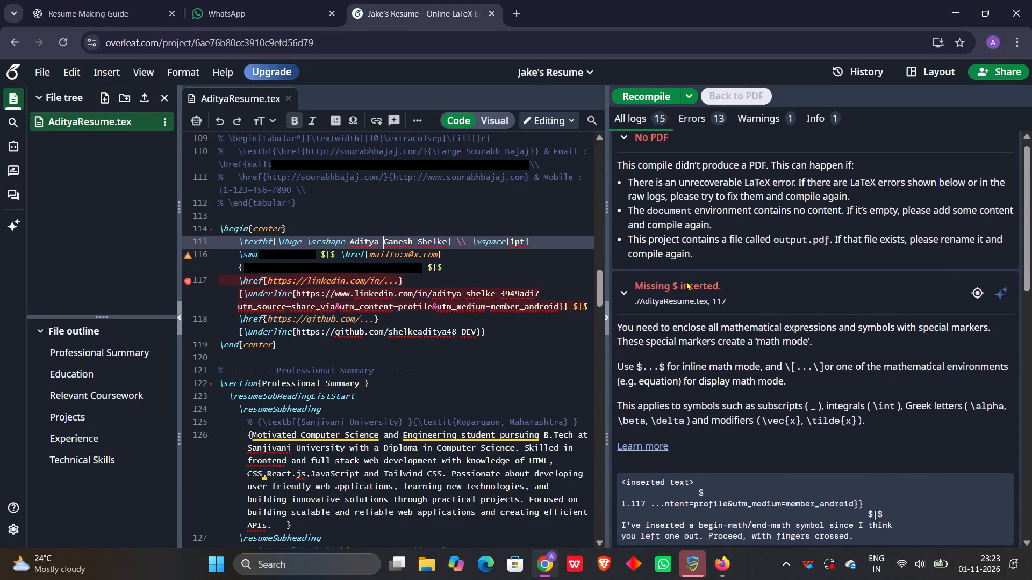
pyautogui.scroll(-2, 686, 281)
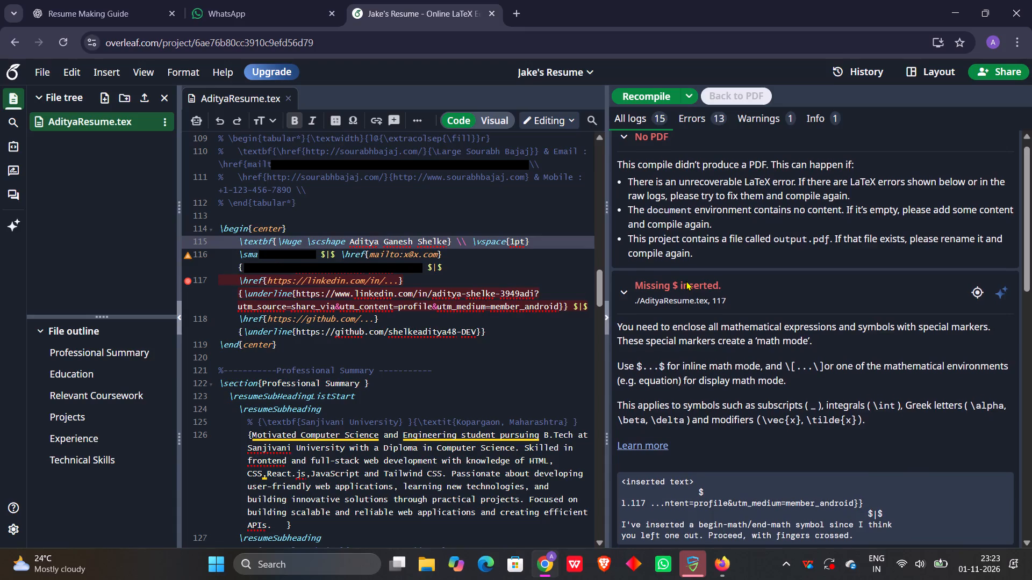
pyautogui.scroll(-3, 686, 281)
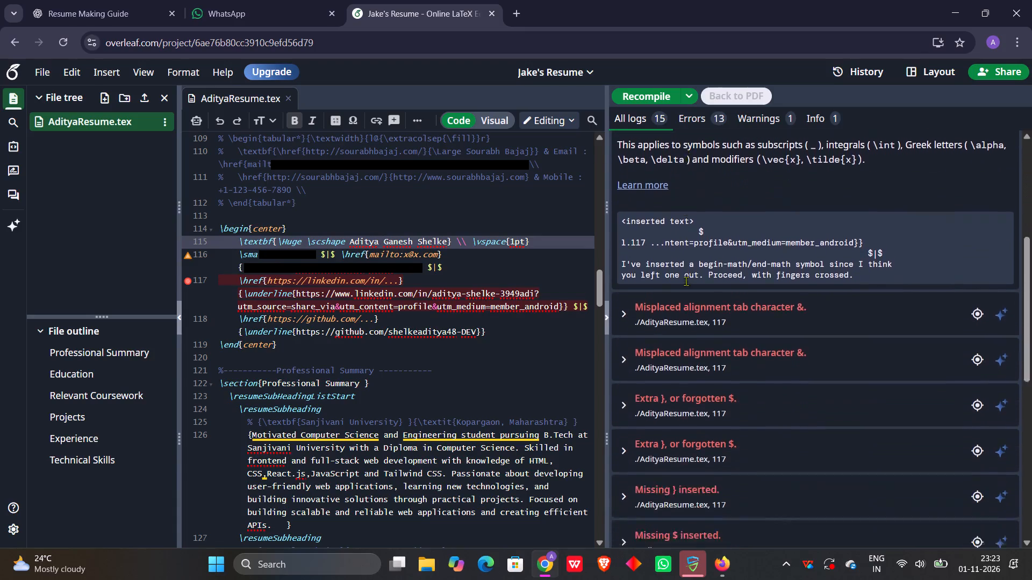
pyautogui.scroll(-2, 686, 281)
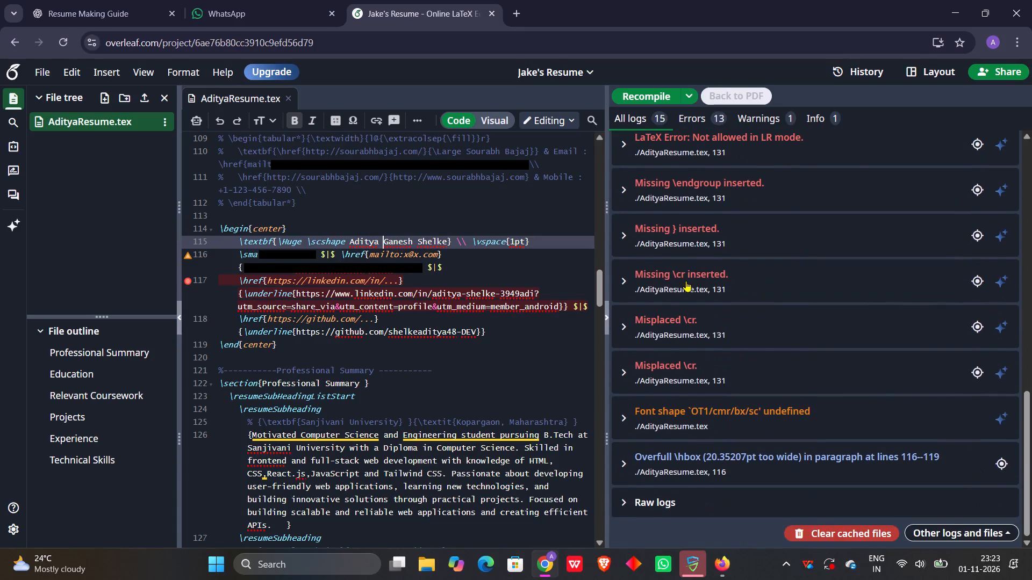
# Start adding a new .tex file to the project and clear its default base name.
pyautogui.click(108, 105)
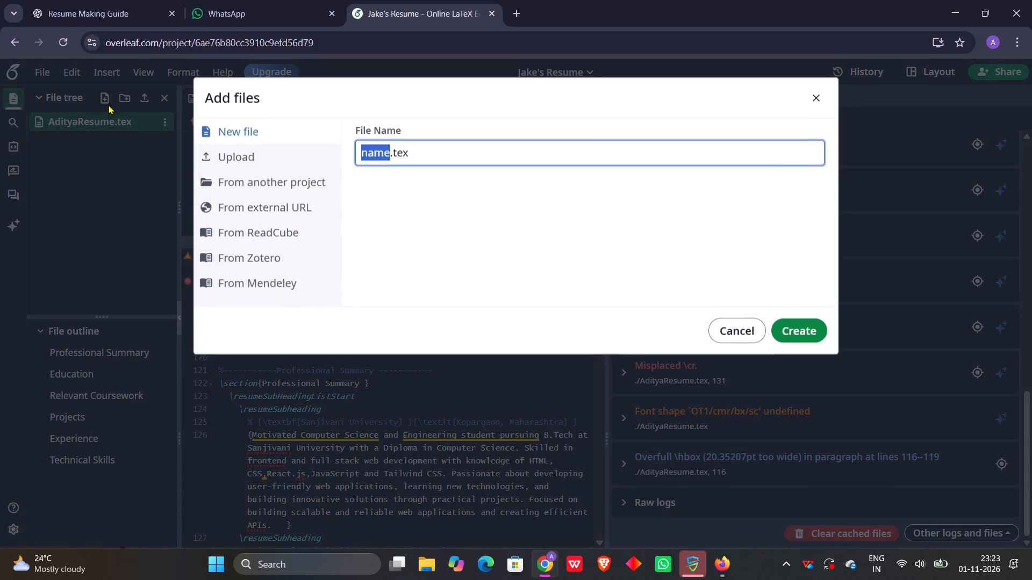
pyautogui.press('BackSpace')
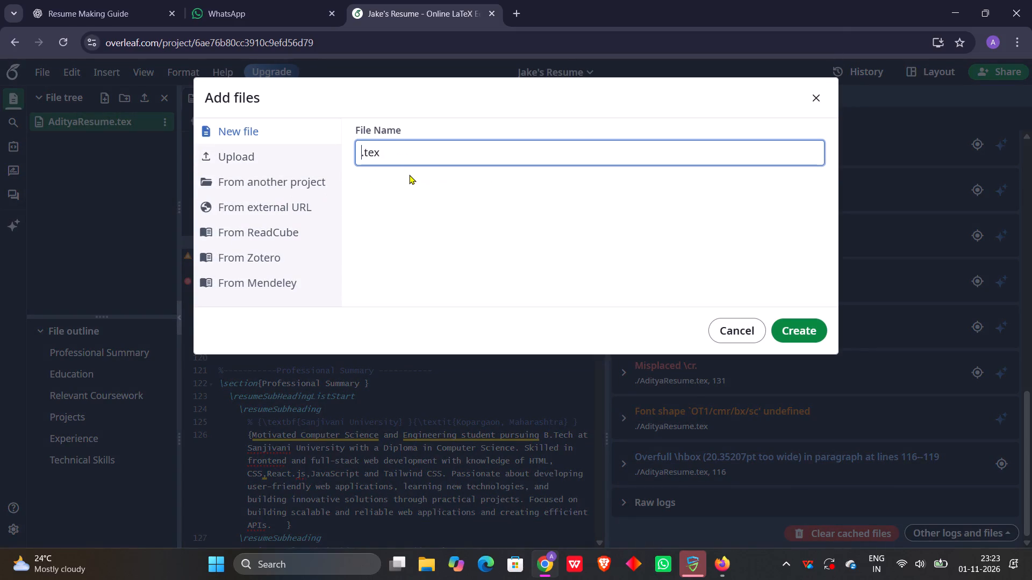
# Name the new file Adityaresume.tex and create it in the project.
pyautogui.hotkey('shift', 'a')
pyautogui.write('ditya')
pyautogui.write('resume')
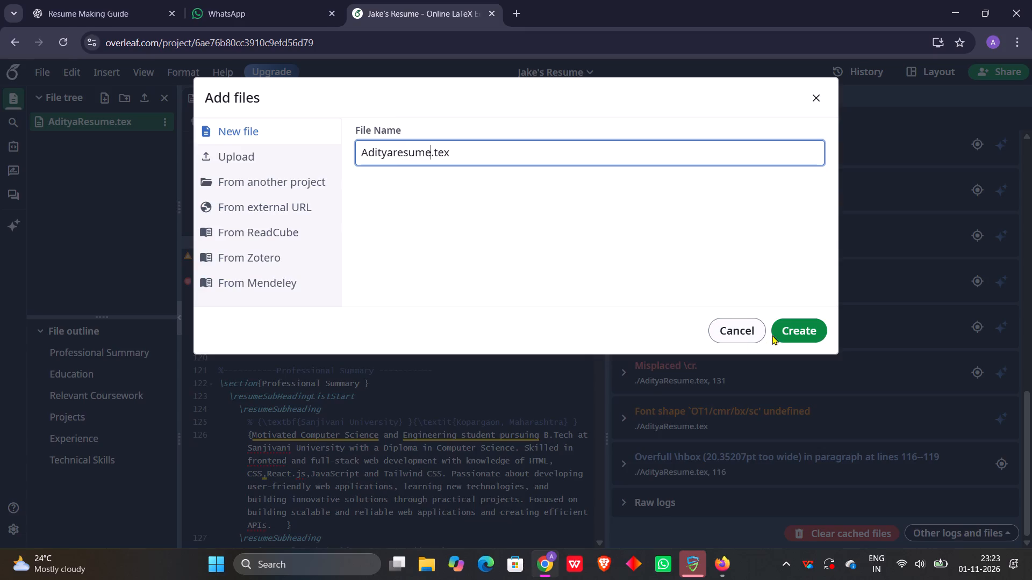
pyautogui.click(778, 335)
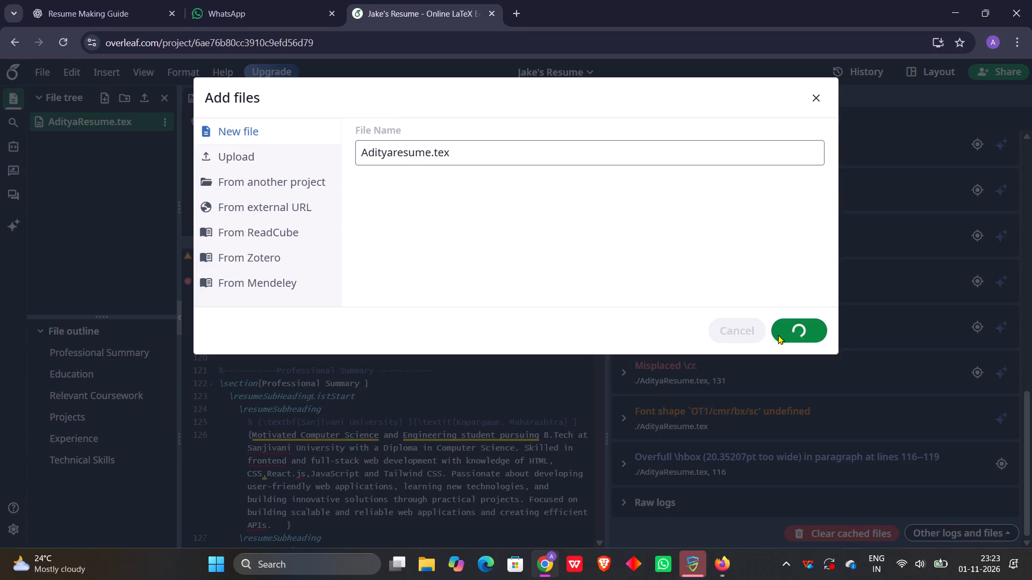
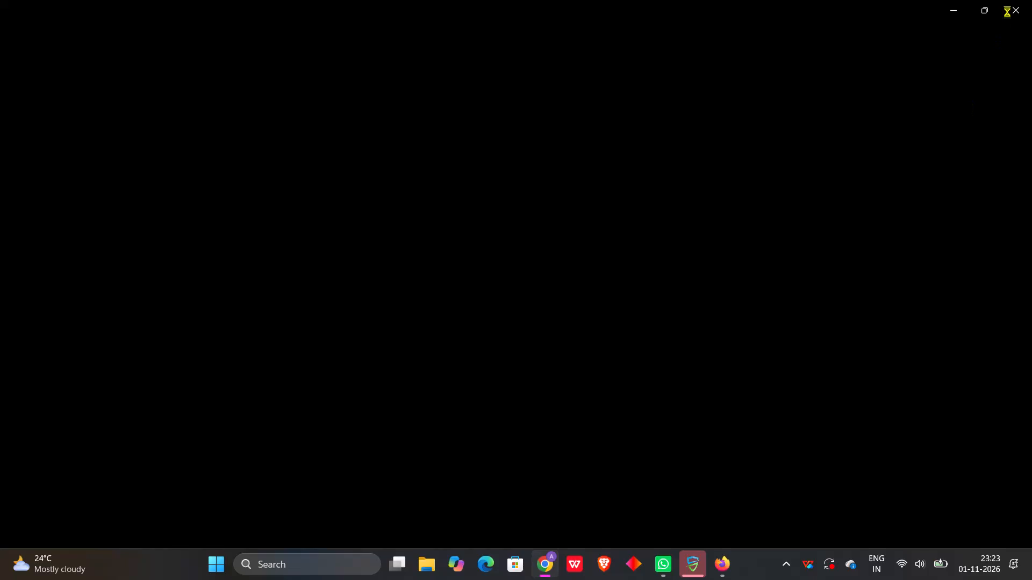
# Dismiss the VPN window and switch back to the Overleaf resume project in Chrome.
pyautogui.hotkey('alt', 'Tab')
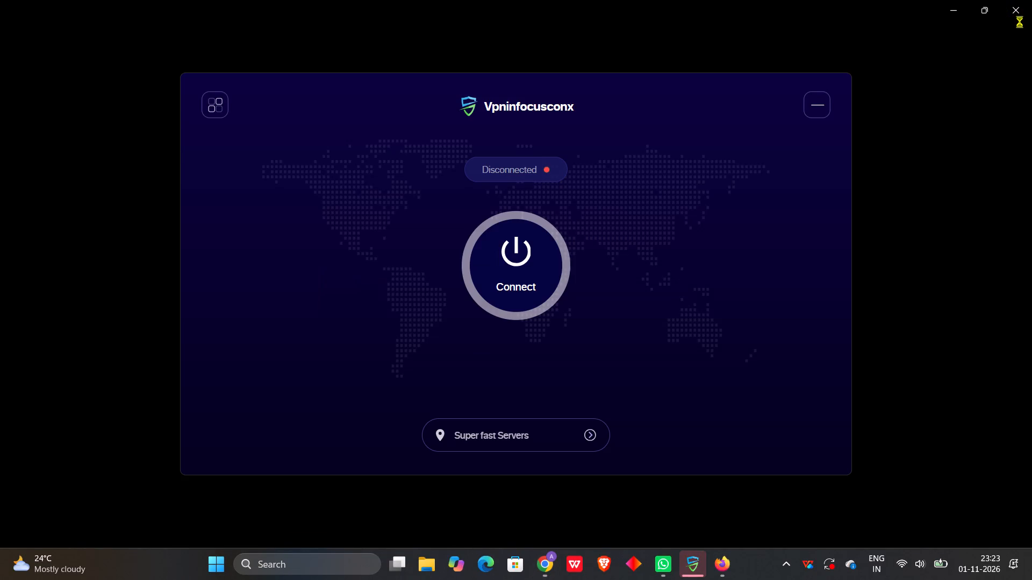
pyautogui.click(819, 98)
pyautogui.hotkey('alt', 'Tab')
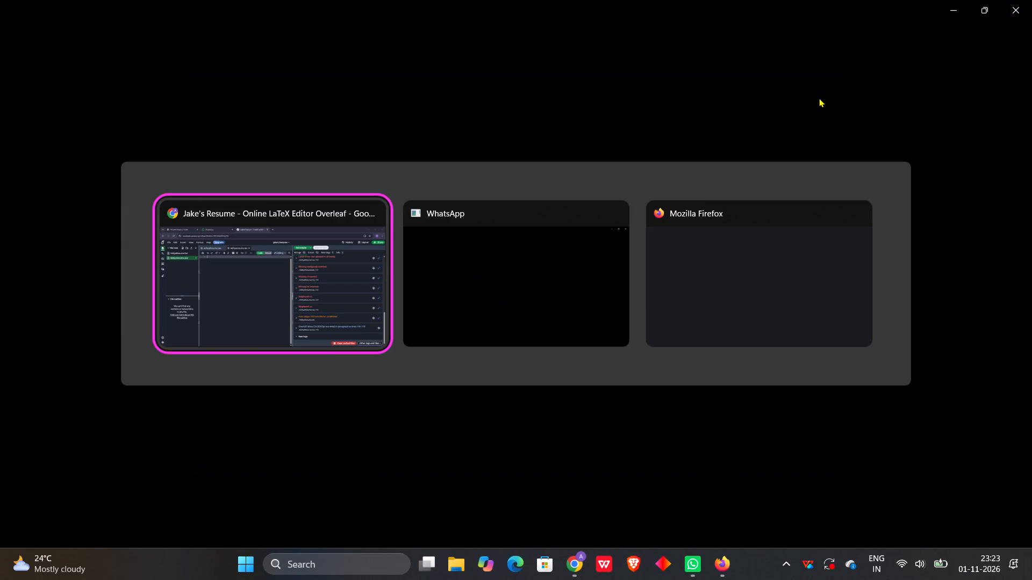
pyautogui.hotkey('alt', 'Tab')
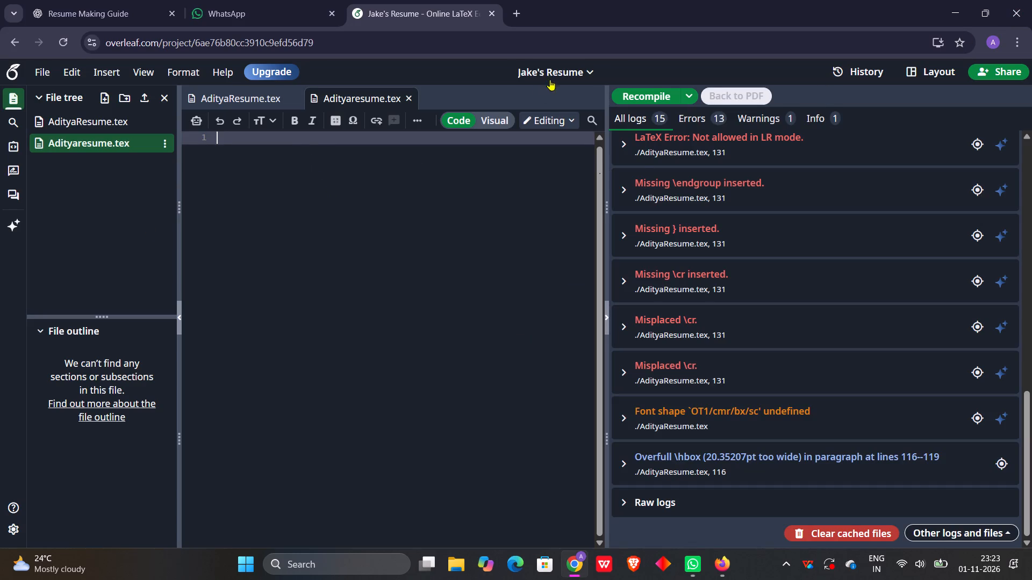
# Download the Jake's Resume project as source (.zip) and open the downloaded archive.
pyautogui.click(562, 71)
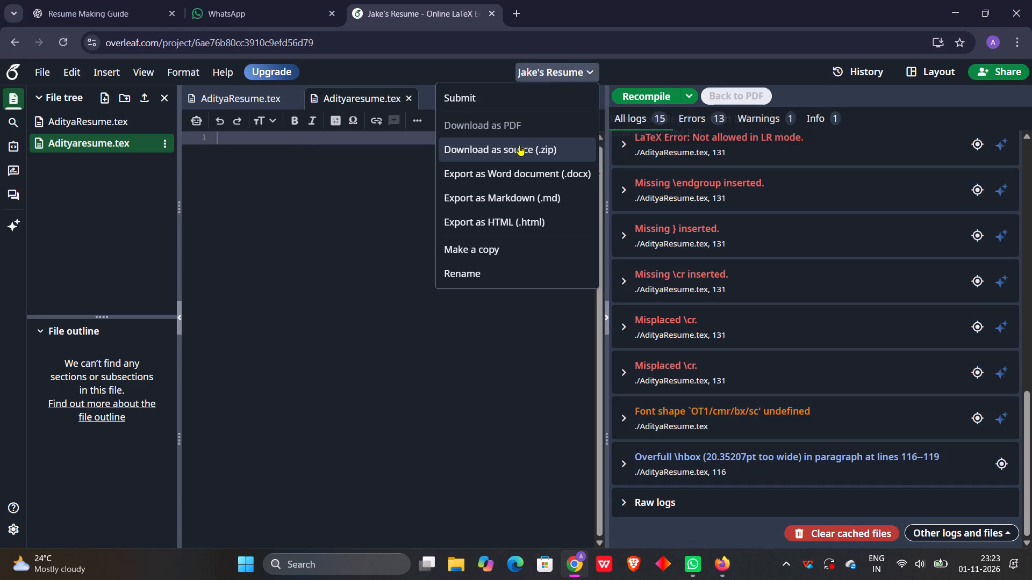
pyautogui.click(519, 145)
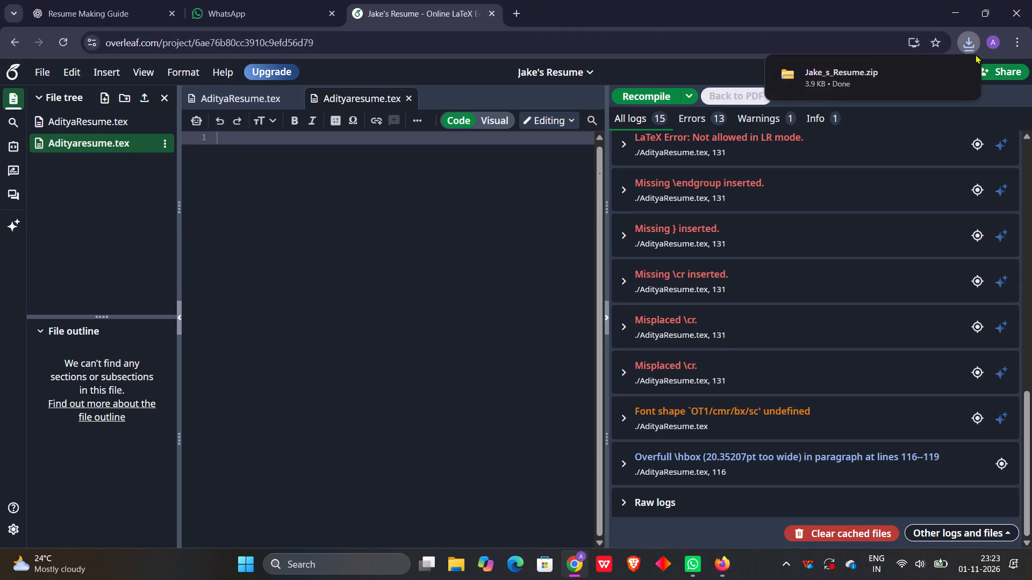
pyautogui.doubleClick(890, 74)
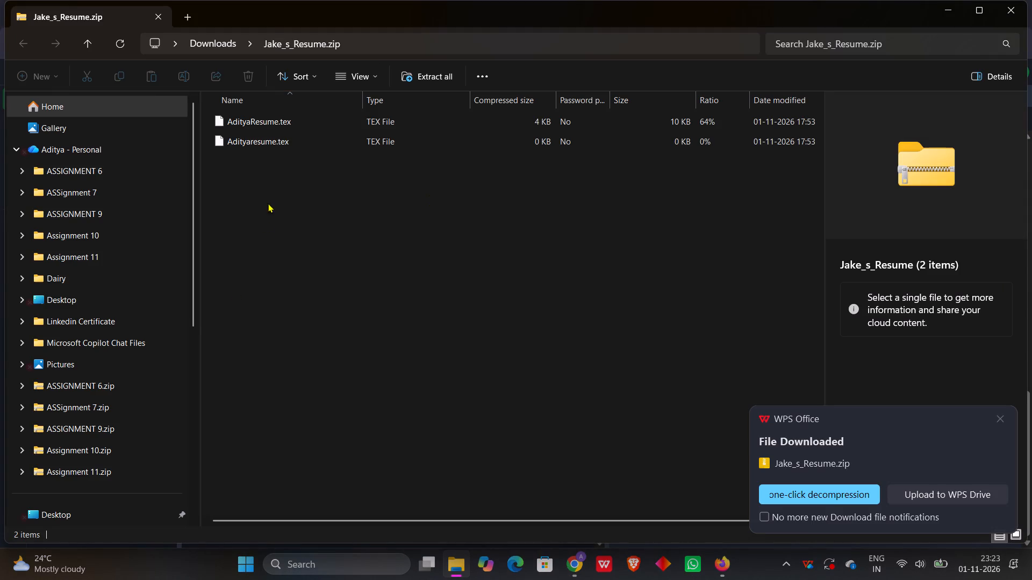
# Open AdityaResume.tex and Adityaresume.tex from Jake_s_Resume.zip in Google Chrome, using it just once for each, and view their contents.
pyautogui.doubleClick(321, 126)
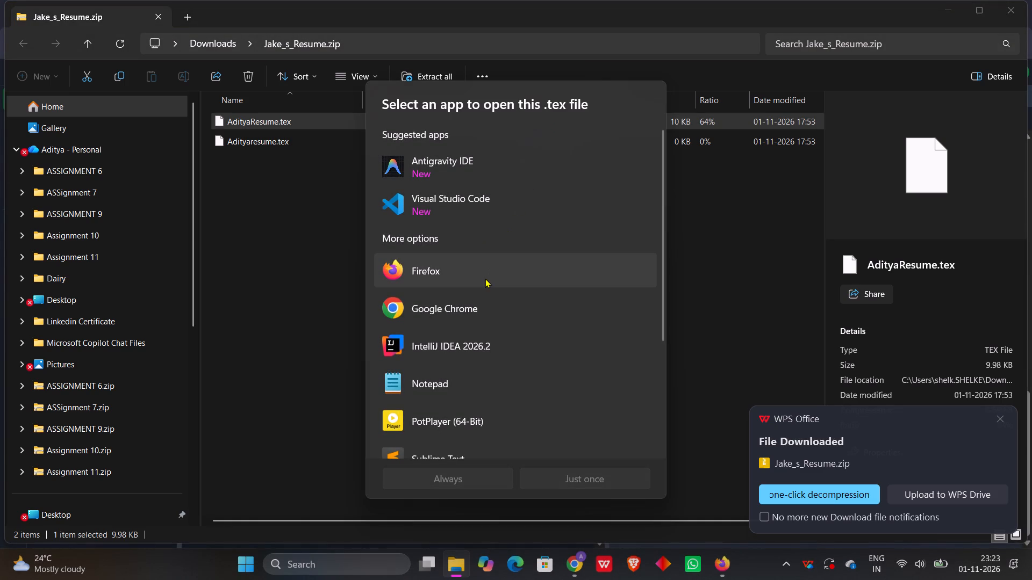
pyautogui.click(486, 316)
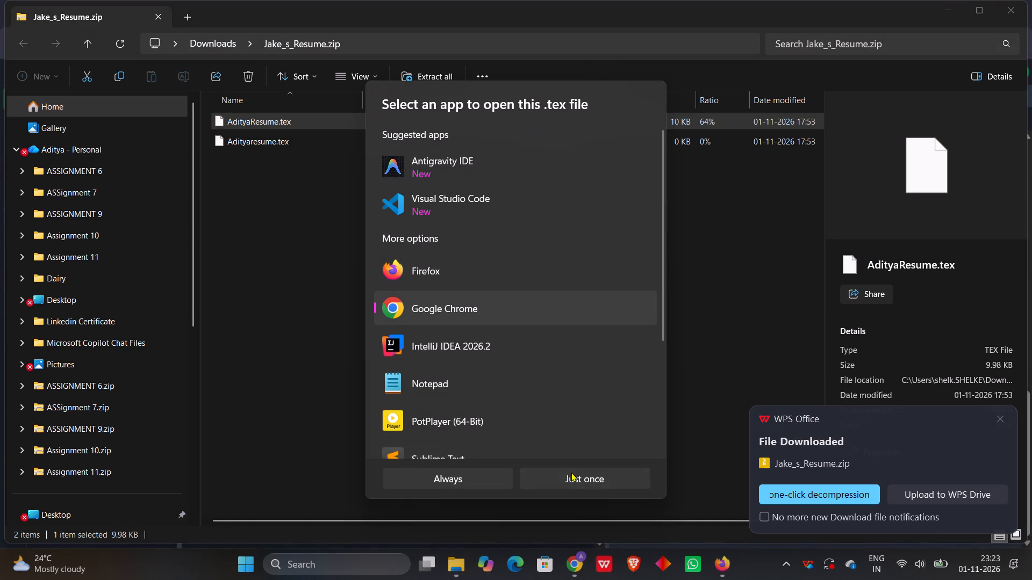
pyautogui.click(571, 472)
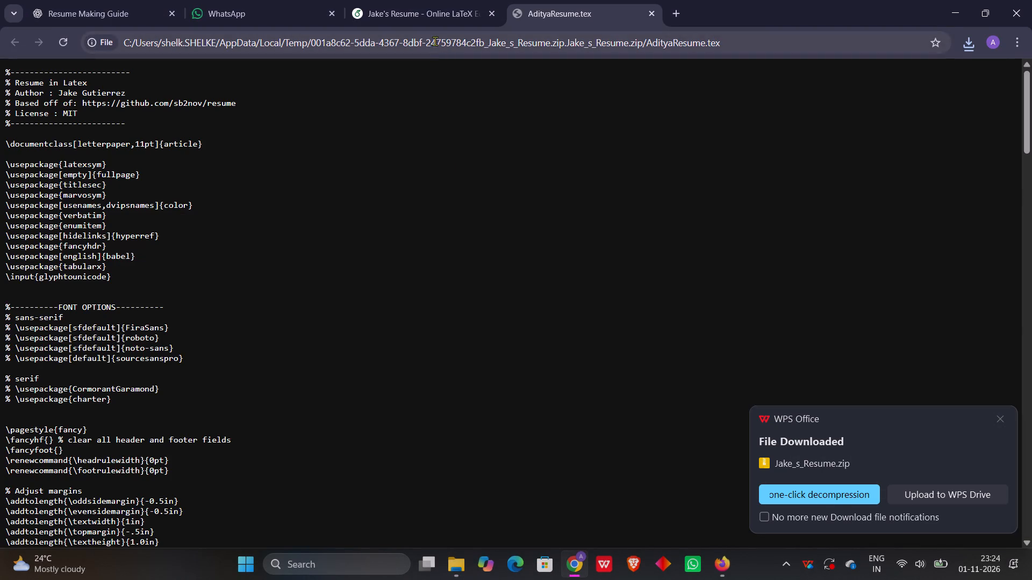
pyautogui.hotkey('alt', 'Tab')
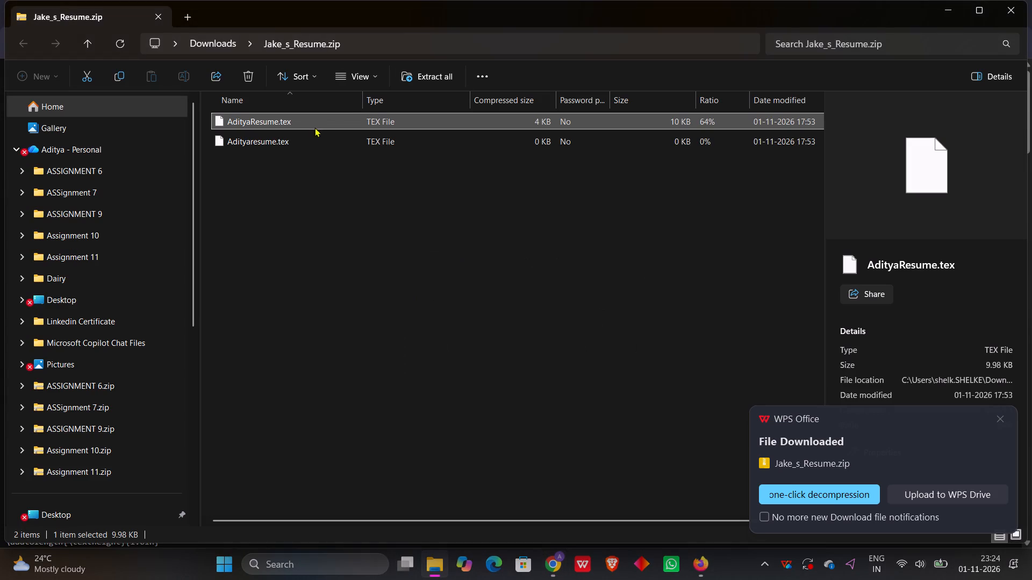
pyautogui.doubleClick(310, 138)
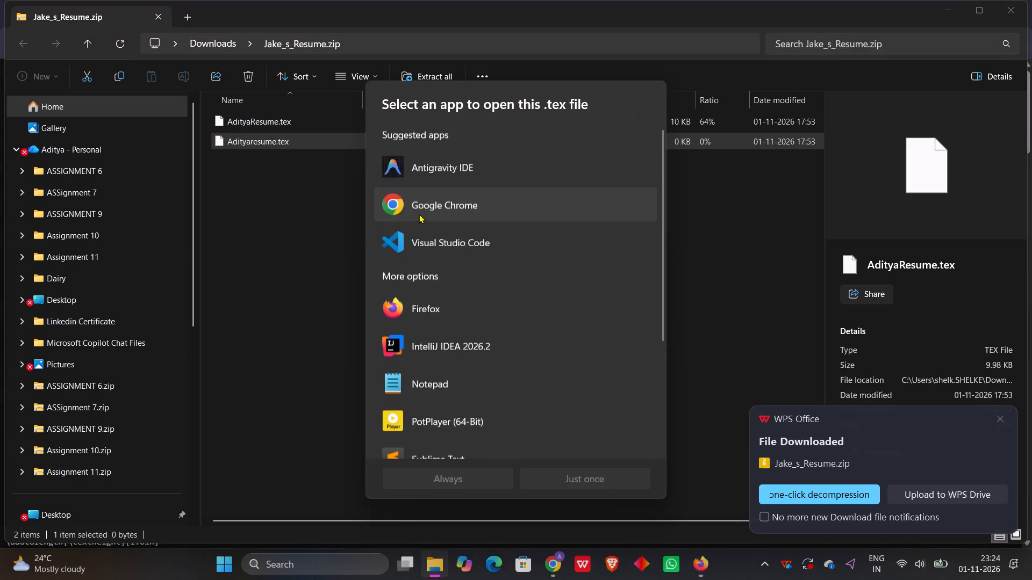
pyautogui.click(421, 215)
pyautogui.click(593, 467)
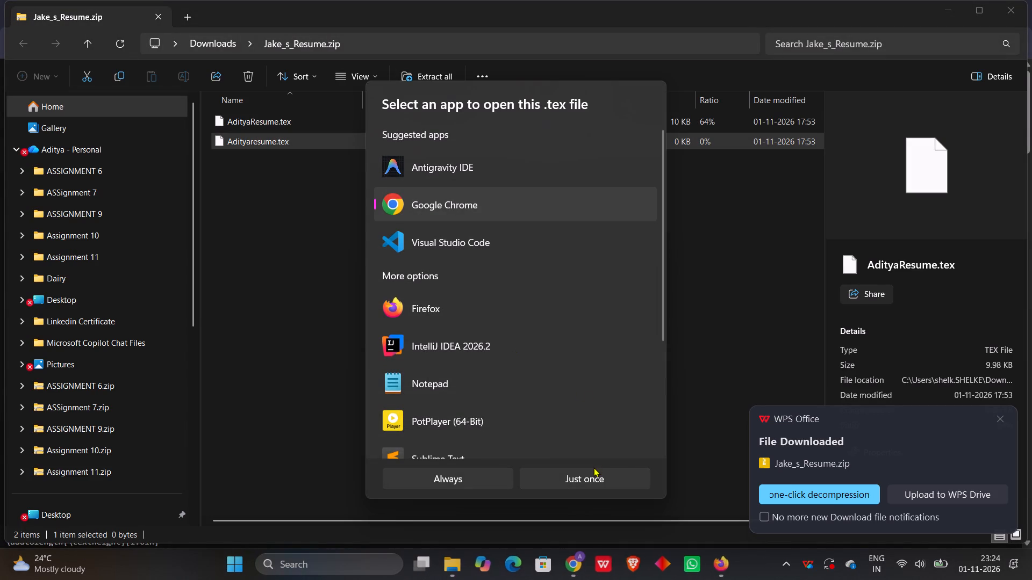
pyautogui.click(593, 470)
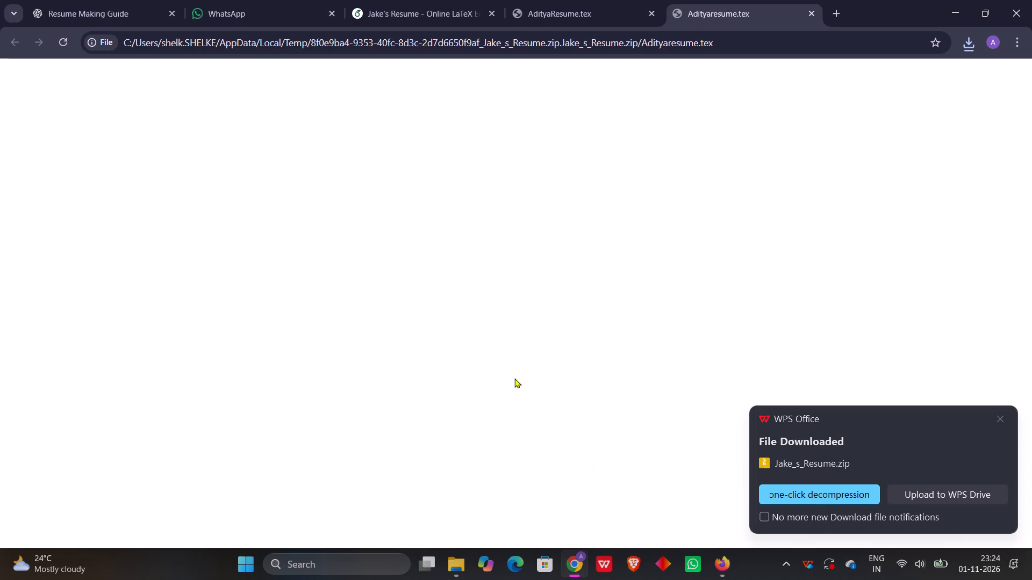
pyautogui.click(558, 0)
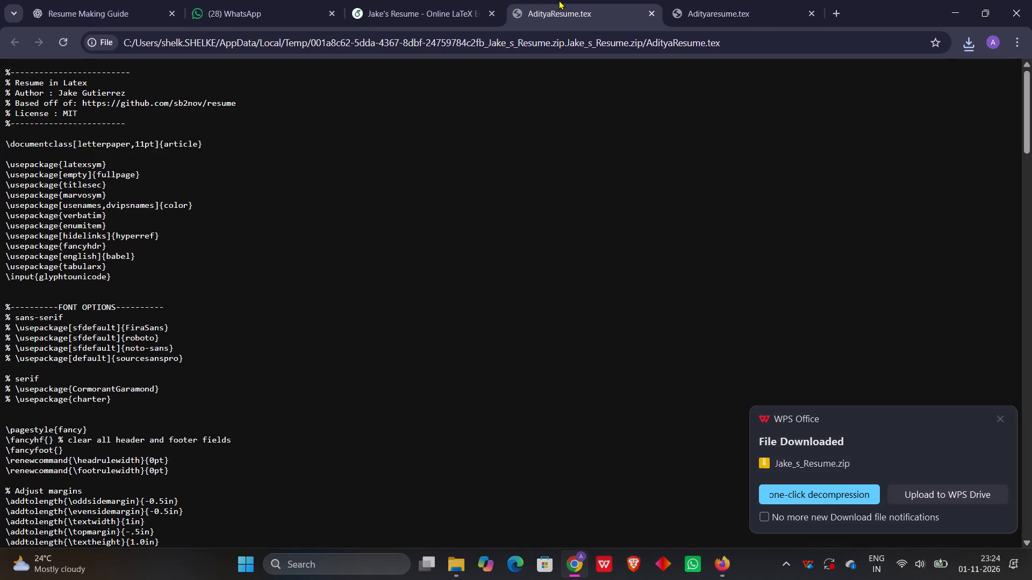
# Return to the Jake's Resume project and paste the copied resume code into the empty Adityaresume.tex.
pyautogui.click(479, 0)
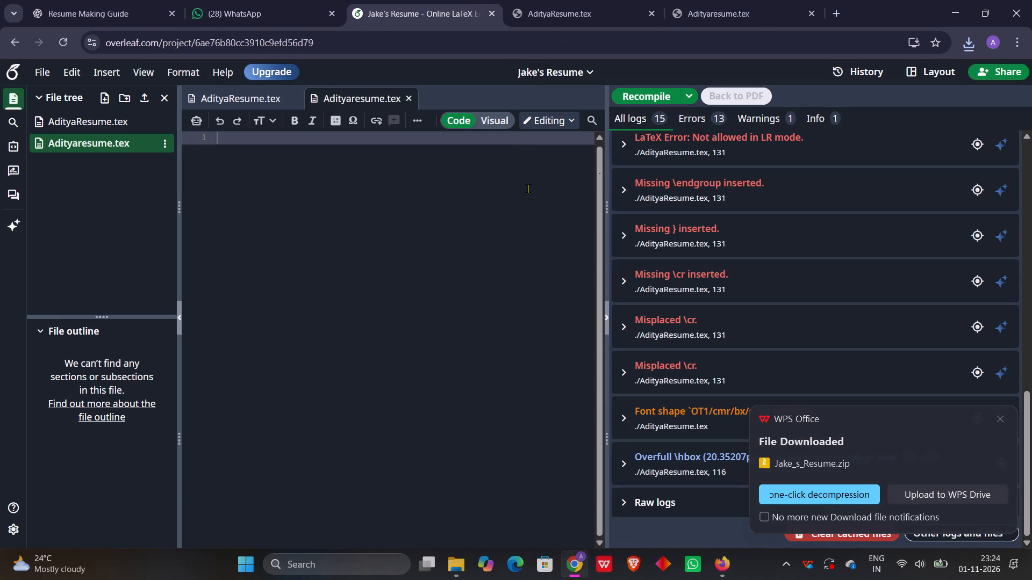
pyautogui.scroll(2, 526, 225)
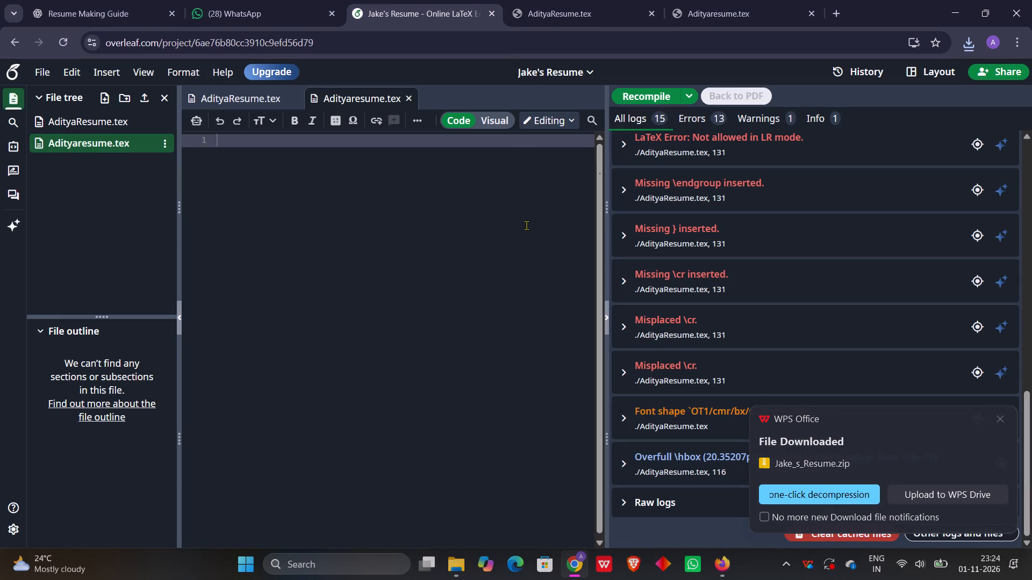
pyautogui.hotkey('ctrl', 'v')
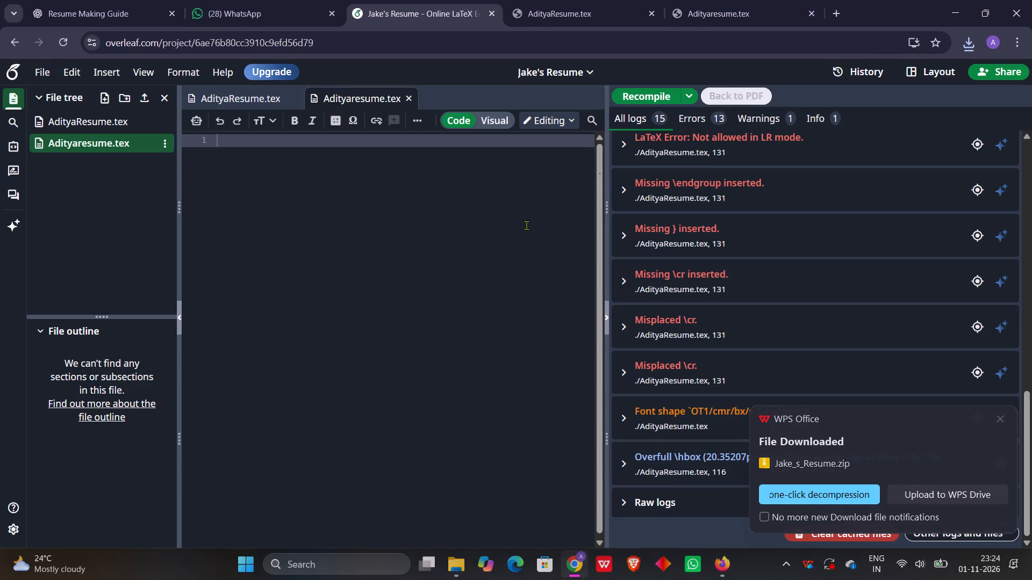
pyautogui.click(476, 262)
pyautogui.hotkey('ctrl', 'v')
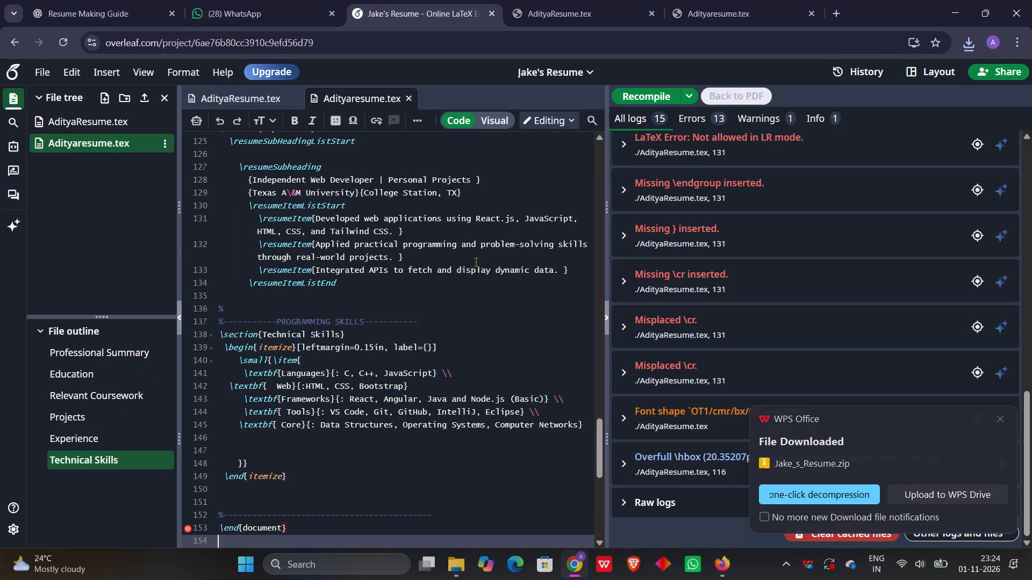
# Recompile the project with the pasted code in Adityaresume.tex.
pyautogui.scroll(-5, 513, 300)
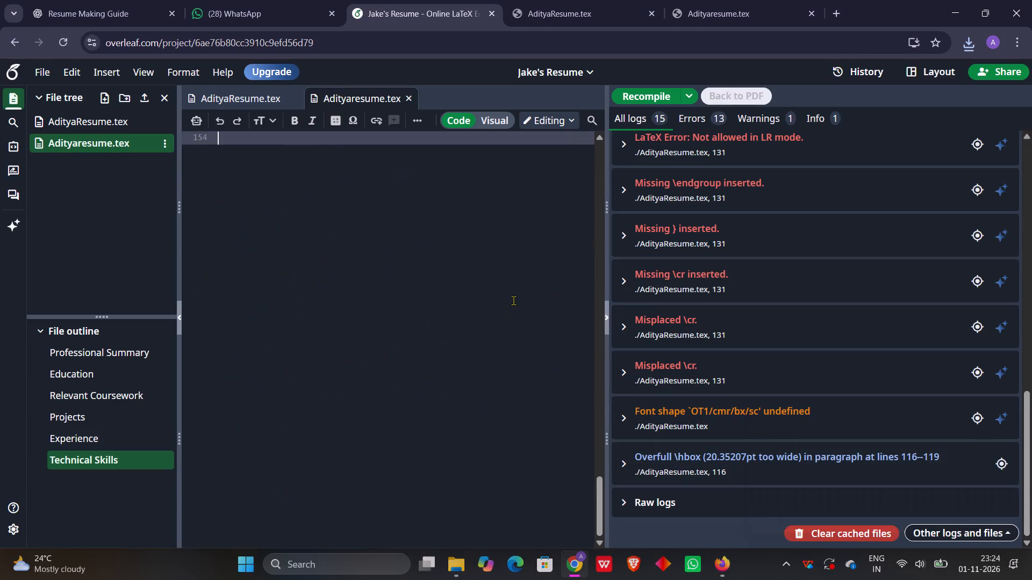
pyautogui.scroll(15, 513, 300)
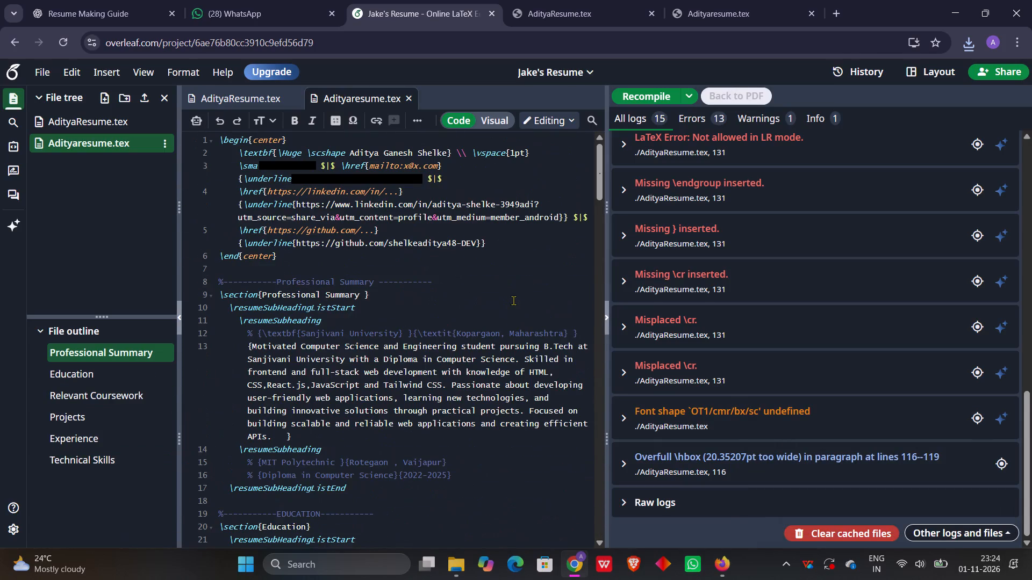
pyautogui.scroll(3, 513, 300)
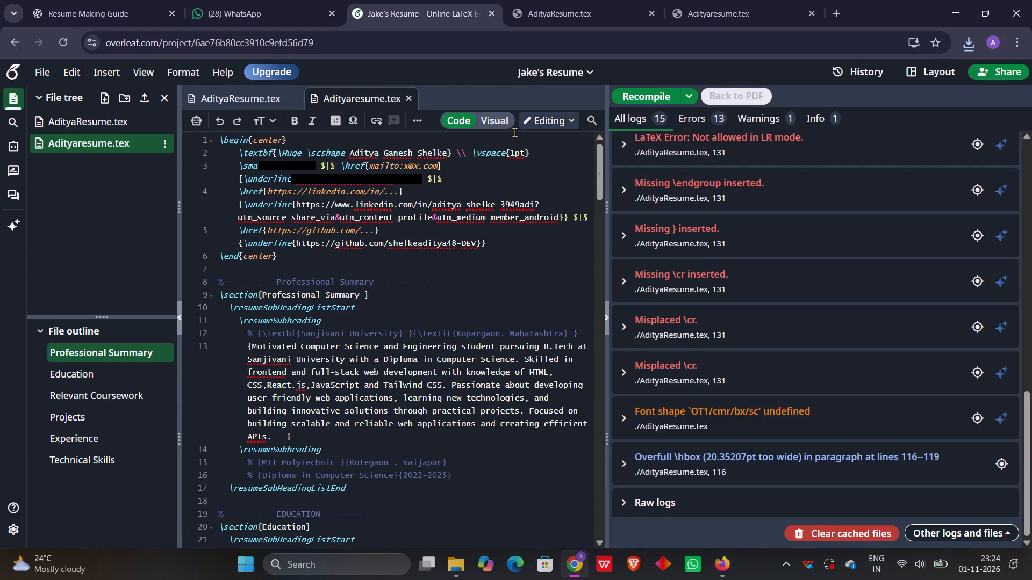
pyautogui.click(639, 98)
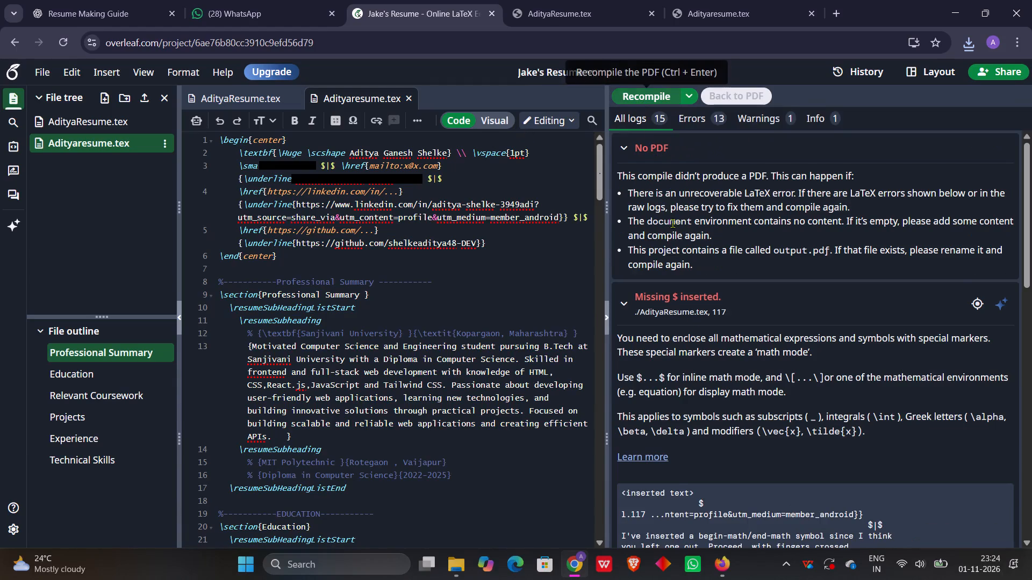
# Examine the compile logs and read through the code in Adityaresume.tex from the heading to the Technical Skills section.
pyautogui.scroll(-4, 705, 342)
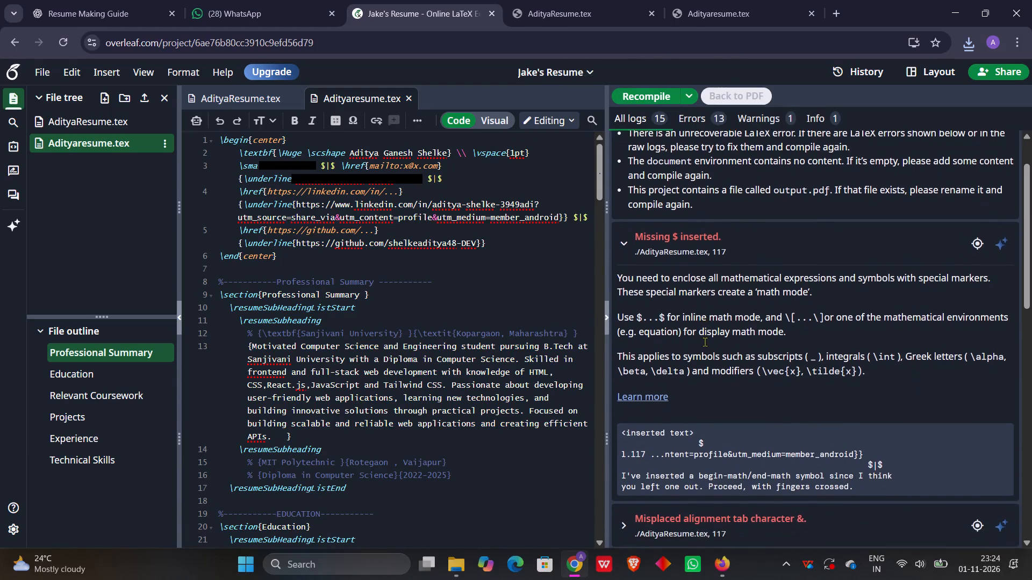
pyautogui.scroll(-1, 705, 342)
pyautogui.hscroll(1, 705, 342)
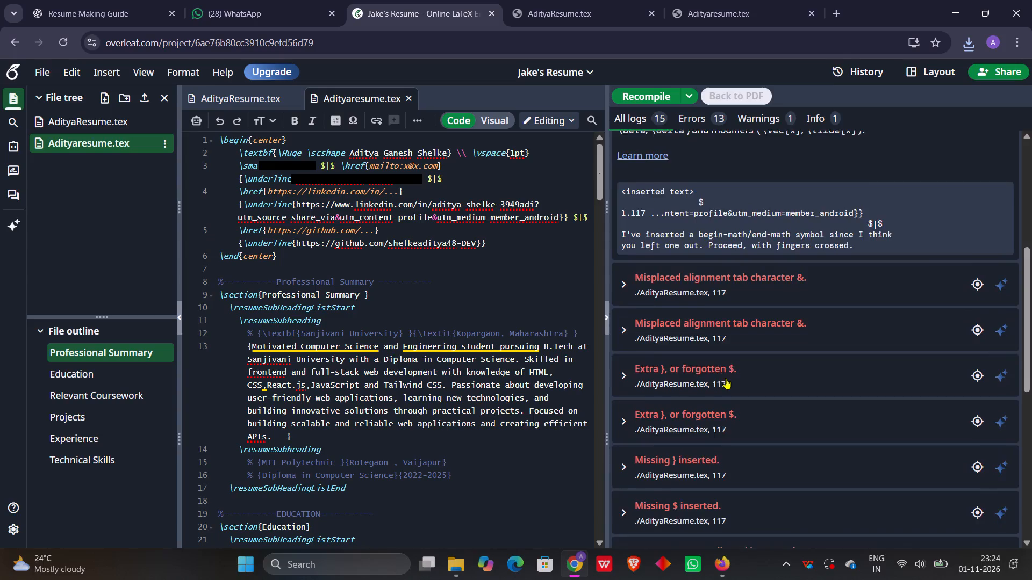
pyautogui.scroll(-4, 727, 380)
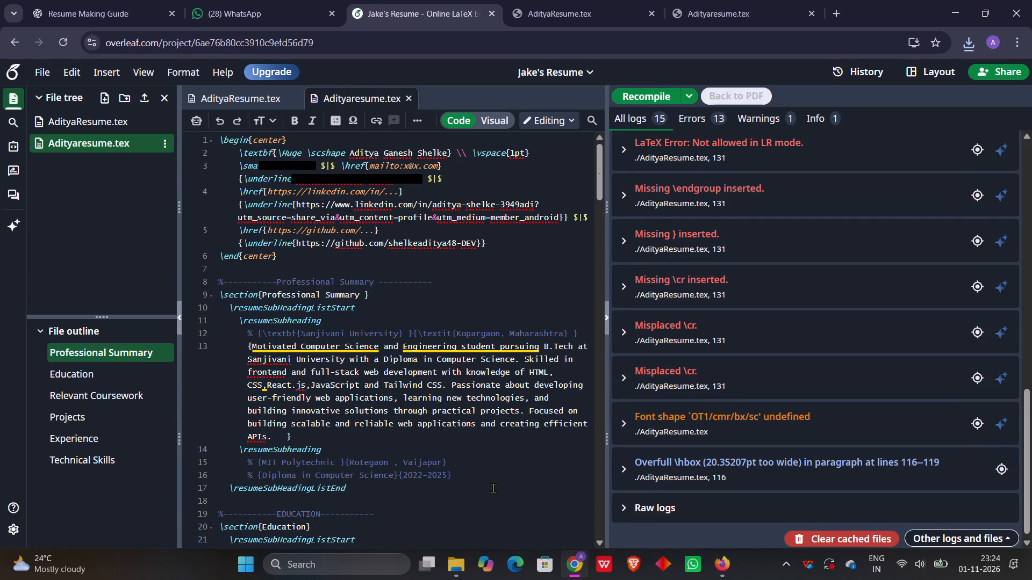
pyautogui.scroll(-10, 493, 488)
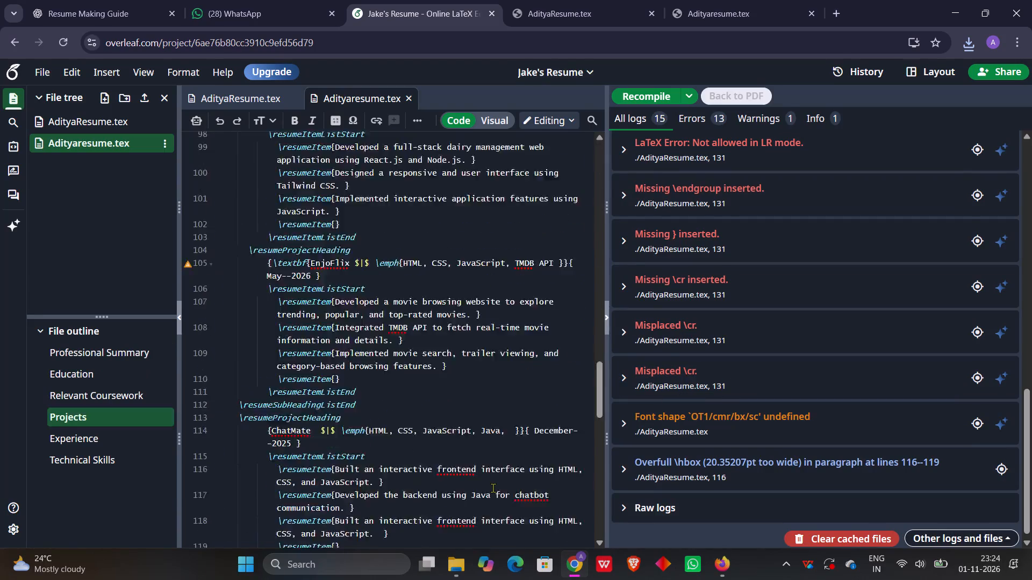
pyautogui.scroll(3, 493, 488)
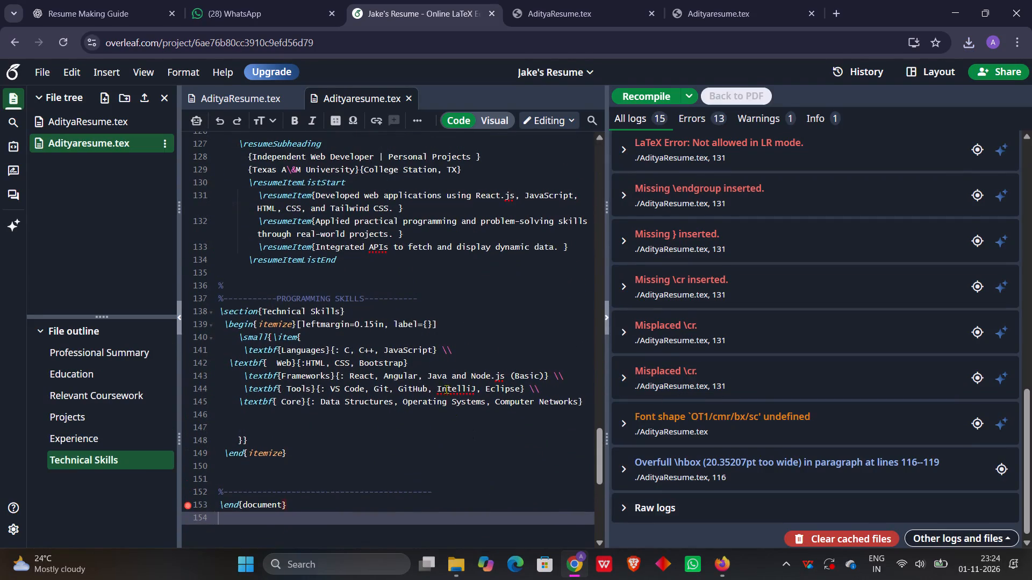
pyautogui.scroll(3, 446, 389)
pyautogui.scroll(-4, 446, 389)
pyautogui.scroll(2, 446, 389)
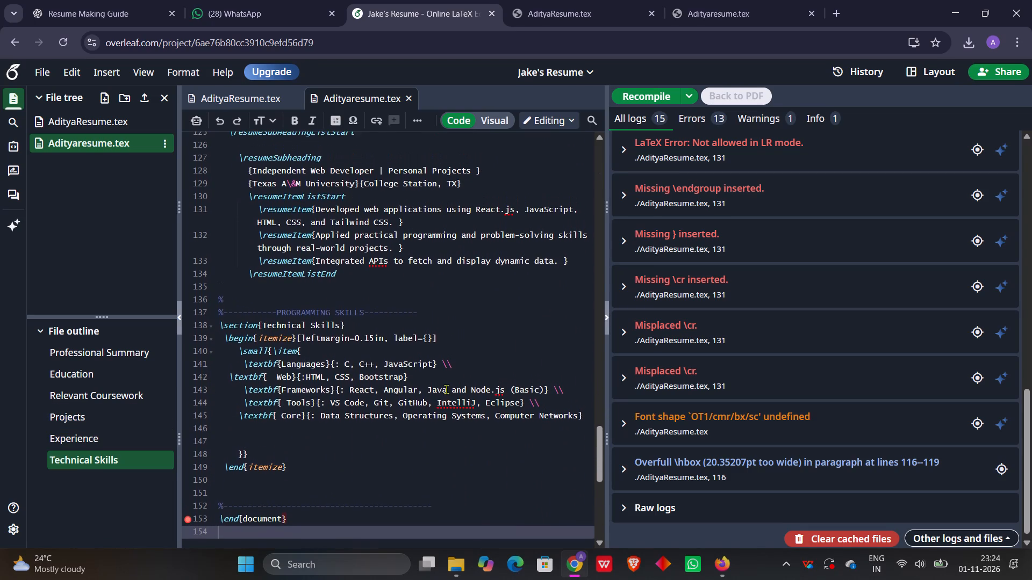
pyautogui.scroll(7, 446, 389)
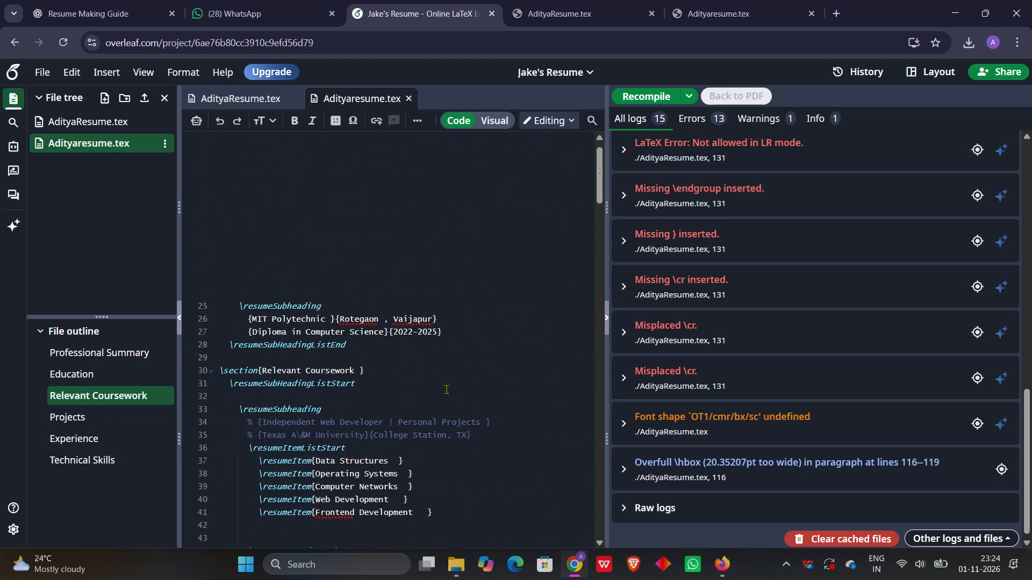
pyautogui.scroll(3, 508, 269)
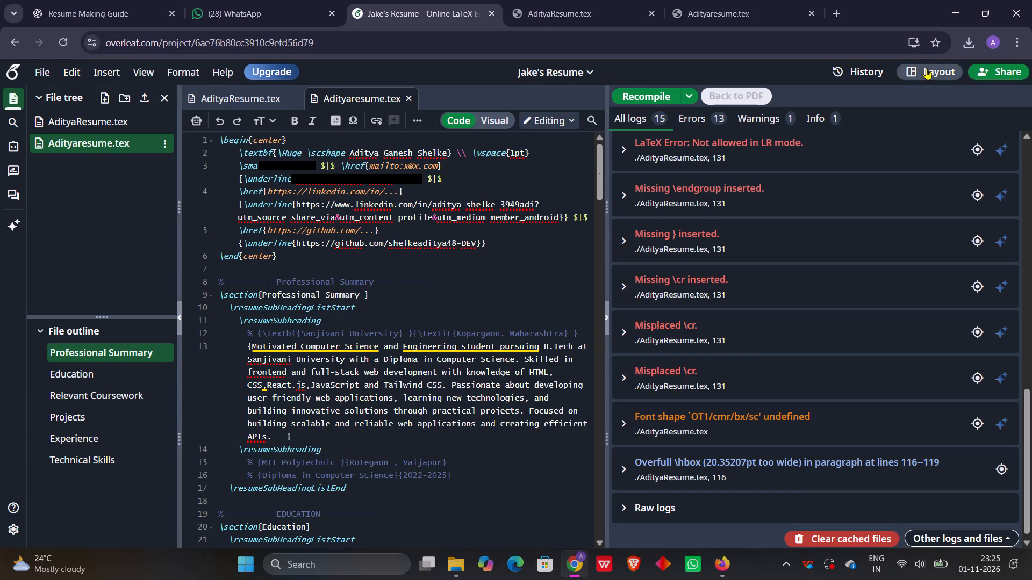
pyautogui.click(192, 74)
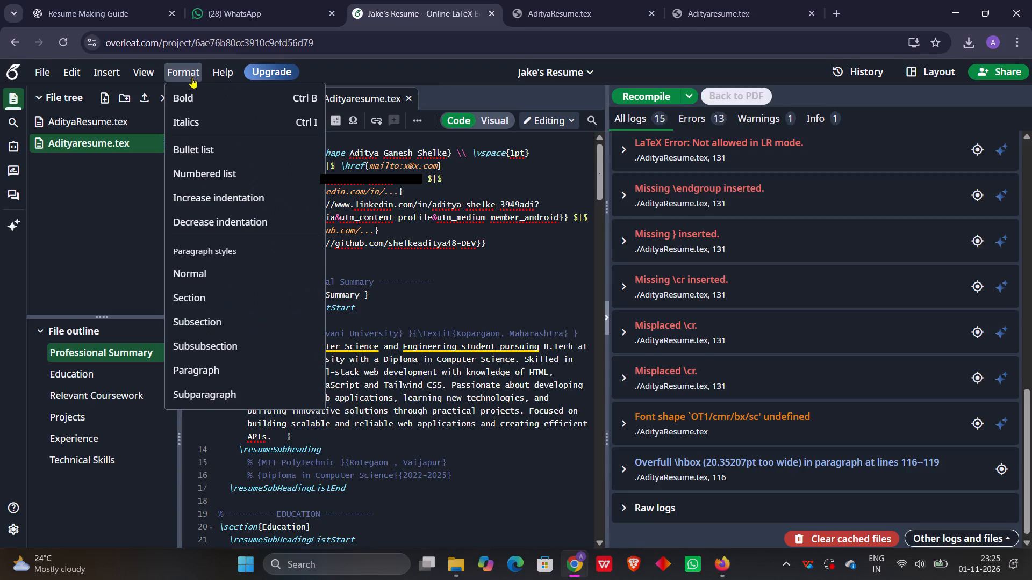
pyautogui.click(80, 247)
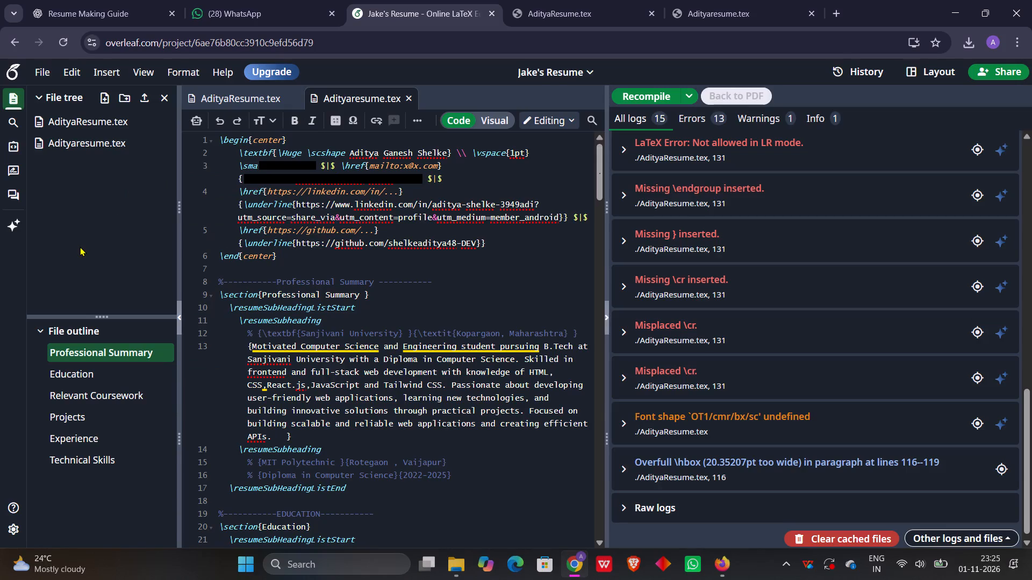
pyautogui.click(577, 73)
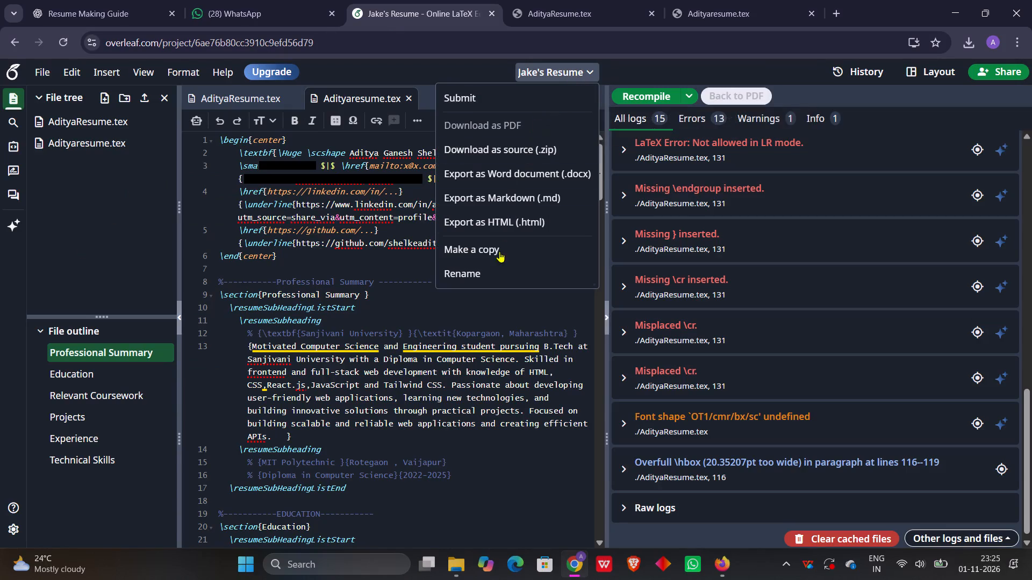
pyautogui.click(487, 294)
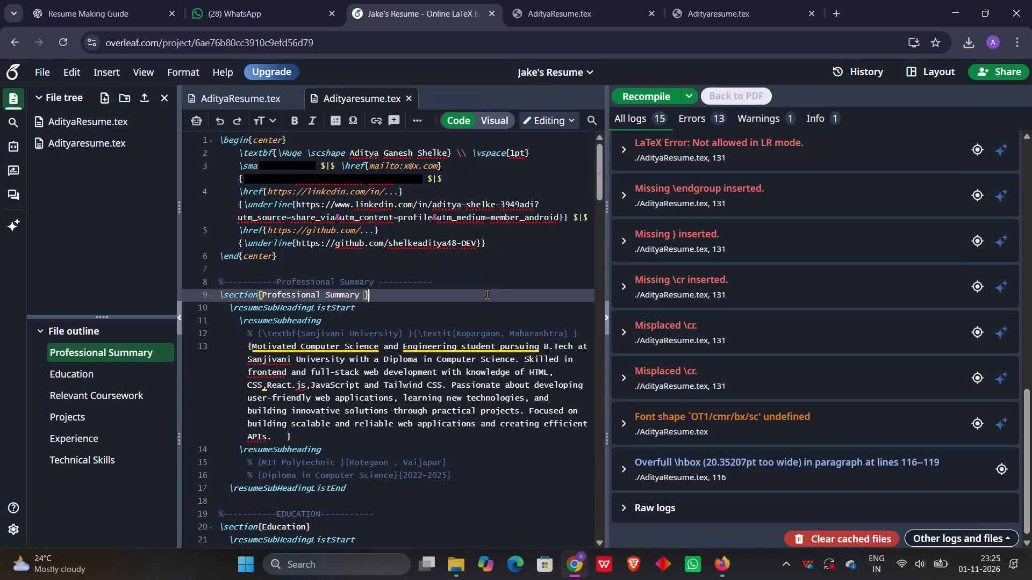
# Filter the compile logs to errors only and inspect the flagged heading code in AdityaResume.tex.
pyautogui.scroll(8, 708, 241)
pyautogui.click(708, 109)
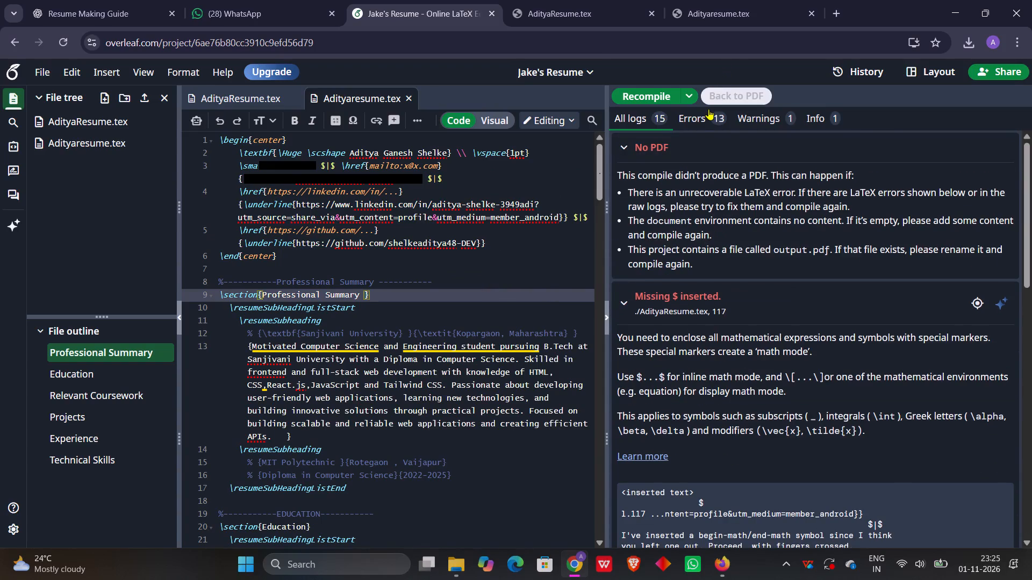
pyautogui.click(261, 83)
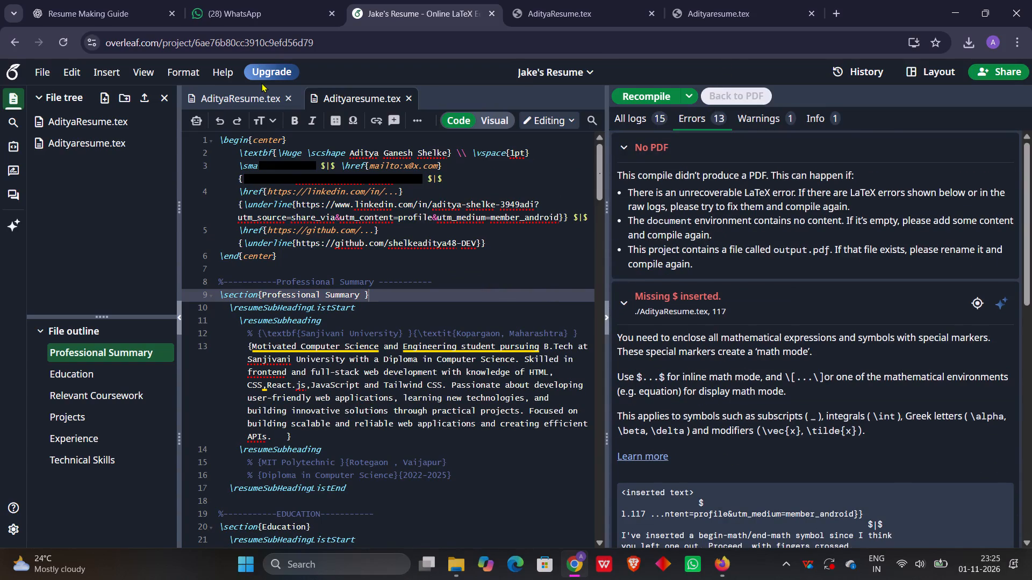
pyautogui.click(262, 90)
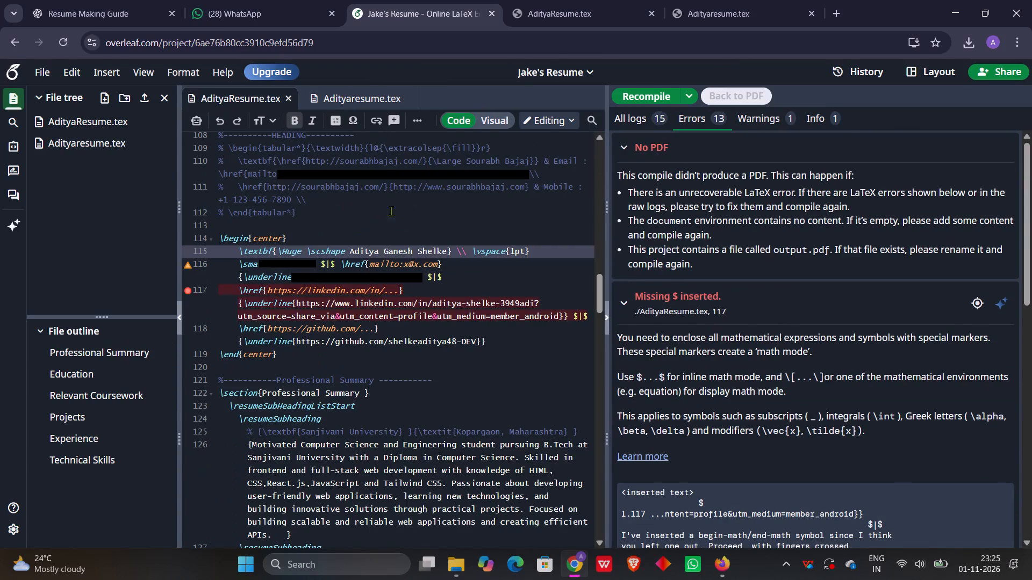
# Copy the entire code of Adityaresume.tex.
pyautogui.click(363, 102)
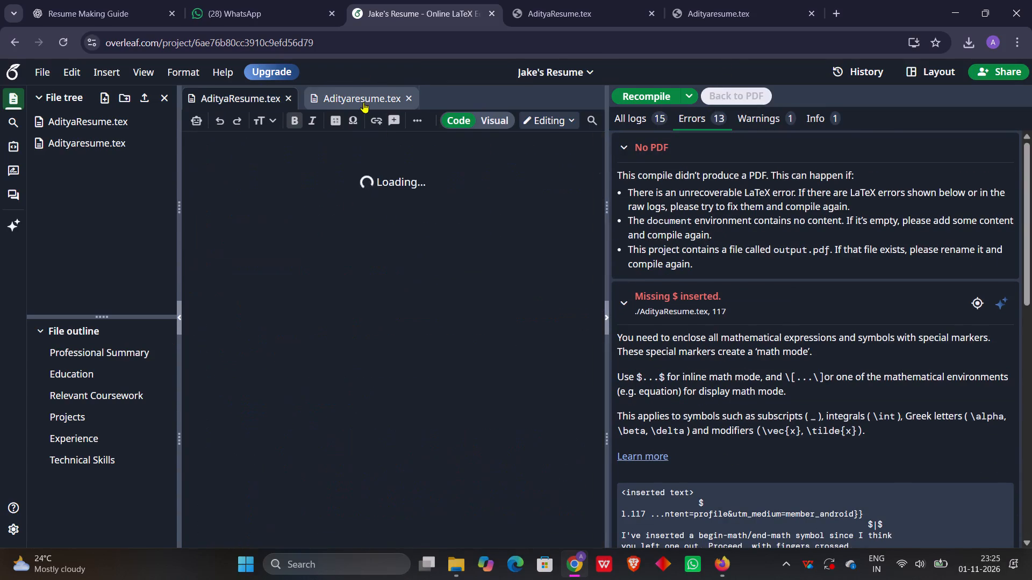
pyautogui.hotkey('ctrl', 'a')
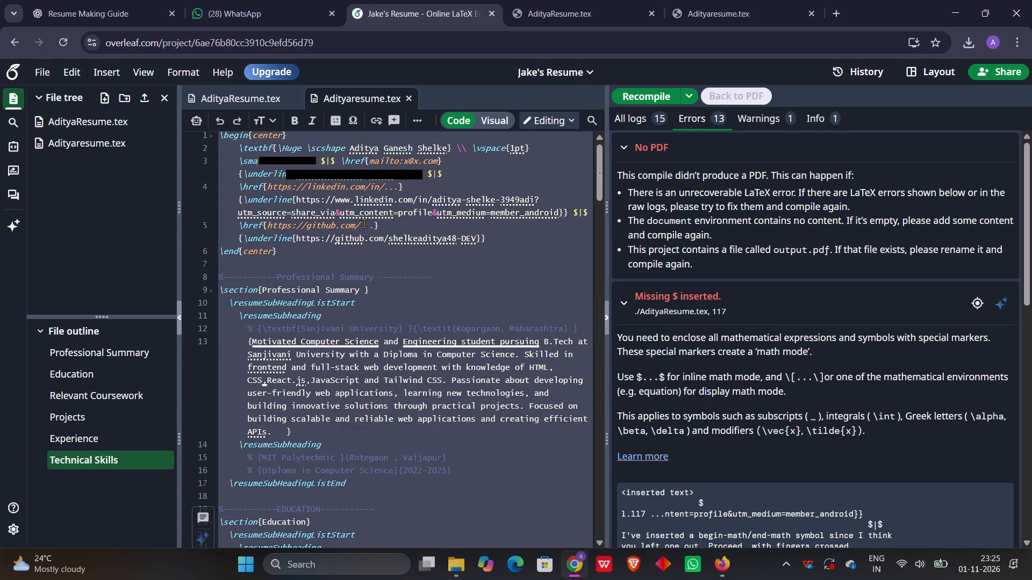
pyautogui.hotkey('ctrl', 'c')
# In a new browser tab, search Google for "plse solve the error and pls help me to making resume" and switch to AI Mode.
pyautogui.click(835, 8)
pyautogui.click(510, 265)
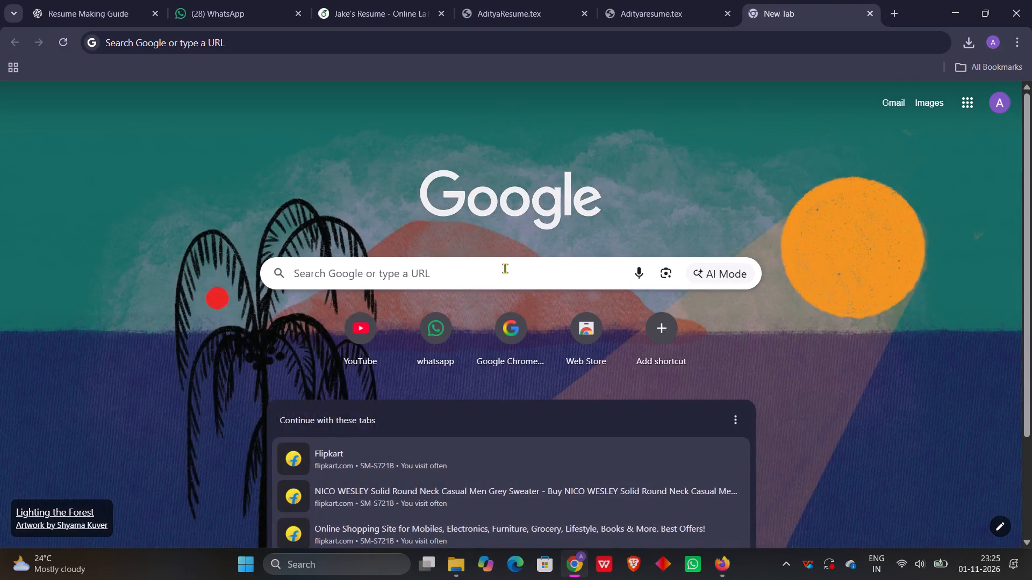
pyautogui.click(505, 268)
pyautogui.write('plse solve the error and pls help me to')
pyautogui.press('space')
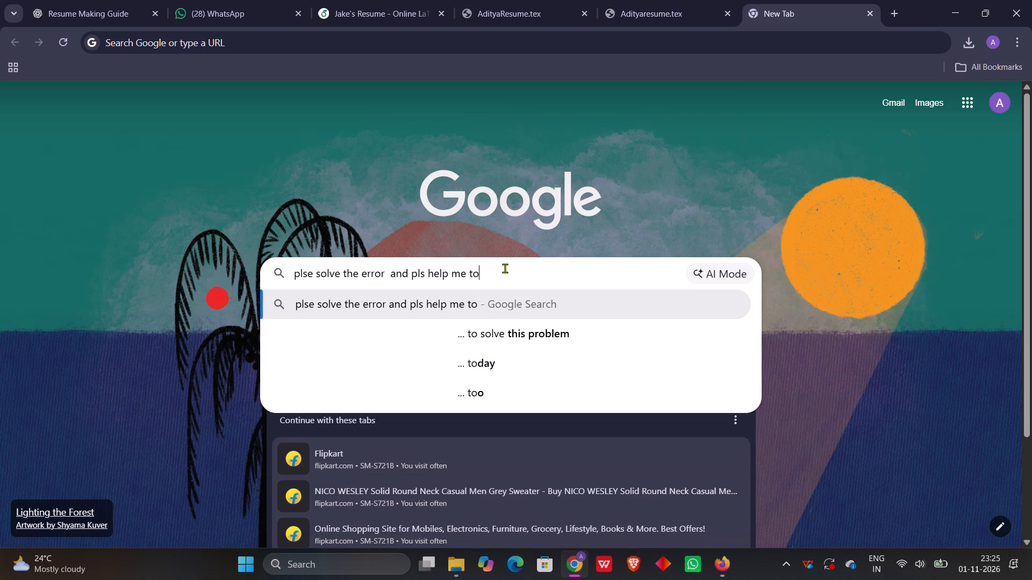
pyautogui.write('making resume')
pyautogui.press('Return')
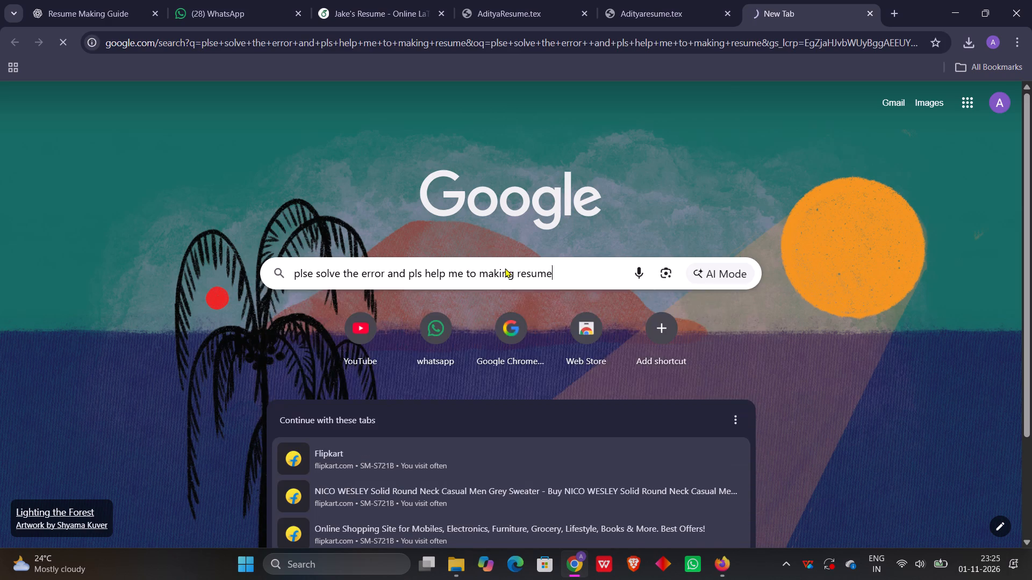
pyautogui.click(173, 144)
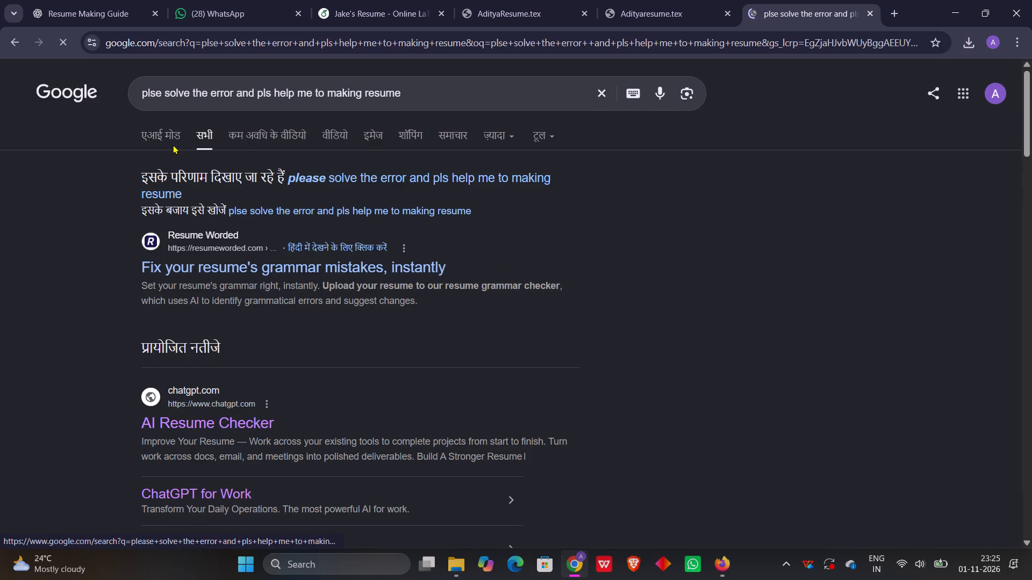
# Edit the submitted AI Mode prompt to append the copied Adityaresume.tex code after its text, and resubmit it.
pyautogui.click(391, 468)
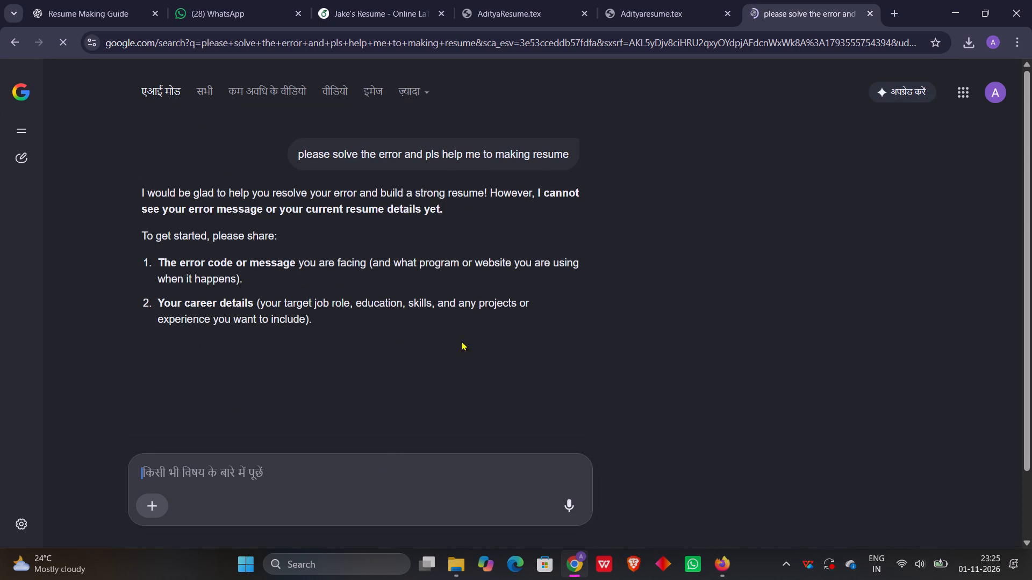
pyautogui.click(275, 158)
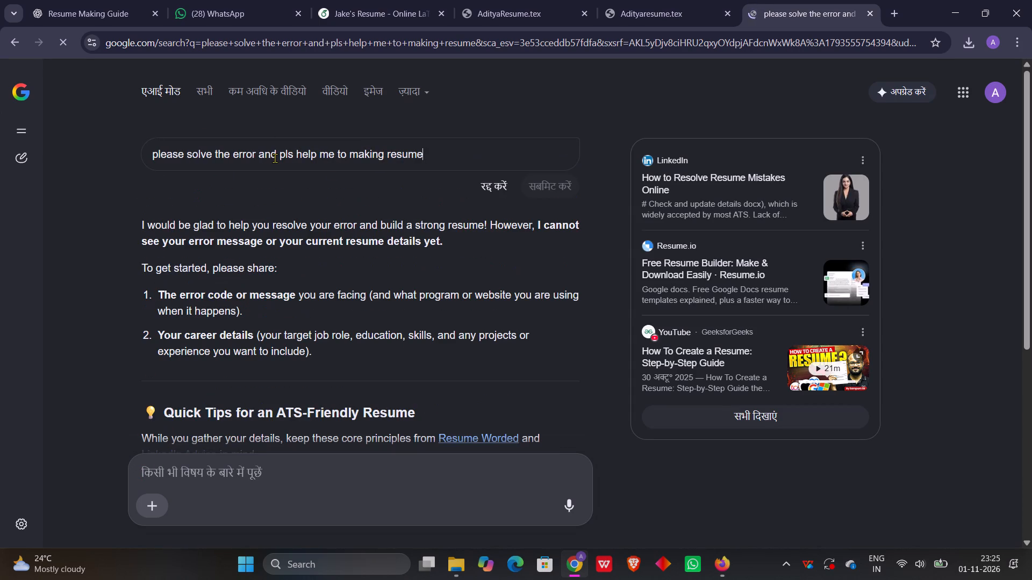
pyautogui.press('space')
pyautogui.press('space')
pyautogui.press('space')
pyautogui.hotkey('ctrl', 'v')
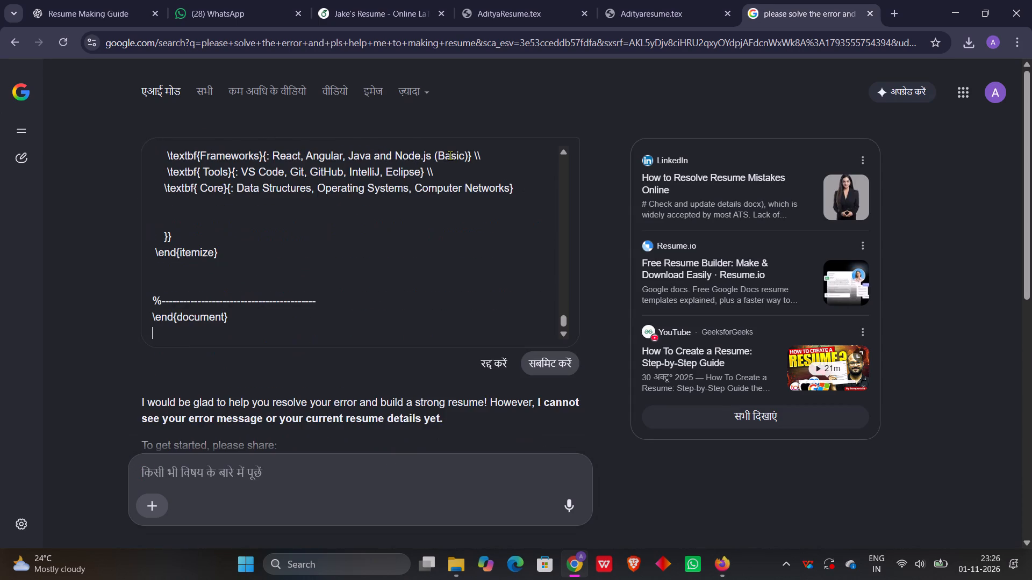
pyautogui.press('Return')
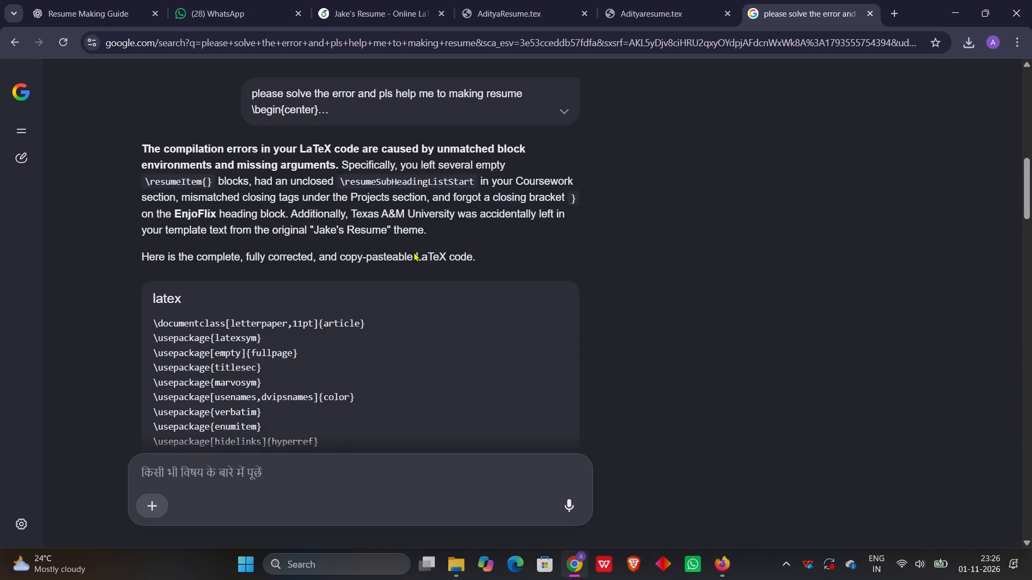
# Copy the full corrected LaTeX code from the AI answer, from \documentclass through \end{document}.
pyautogui.scroll(-8, 376, 316)
pyautogui.scroll(1, 376, 316)
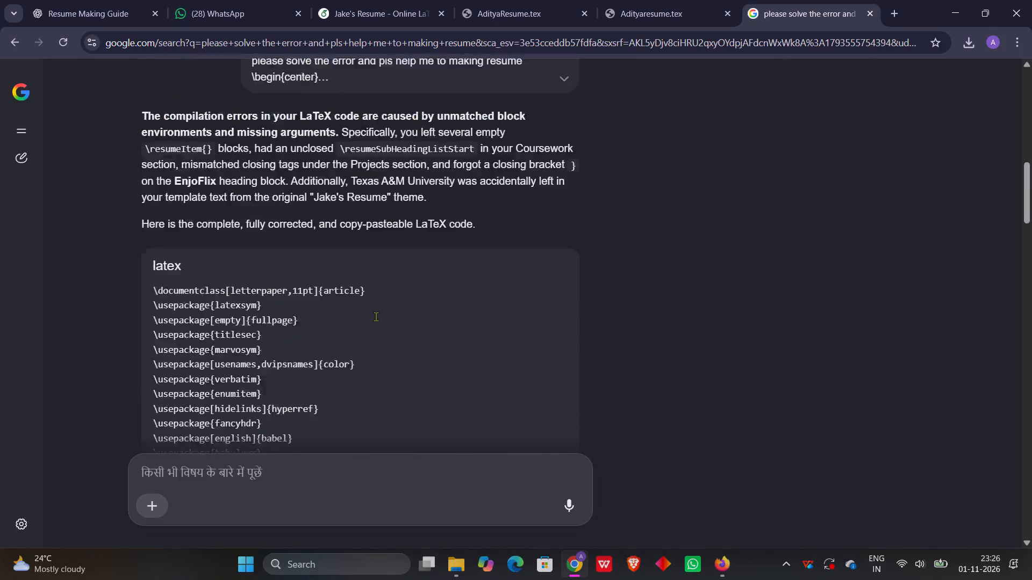
pyautogui.scroll(-5, 377, 312)
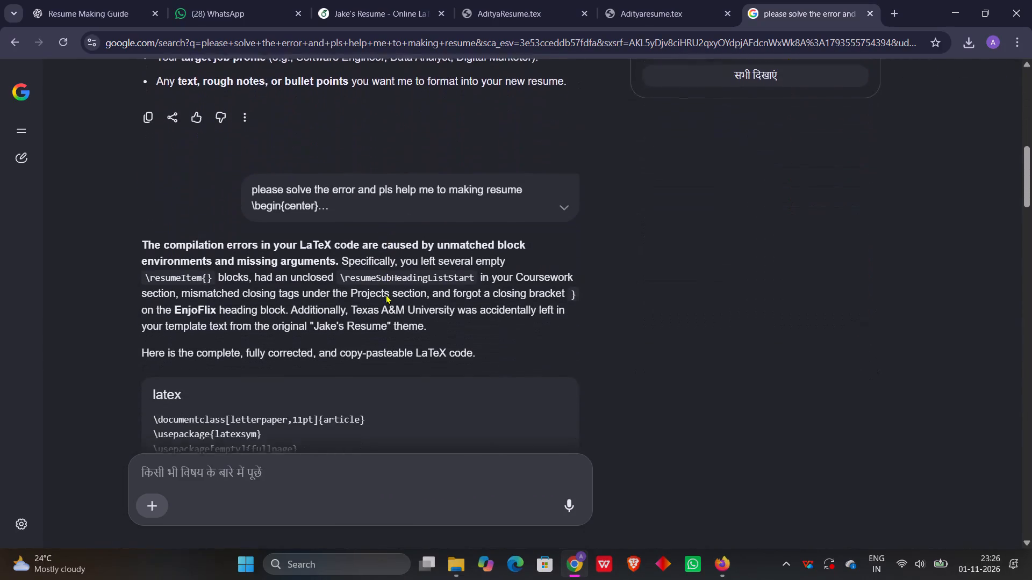
pyautogui.scroll(-1, 385, 294)
pyautogui.moveTo(198, 278); pyautogui.dragTo(221, 314)
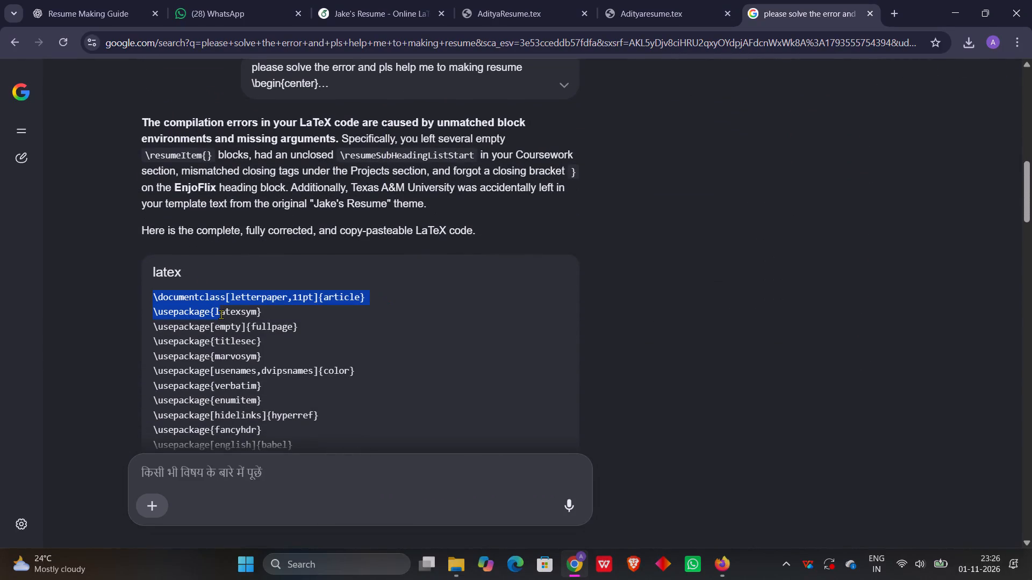
pyautogui.moveTo(221, 314); pyautogui.dragTo(300, 468)
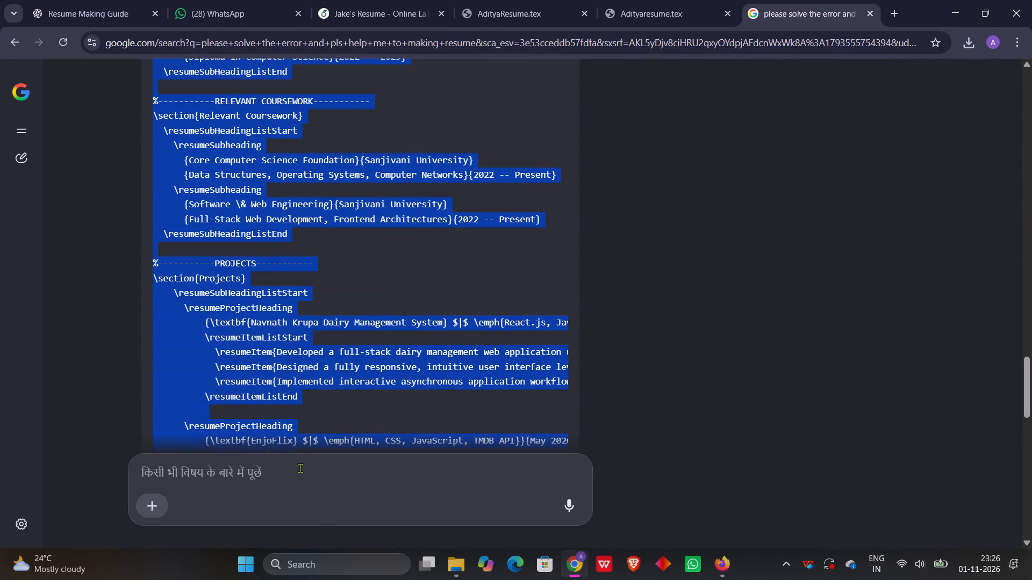
pyautogui.moveTo(300, 468); pyautogui.dragTo(263, 210)
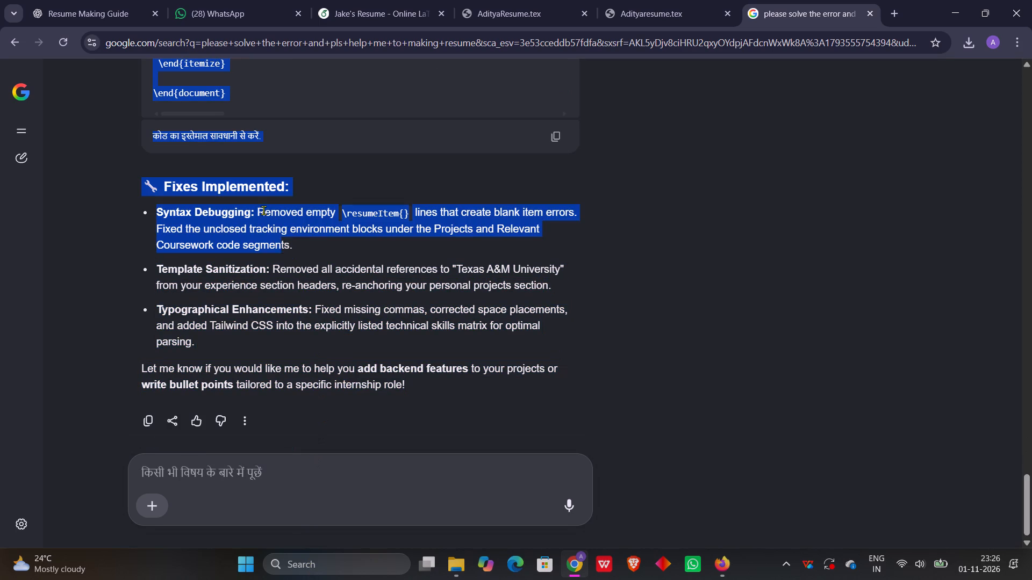
pyautogui.moveTo(263, 210); pyautogui.dragTo(234, 97)
pyautogui.hotkey('ctrl', 'c')
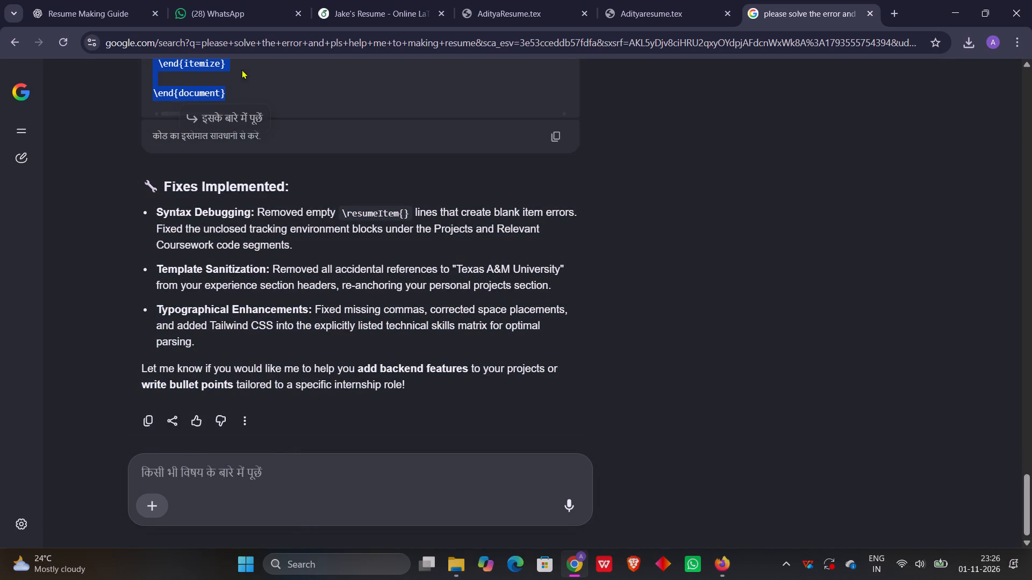
# Back in the Jake's Resume project, replace all code in Adityaresume.tex with the copied corrected code.
pyautogui.click(383, 0)
pyautogui.click(343, 403)
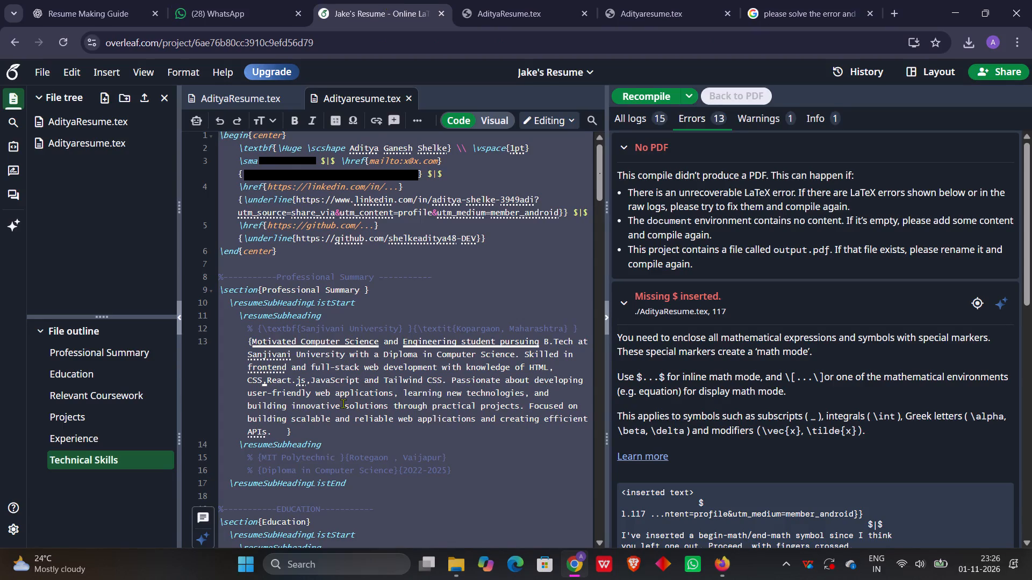
pyautogui.hotkey('ctrl', 'a')
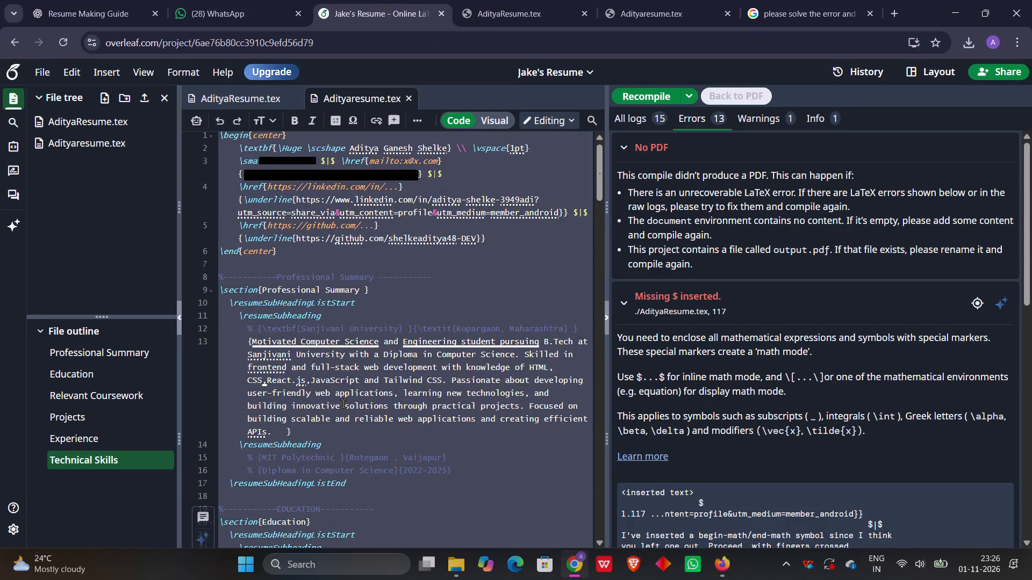
pyautogui.press('BackSpace')
pyautogui.hotkey('ctrl', 'v')
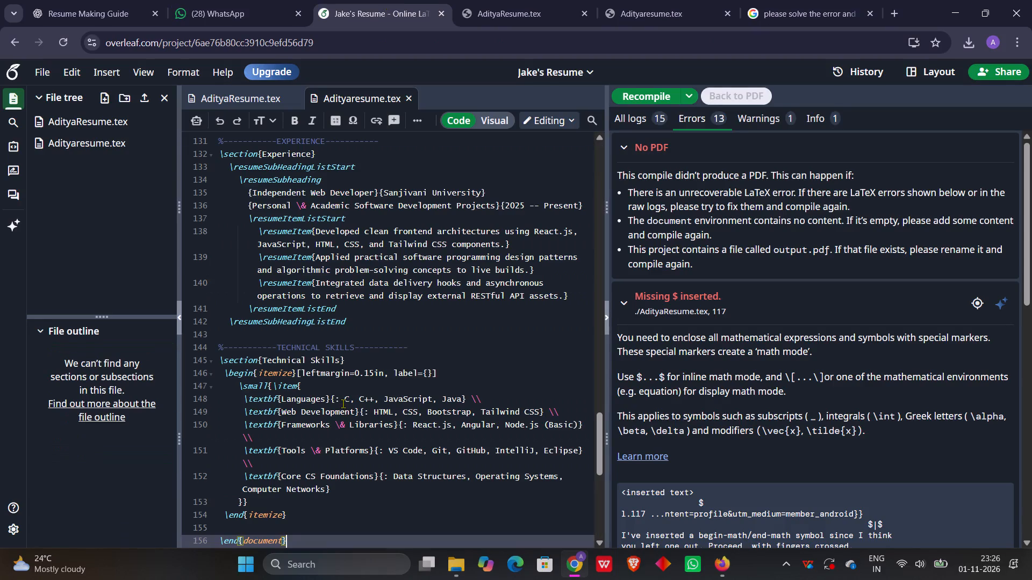
# Recompile the project and look over the resume PDF from the heading to the Technical Skills section.
pyautogui.click(651, 92)
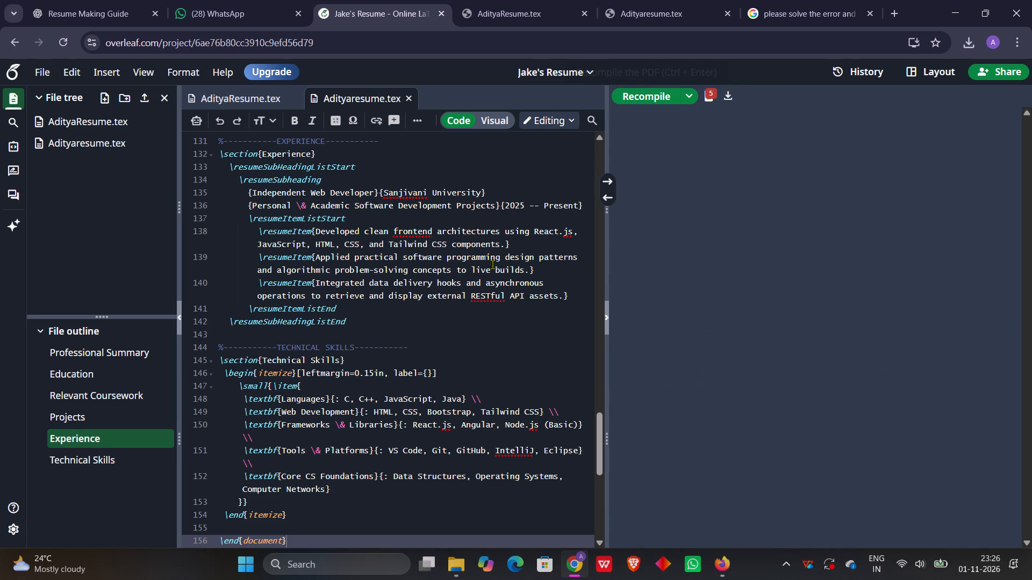
pyautogui.scroll(3, 769, 316)
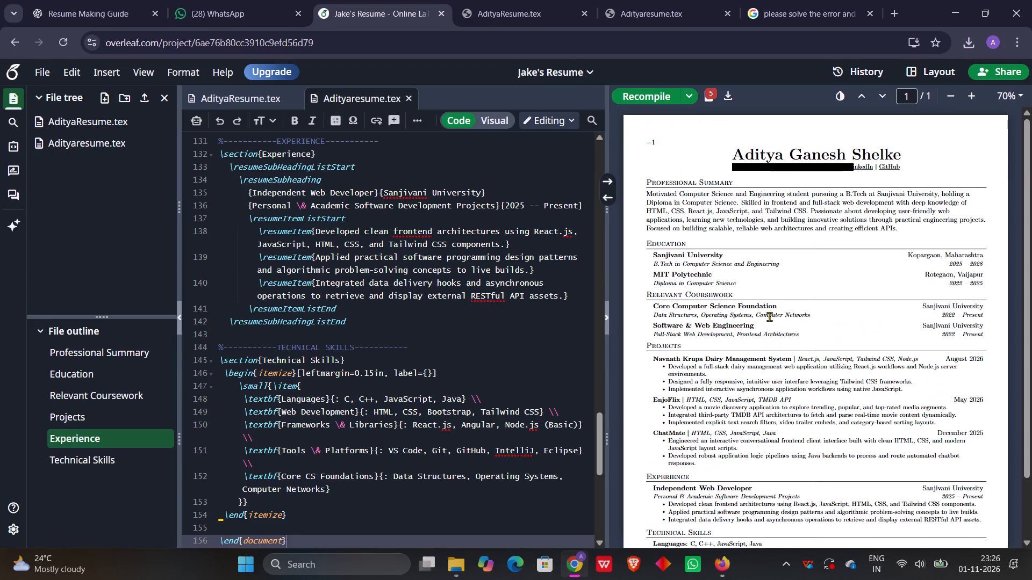
pyautogui.scroll(-3, 769, 316)
pyautogui.scroll(3, 769, 316)
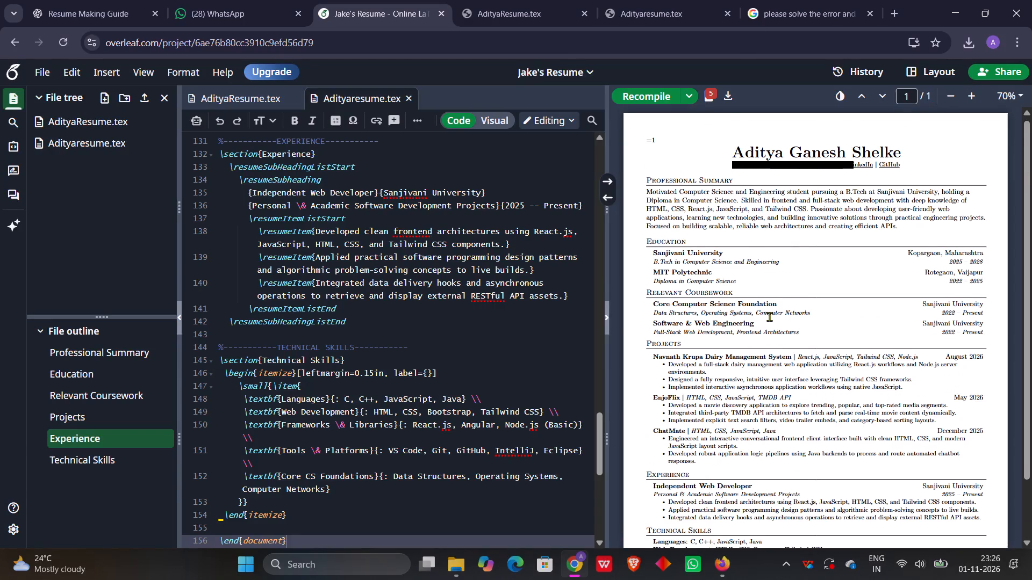
pyautogui.scroll(2, 769, 316)
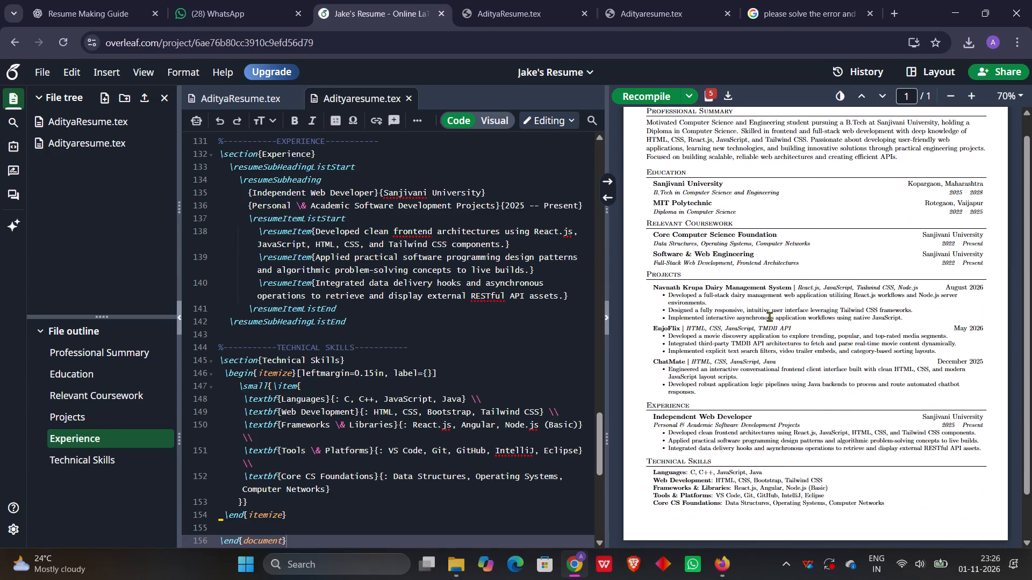
pyautogui.scroll(1, 475, 310)
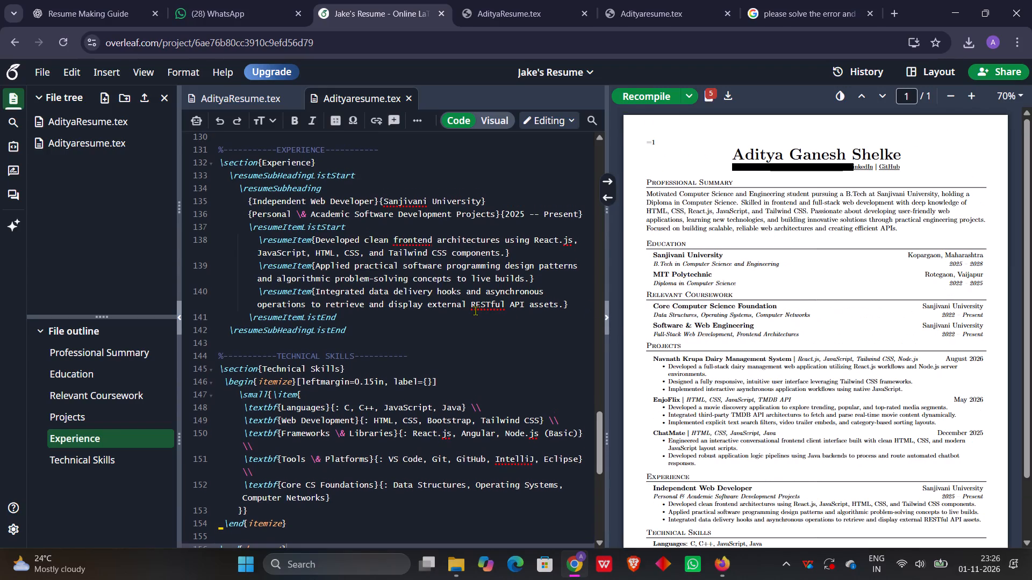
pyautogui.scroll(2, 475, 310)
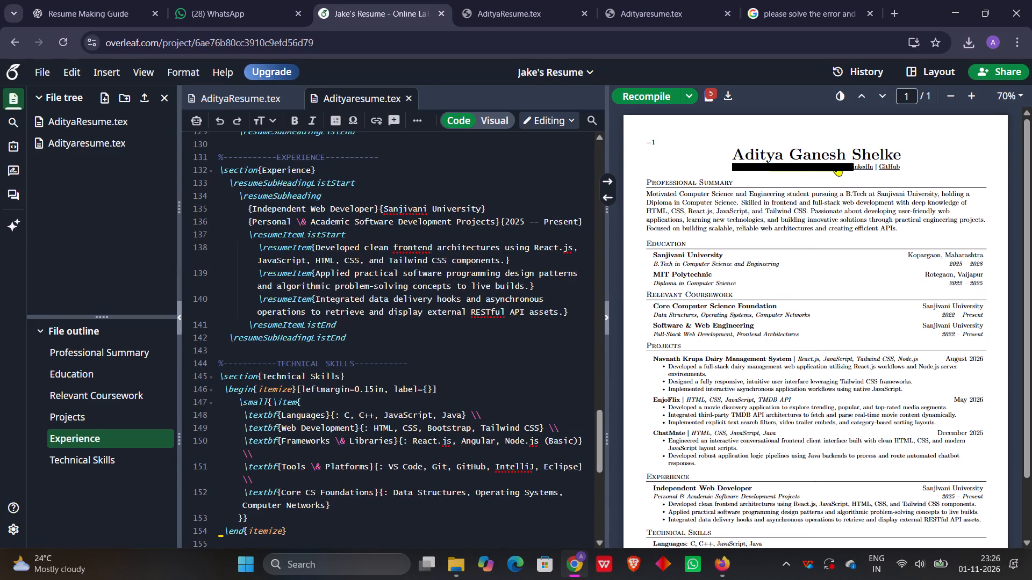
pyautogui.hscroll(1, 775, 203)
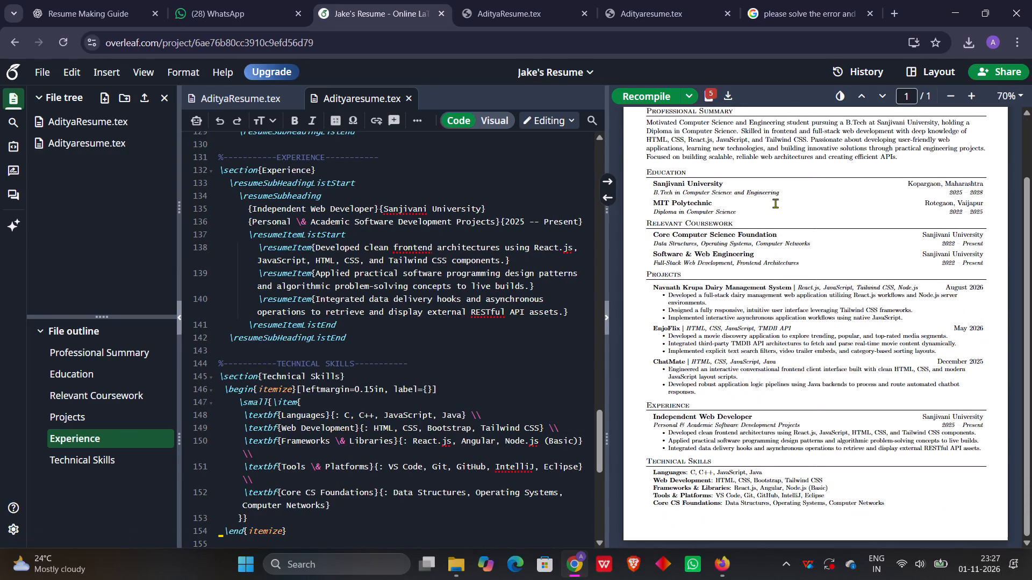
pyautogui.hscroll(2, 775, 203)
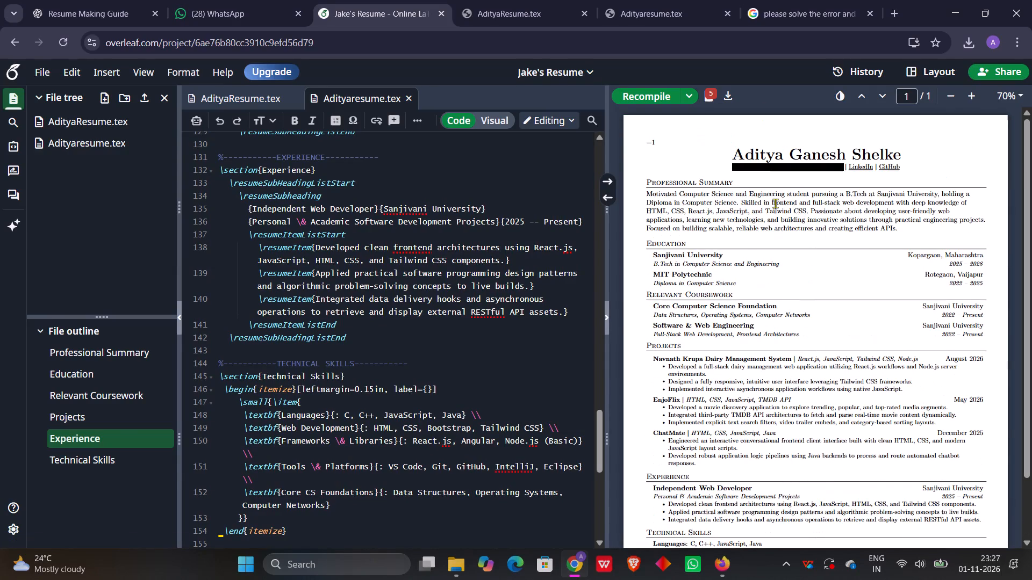
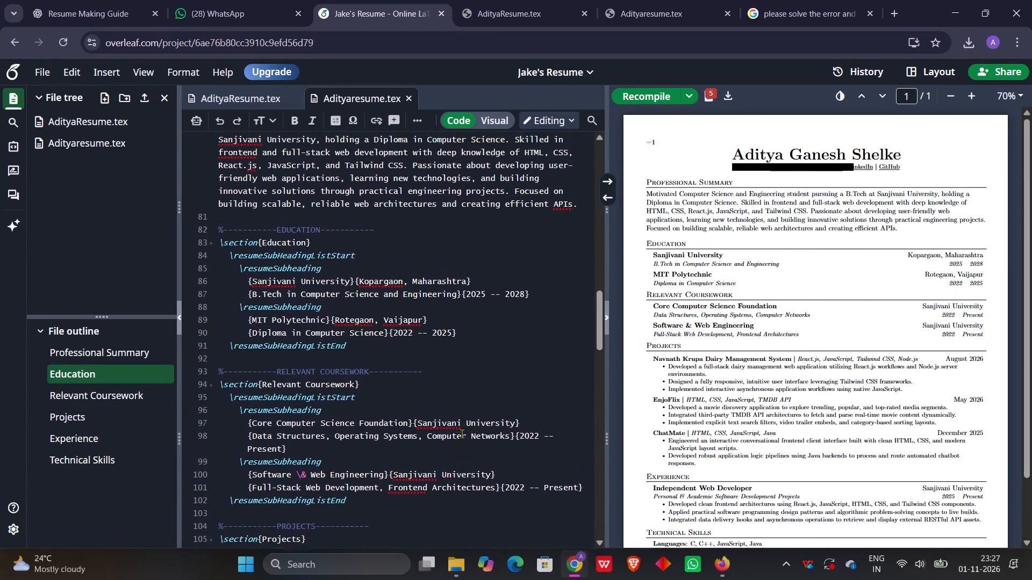
# Open a new browser tab and enter "kopar" in the Google search box to look up the town named in the resume.
pyautogui.scroll(1, 462, 433)
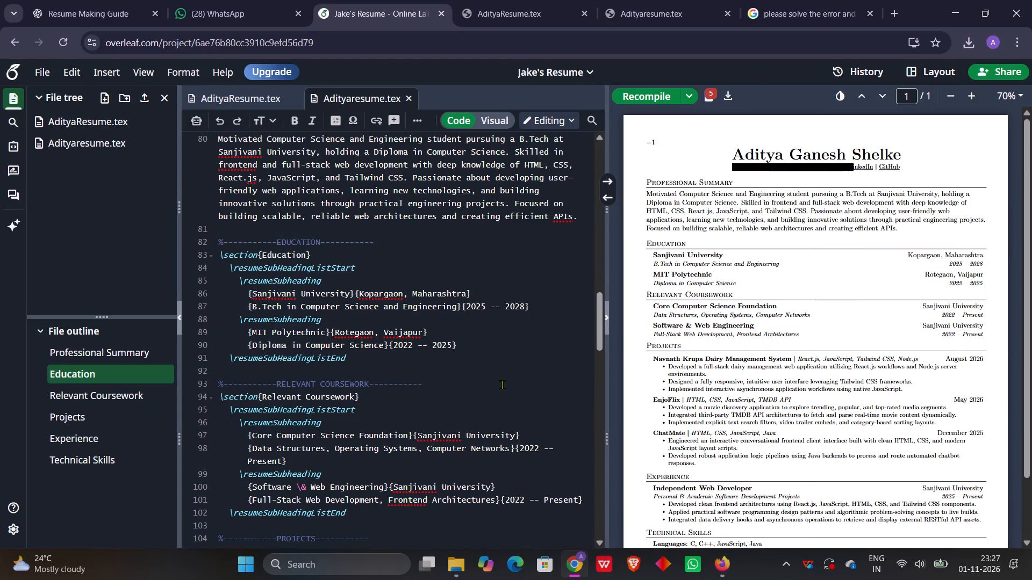
pyautogui.click(899, 17)
pyautogui.click(586, 280)
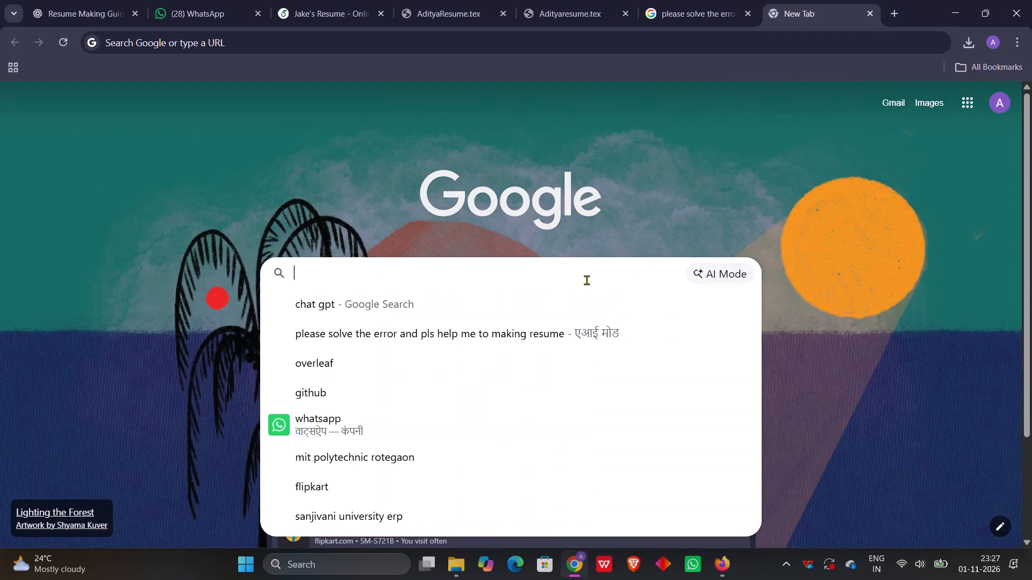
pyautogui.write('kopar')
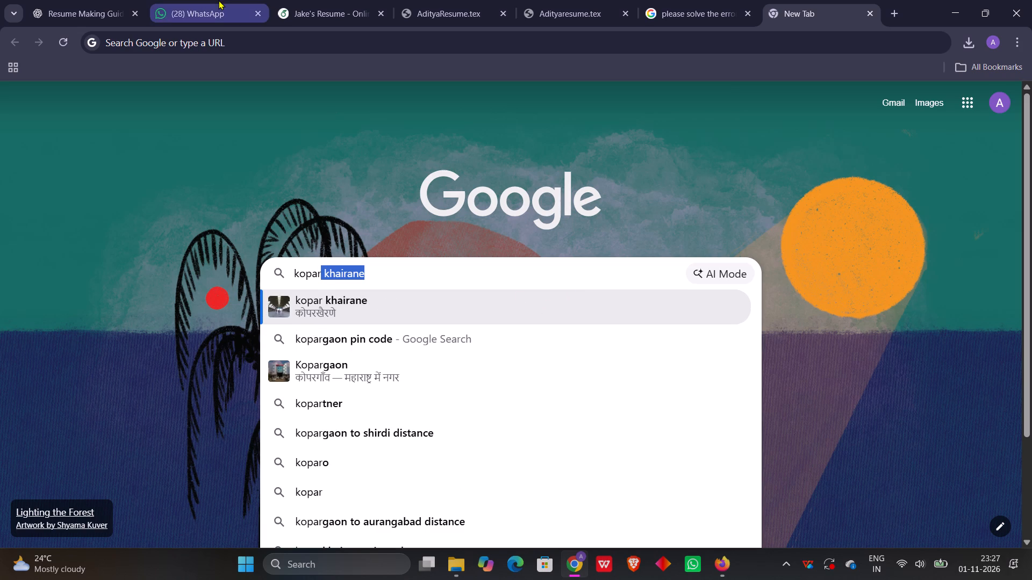
# Return to the Jake's Resume project and review the Education through Projects code in Adityaresume.tex, and the compiled PDF down to Technical Skills.
pyautogui.click(291, 1)
pyautogui.scroll(-1, 383, 294)
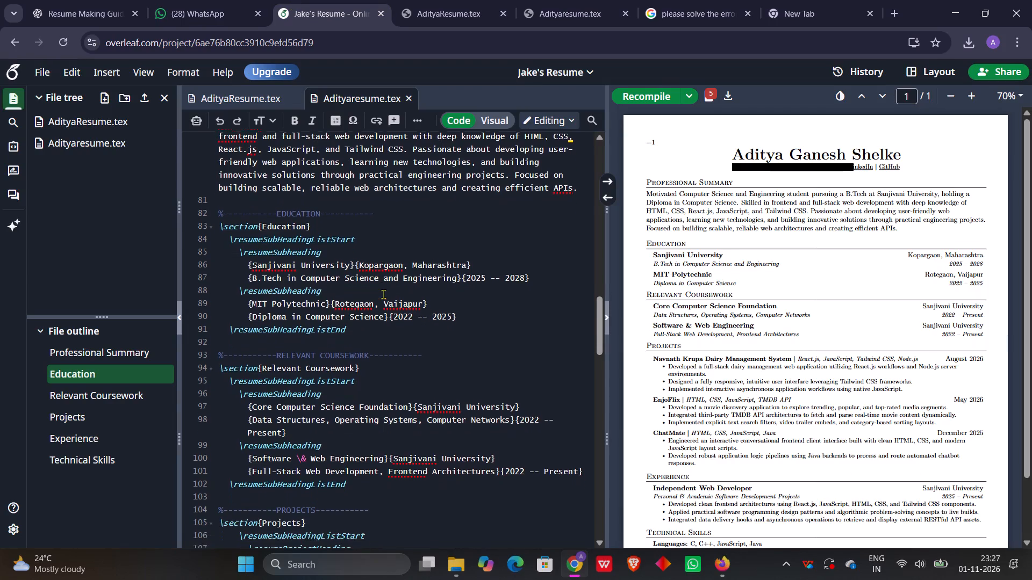
pyautogui.scroll(-3, 383, 294)
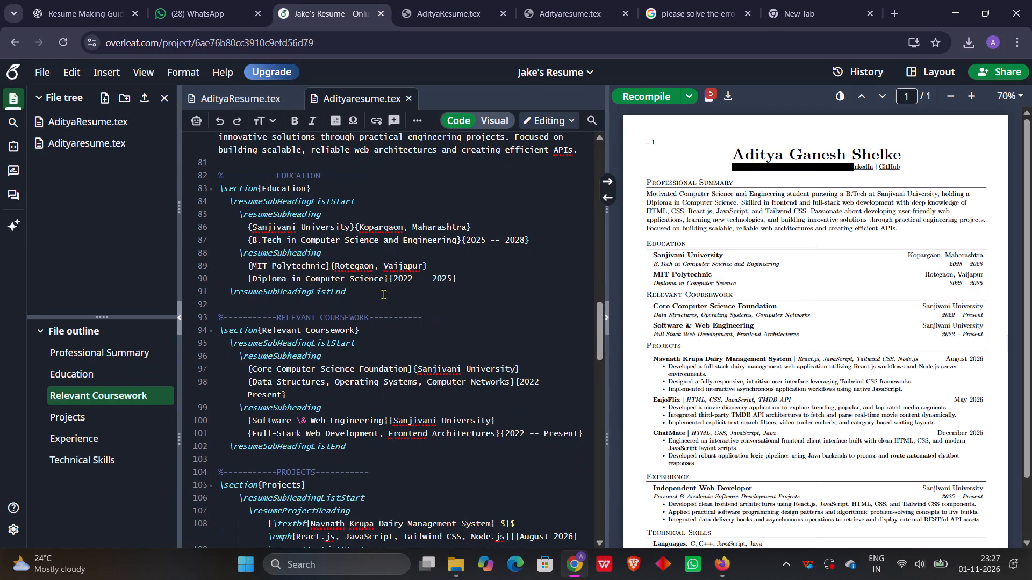
pyautogui.scroll(-2, 383, 294)
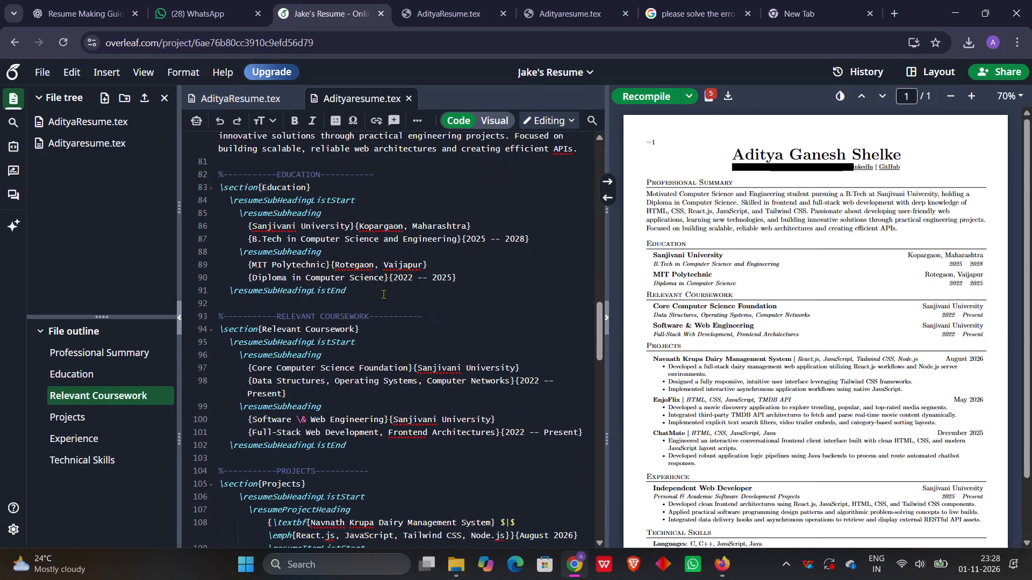
pyautogui.scroll(-1, 383, 294)
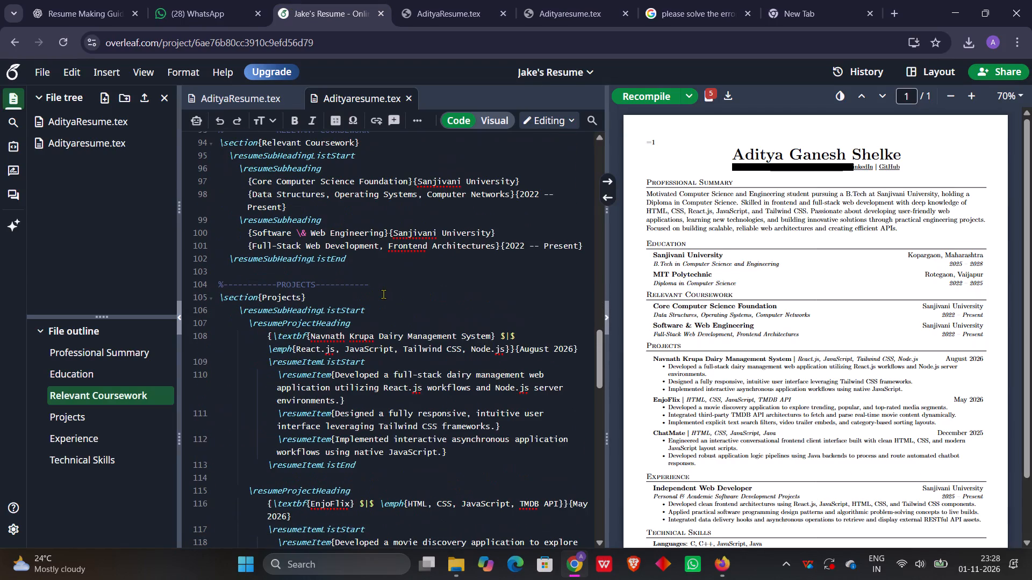
pyautogui.scroll(4, 383, 294)
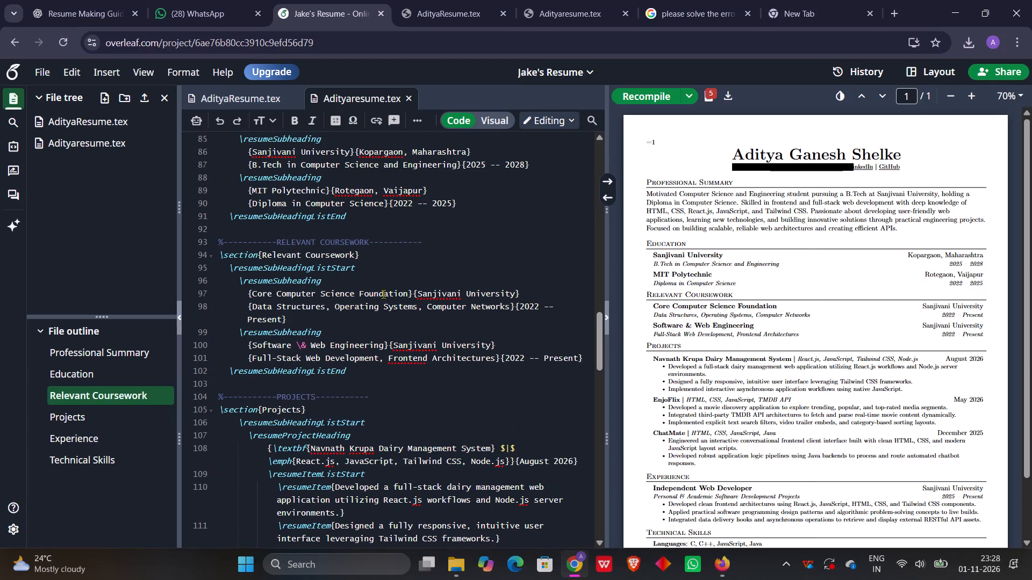
pyautogui.scroll(-1, 683, 395)
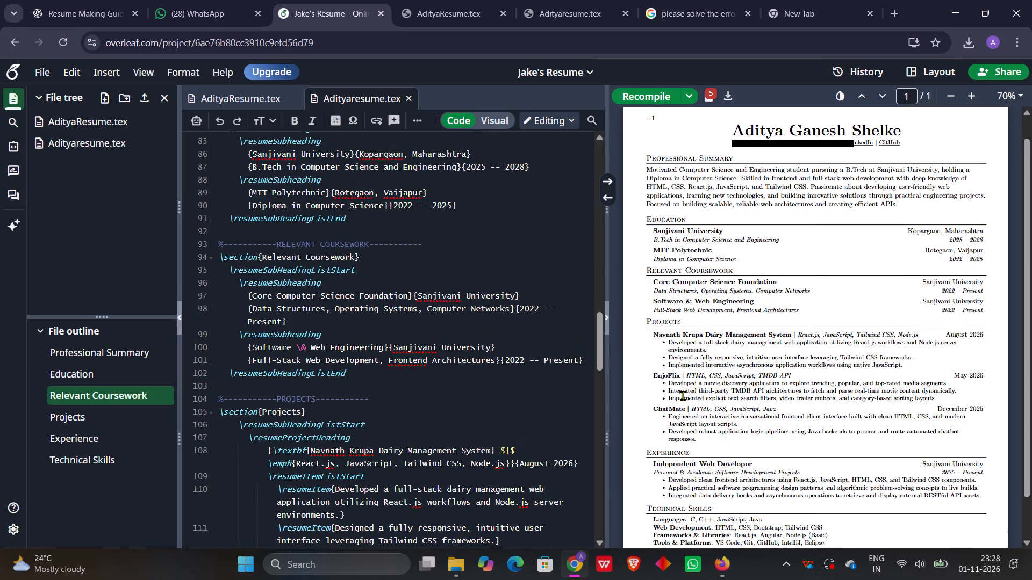
pyautogui.scroll(-1, 683, 395)
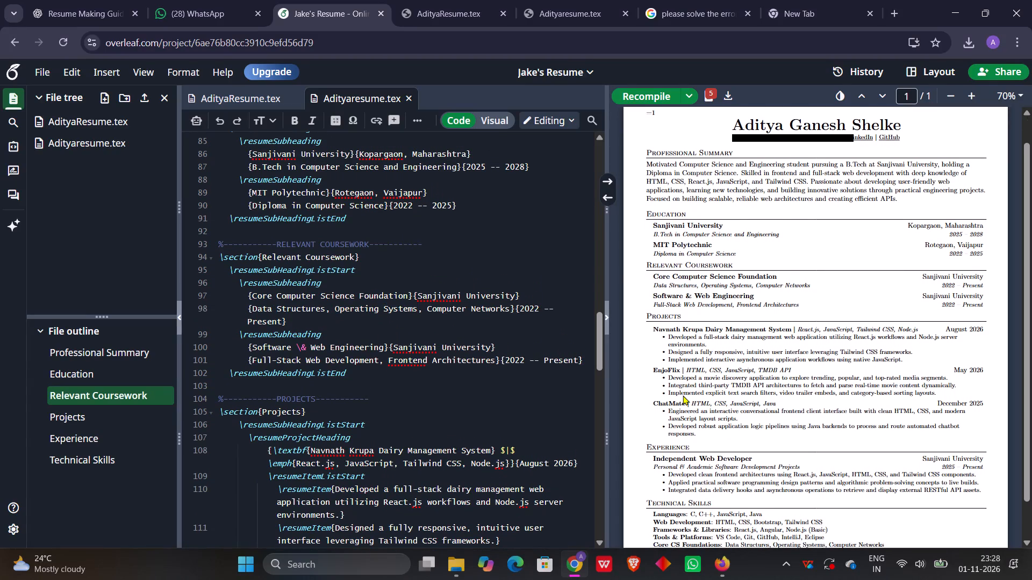
pyautogui.scroll(-1, 683, 395)
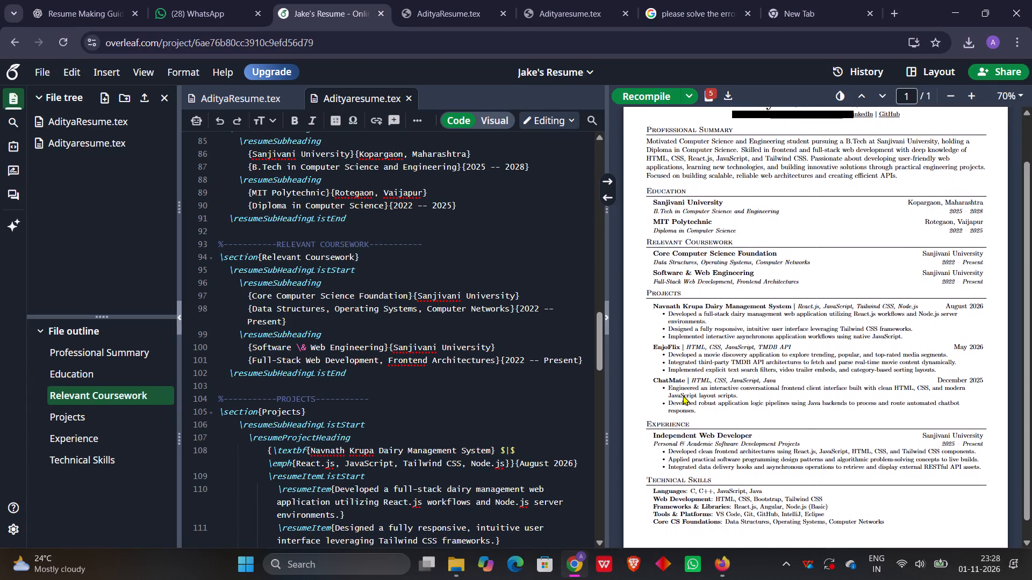
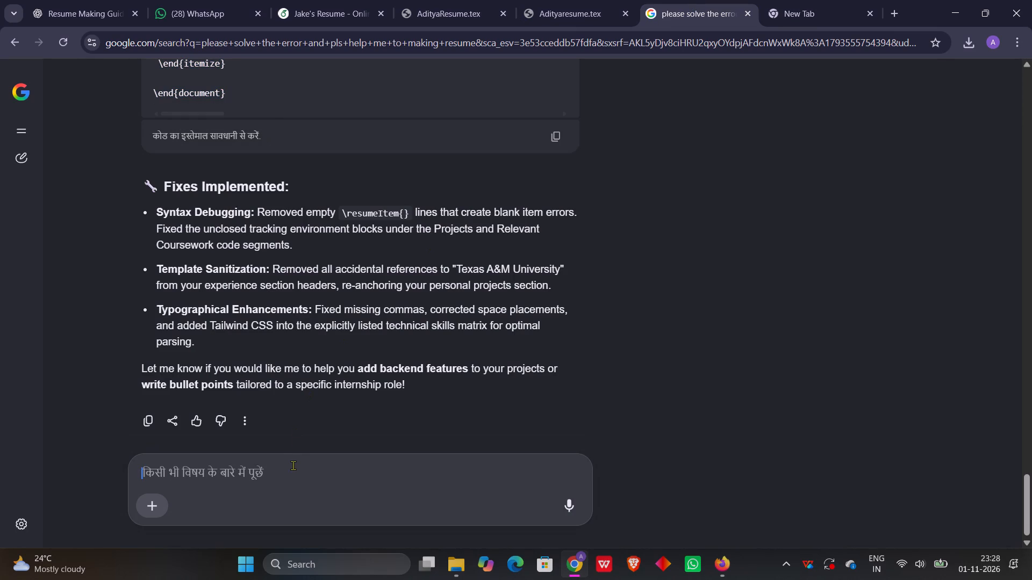
# Ask the AI chat for the original resume code with no changes to it, only finding the errors.
pyautogui.write('give me')
pyautogui.press('space')
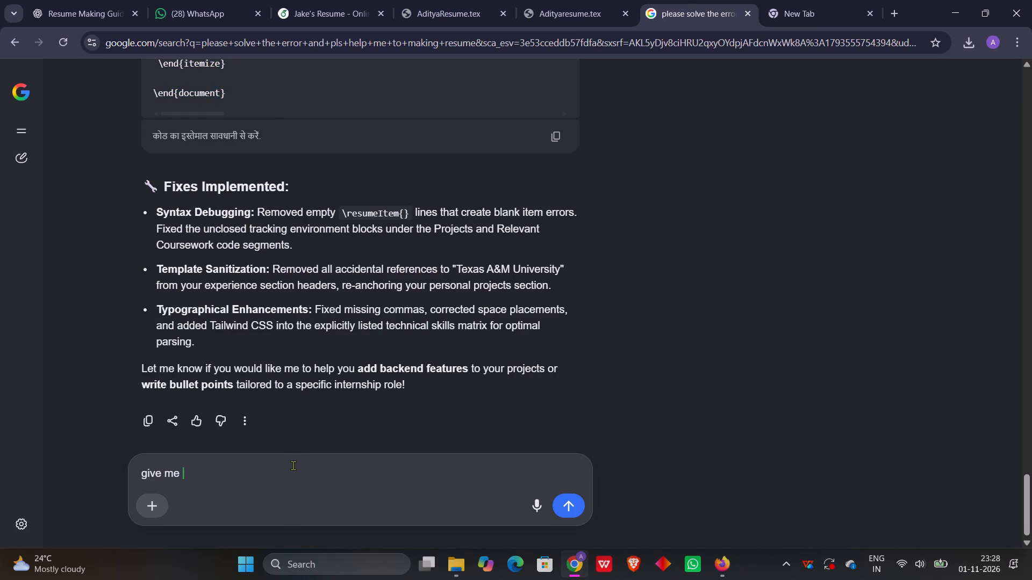
pyautogui.write('my code pls donot any changes')
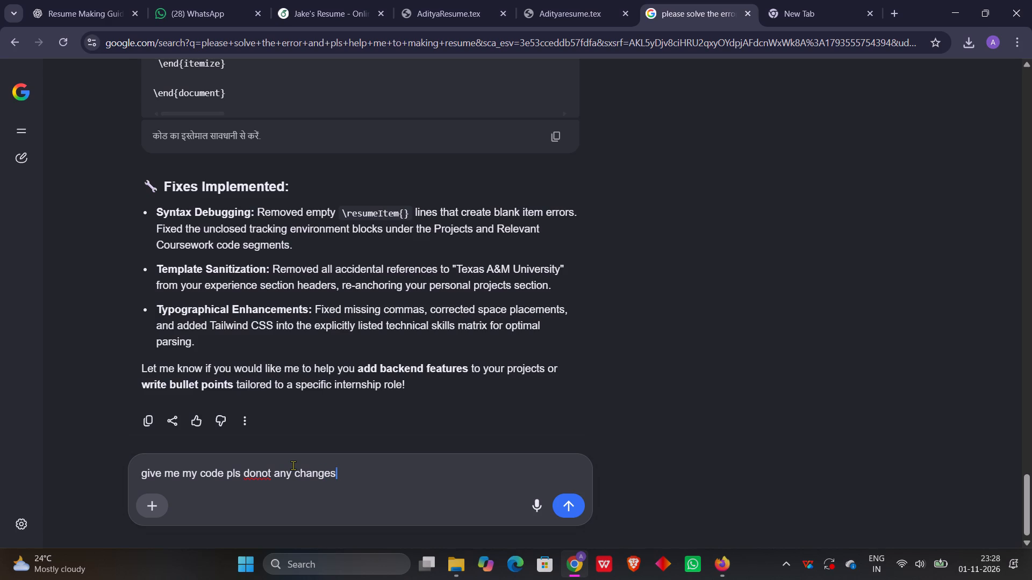
pyautogui.press('space')
pyautogui.write('in the code')
pyautogui.press('space')
pyautogui.press('space')
pyautogui.write('ony')
pyautogui.press('space')
pyautogui.press('space')
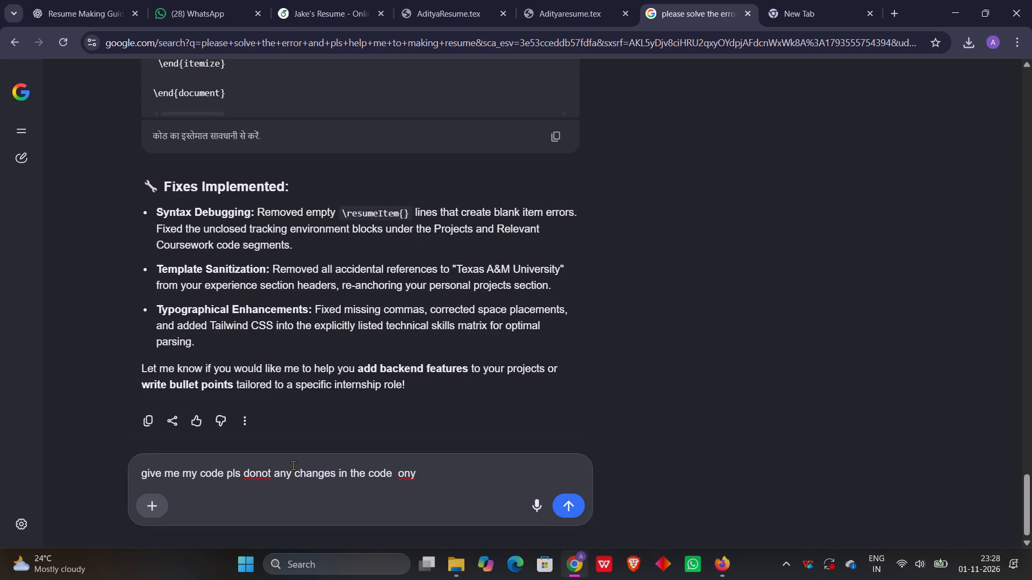
pyautogui.write('find error okk pls giv me orig')
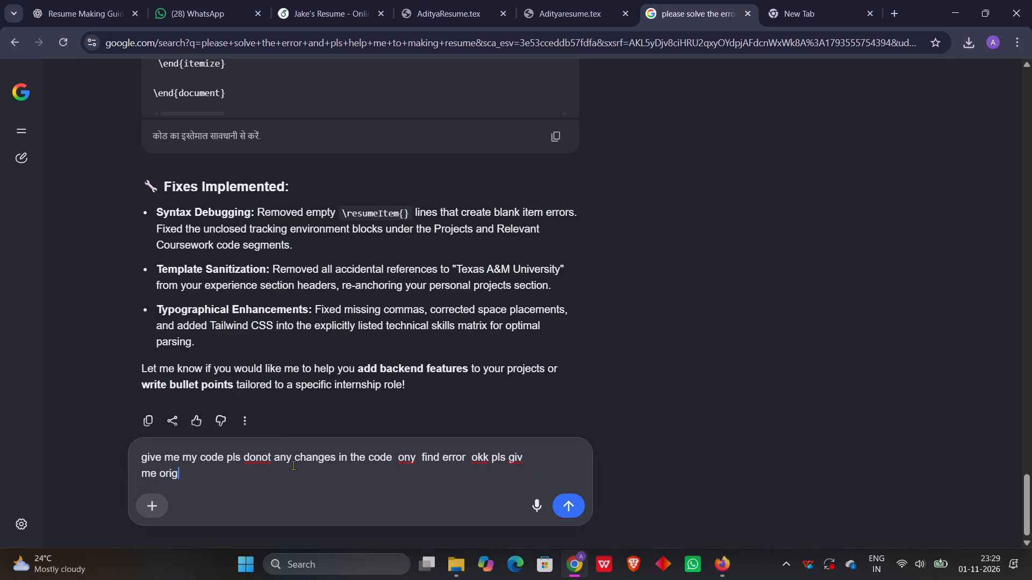
pyautogui.write('inal code')
pyautogui.press('Return')
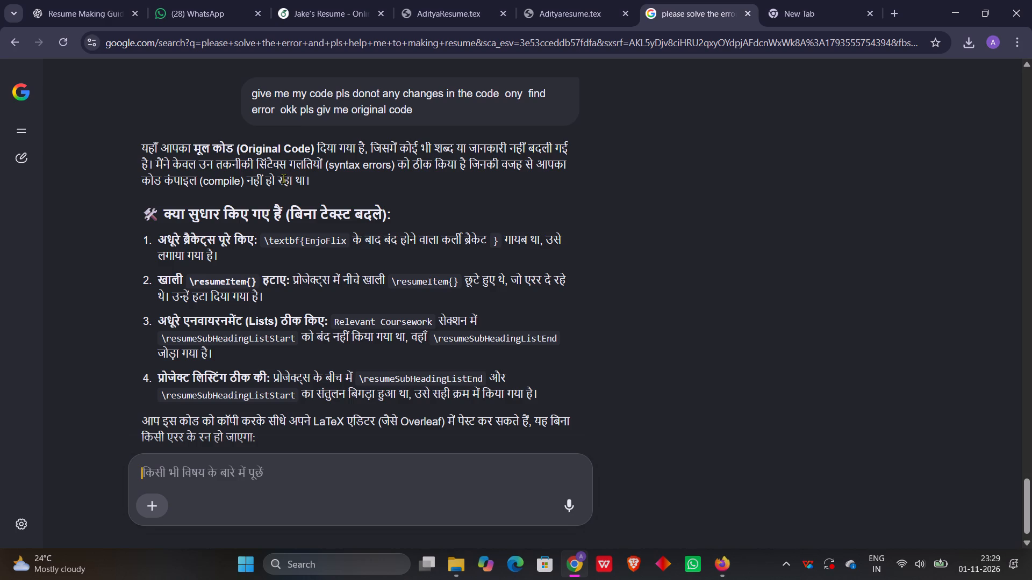
# Copy the entire LaTeX code block from the new AI reply, from \documentclass through \end{document}.
pyautogui.scroll(-1, 283, 178)
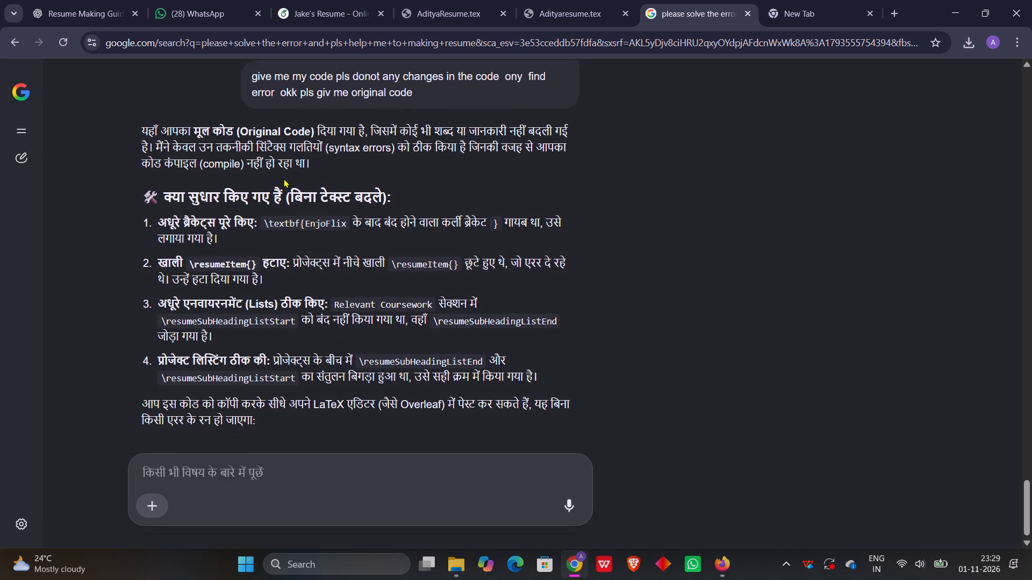
pyautogui.scroll(-3, 283, 178)
pyautogui.scroll(5, 283, 178)
pyautogui.hscroll(1, 283, 178)
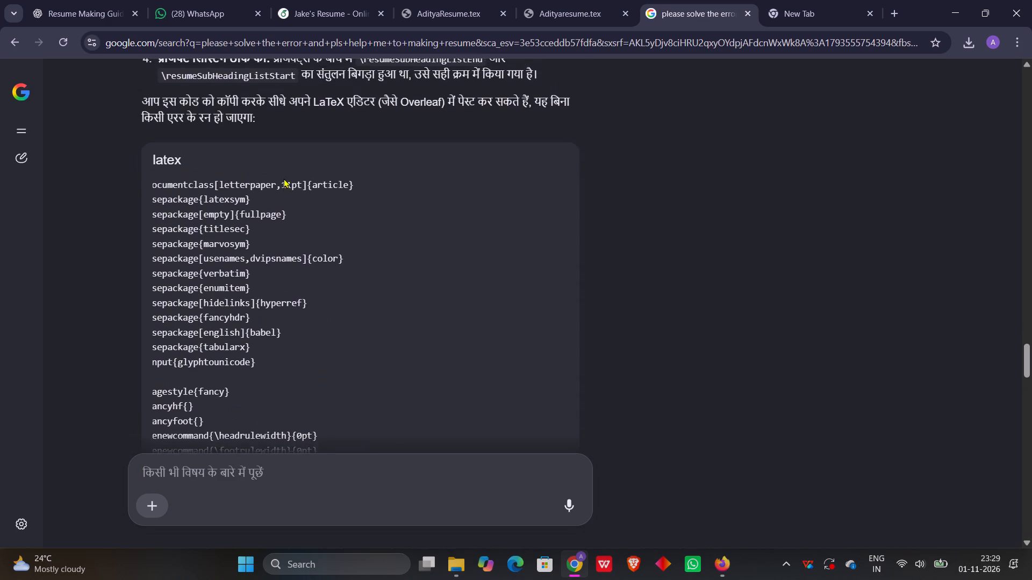
pyautogui.hscroll(1, 283, 178)
pyautogui.moveTo(169, 171); pyautogui.dragTo(178, 190)
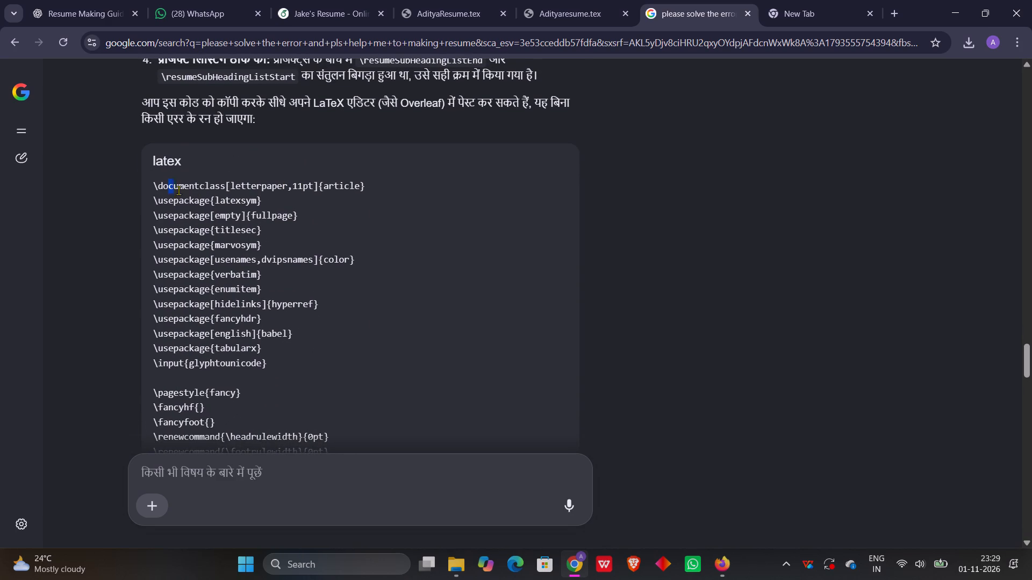
pyautogui.moveTo(178, 190); pyautogui.dragTo(186, 306)
pyautogui.moveTo(150, 171); pyautogui.dragTo(160, 184)
pyautogui.moveTo(160, 184); pyautogui.dragTo(218, 559)
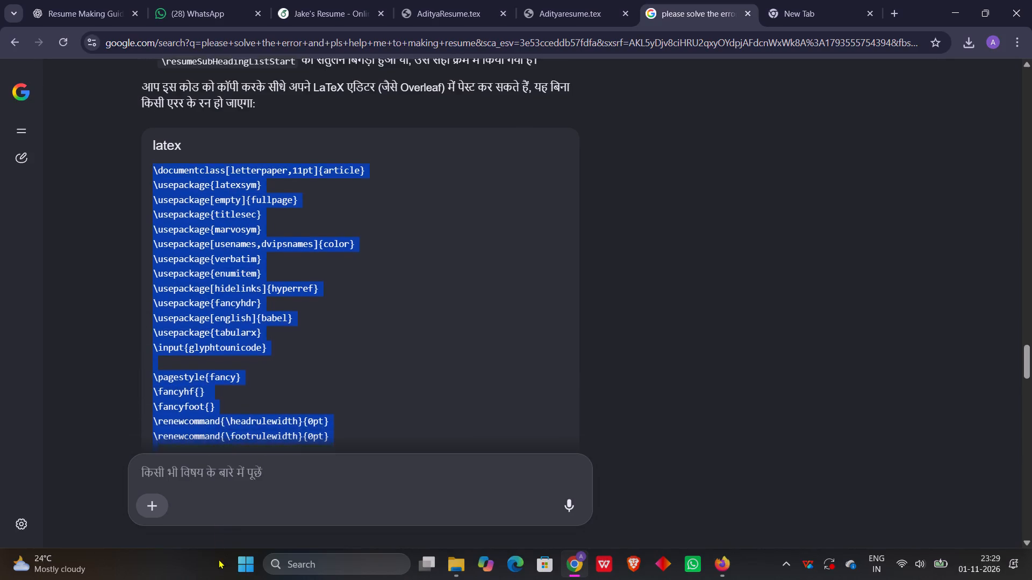
pyautogui.moveTo(218, 559); pyautogui.dragTo(267, 518)
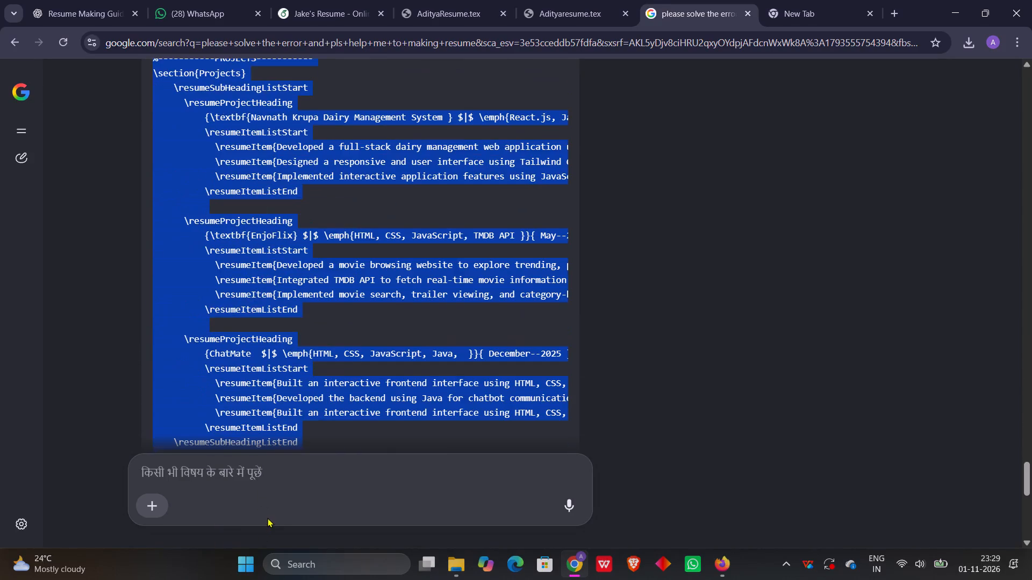
pyautogui.moveTo(267, 518); pyautogui.dragTo(240, 280)
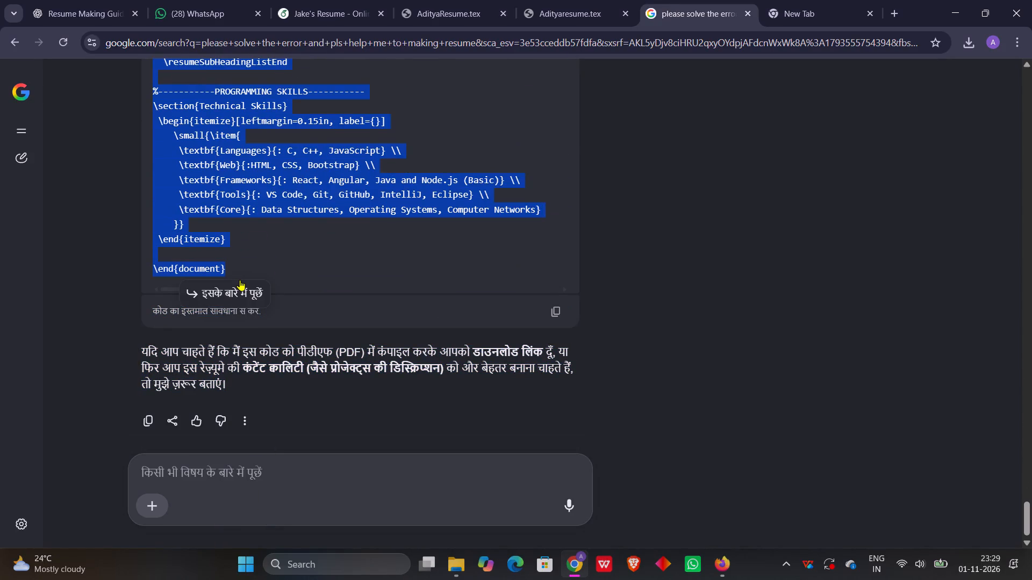
pyautogui.hotkey('ctrl', 'c')
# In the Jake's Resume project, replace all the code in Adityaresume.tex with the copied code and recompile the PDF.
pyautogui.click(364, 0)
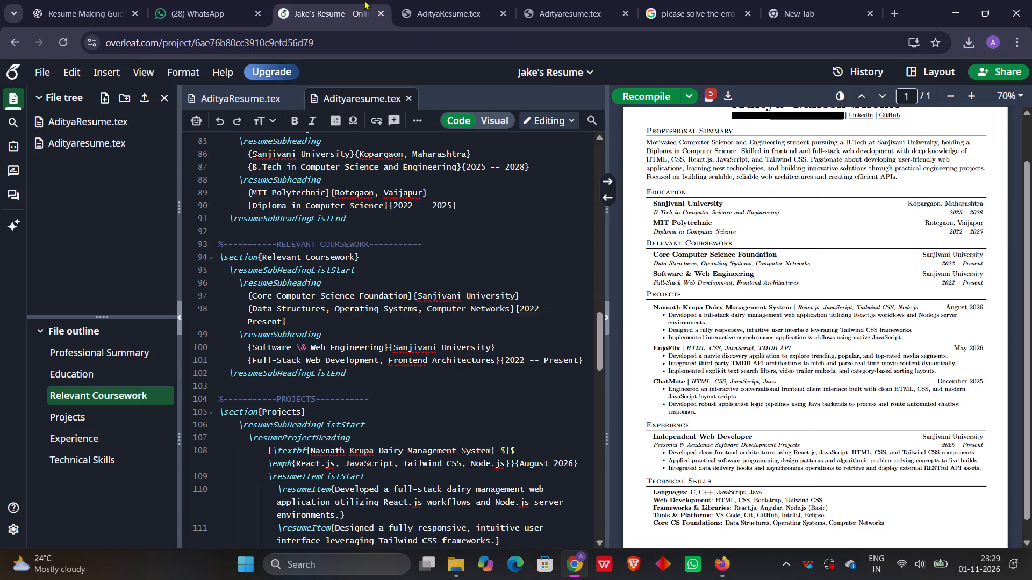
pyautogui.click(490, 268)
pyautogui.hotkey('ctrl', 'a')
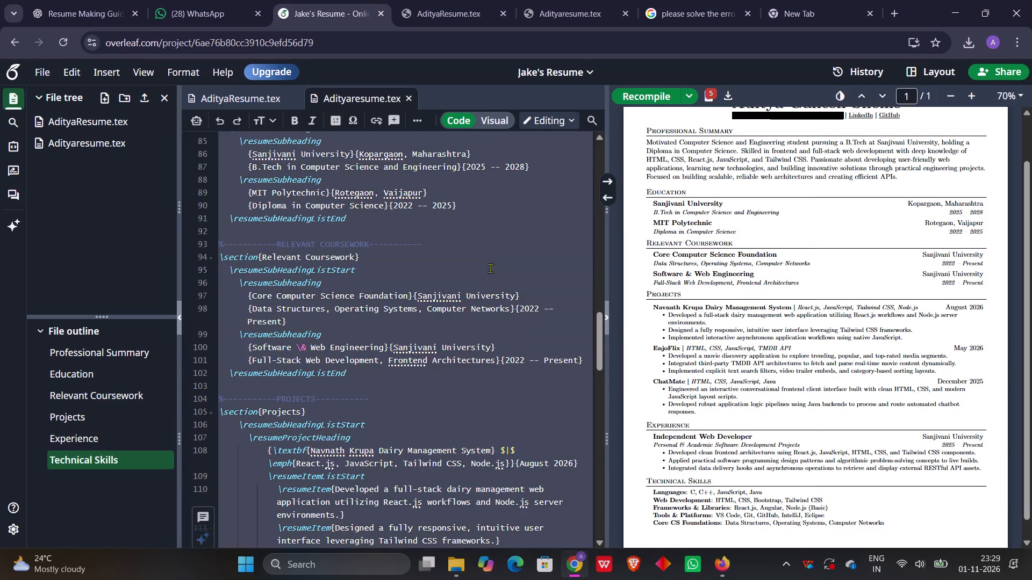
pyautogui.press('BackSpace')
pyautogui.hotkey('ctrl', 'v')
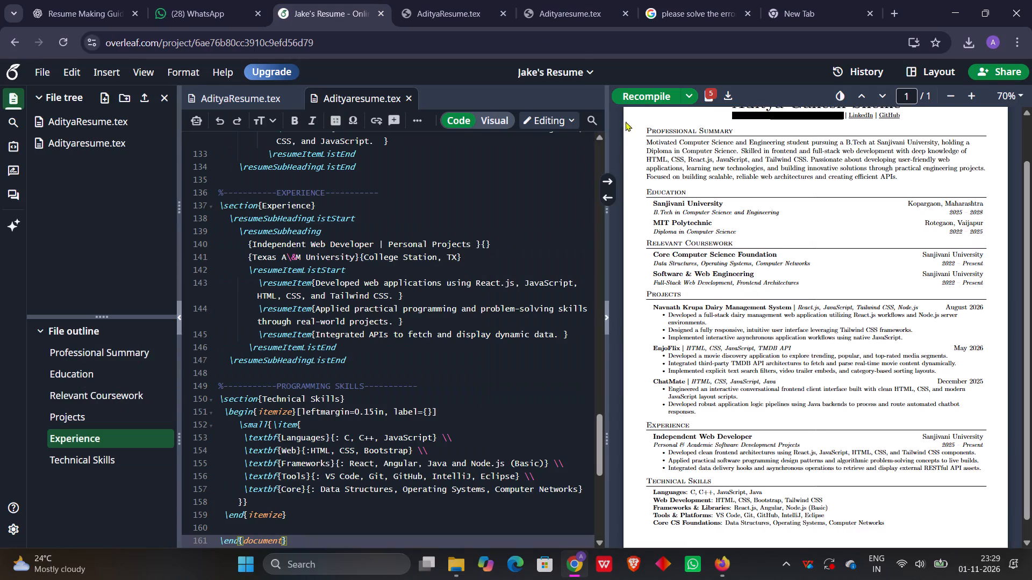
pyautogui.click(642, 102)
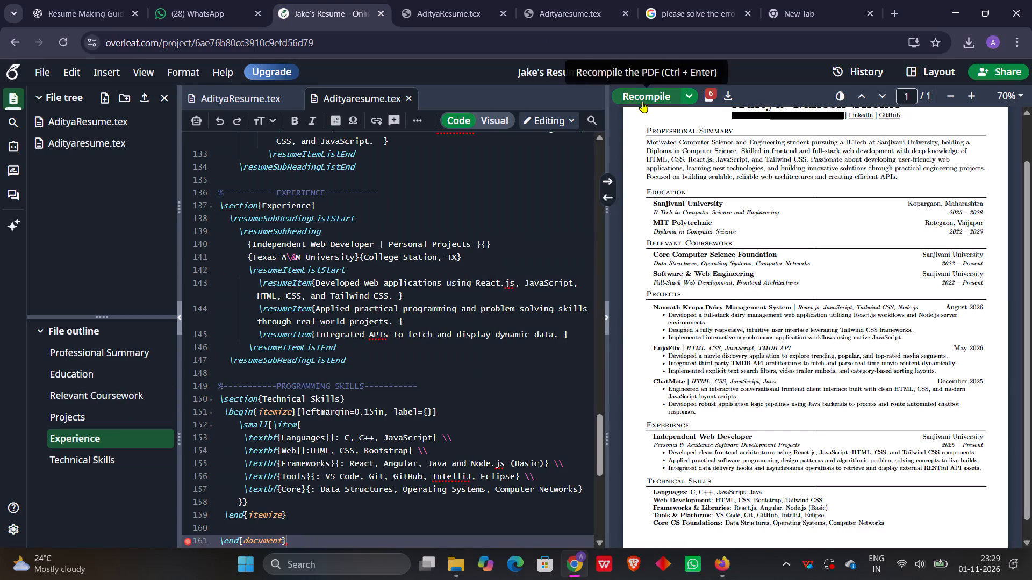
# Review the recompiled resume PDF from the name header and Professional Summary down to Technical Skills.
pyautogui.scroll(2, 704, 242)
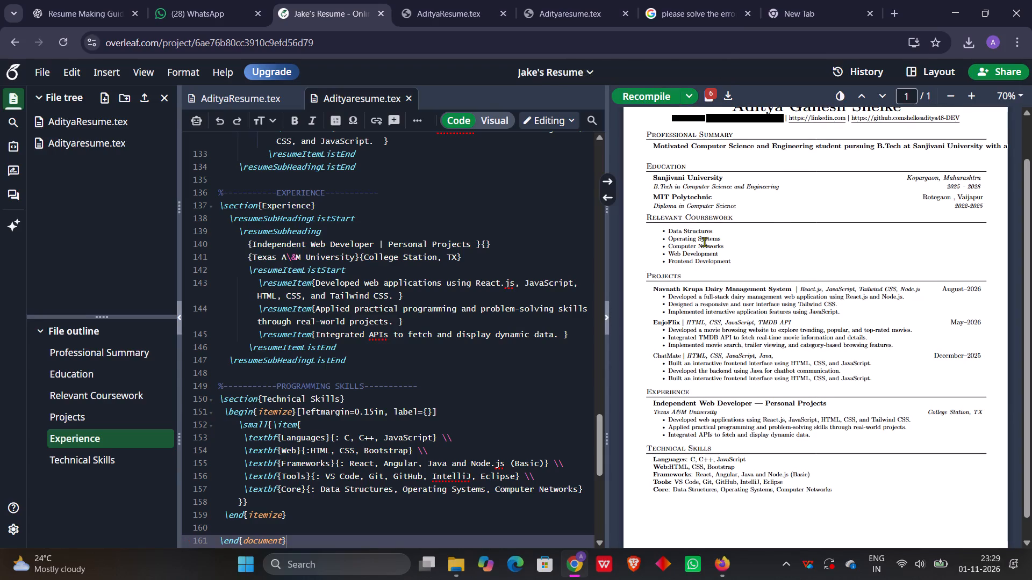
pyautogui.scroll(1, 704, 242)
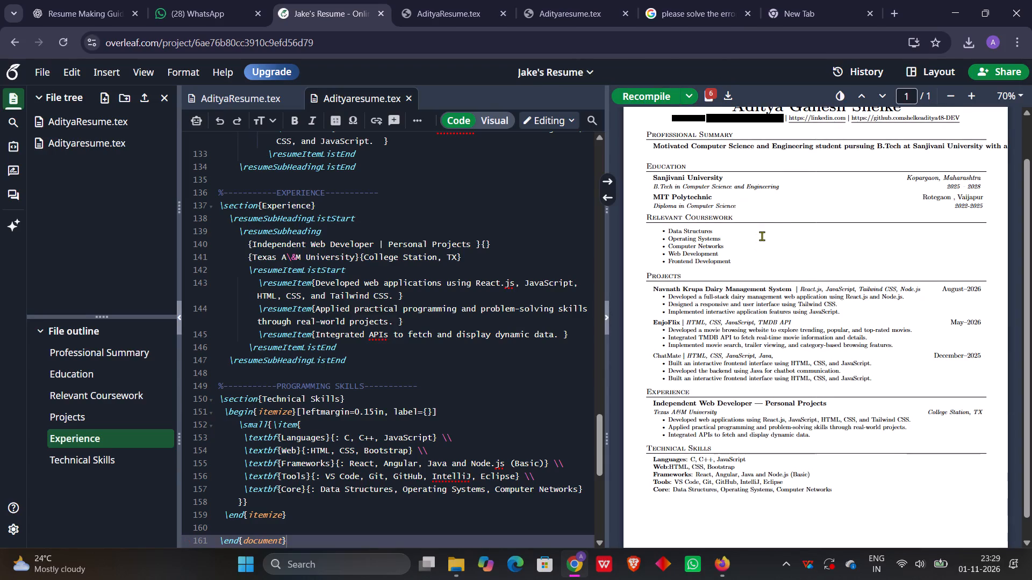
pyautogui.hscroll(-6, 762, 236)
pyautogui.hscroll(-6, 822, 189)
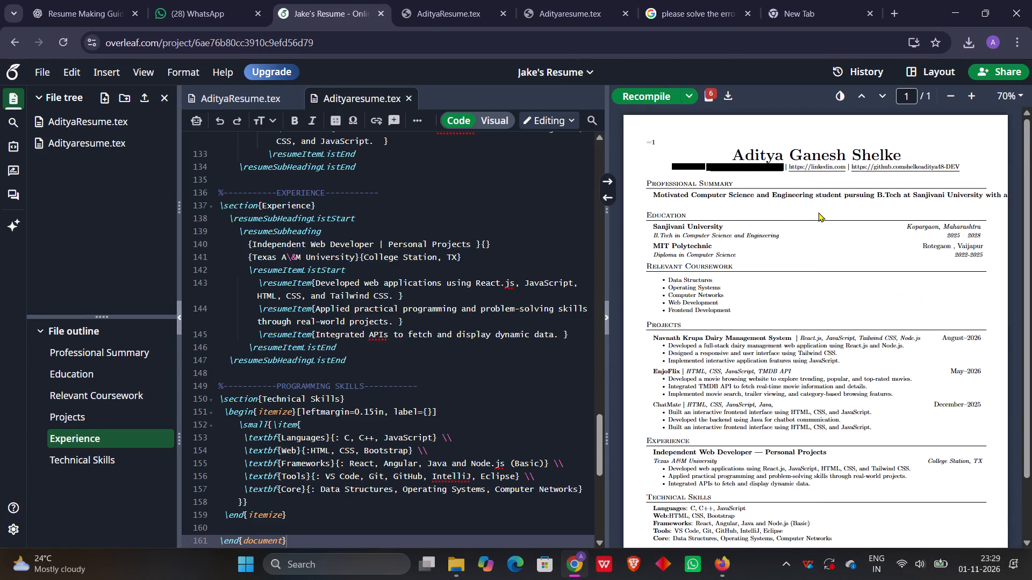
pyautogui.hscroll(-1, 818, 212)
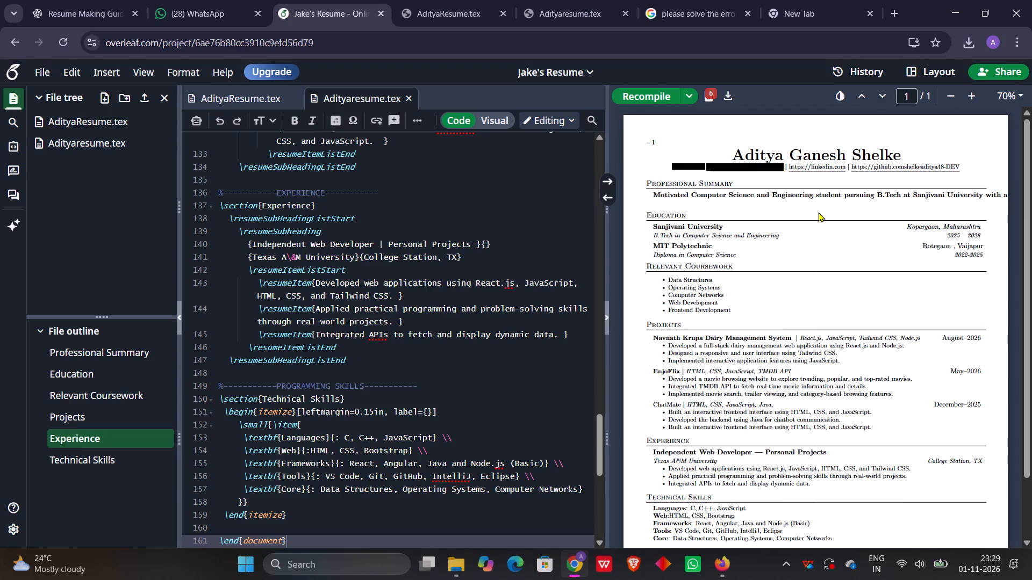
pyautogui.scroll(-1, 790, 335)
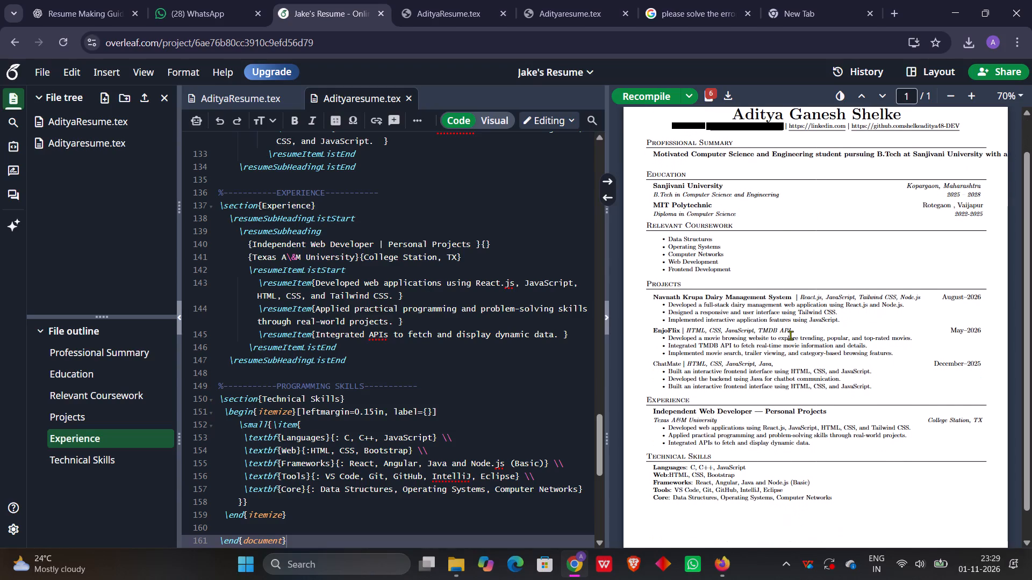
pyautogui.scroll(1, 790, 335)
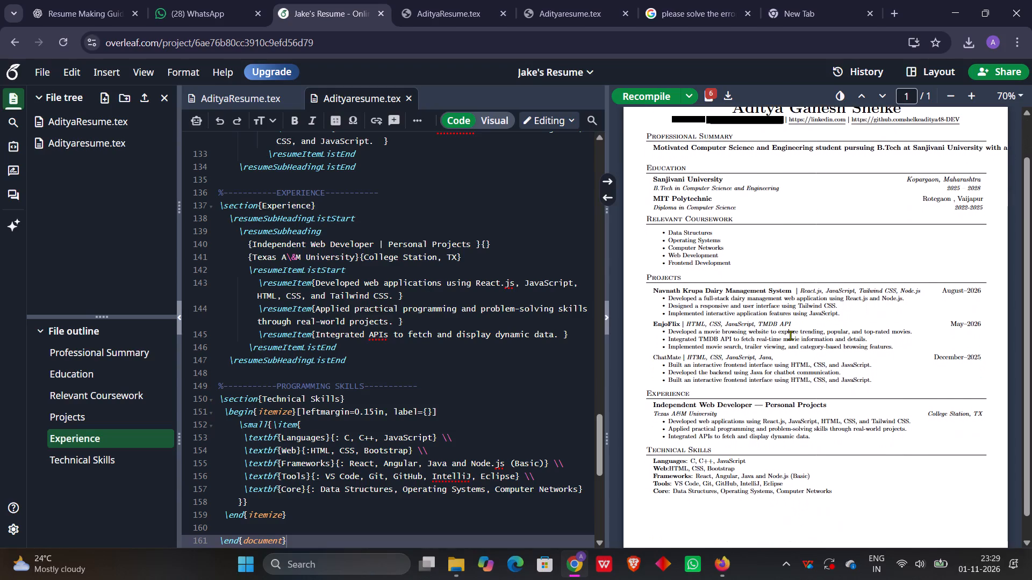
pyautogui.scroll(1, 790, 335)
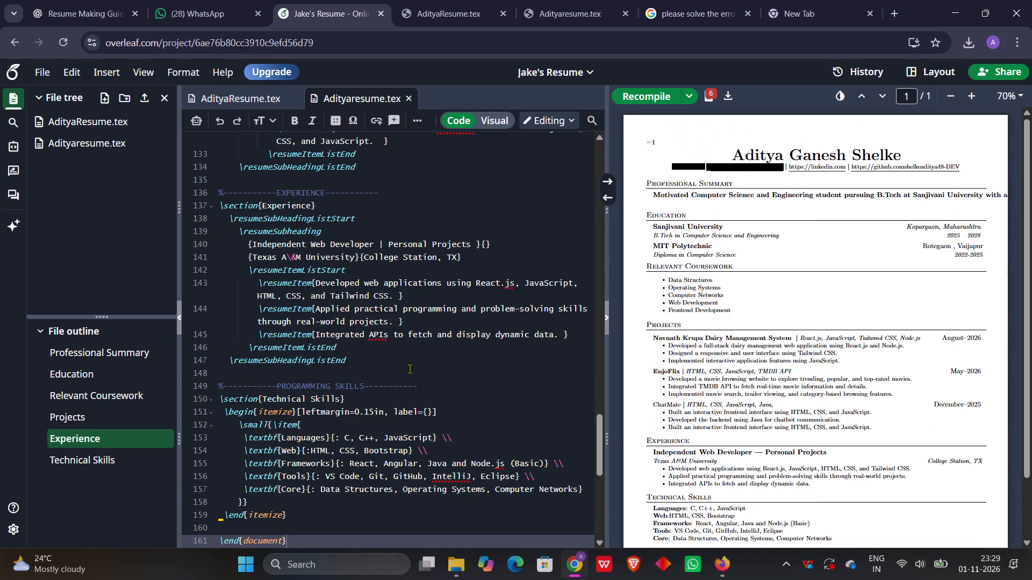
# Examine the preamble and custom resume command definitions in Adityaresume.tex, including the marked \pdfmaketitleparmode line.
pyautogui.scroll(9, 387, 372)
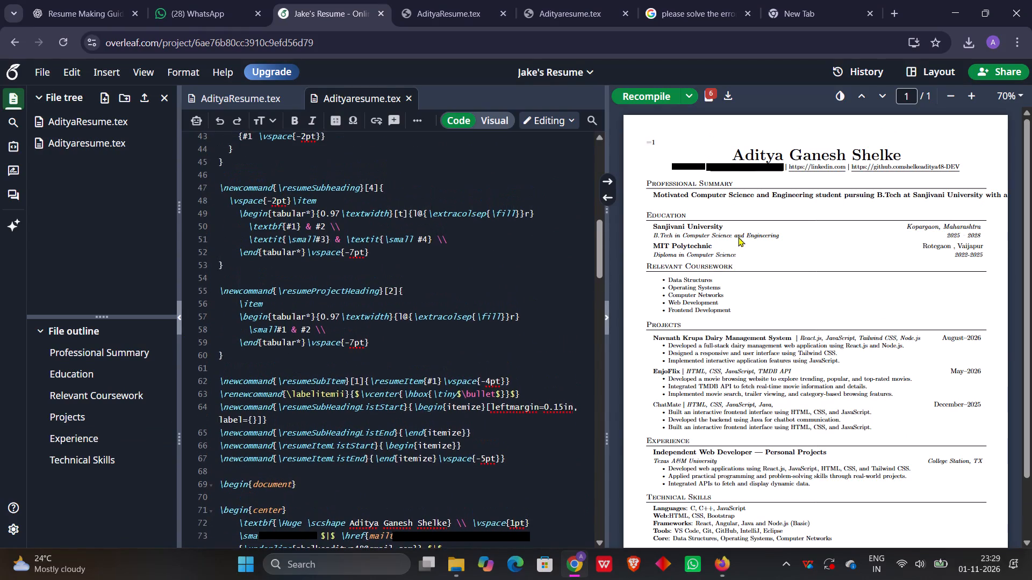
pyautogui.scroll(1, 782, 227)
pyautogui.scroll(2, 492, 340)
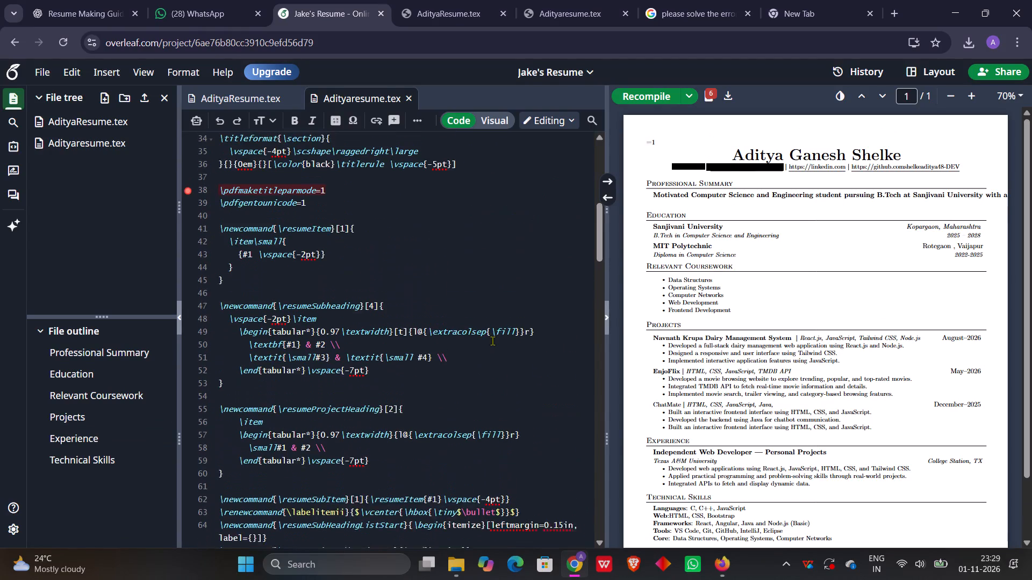
pyautogui.scroll(1, 492, 340)
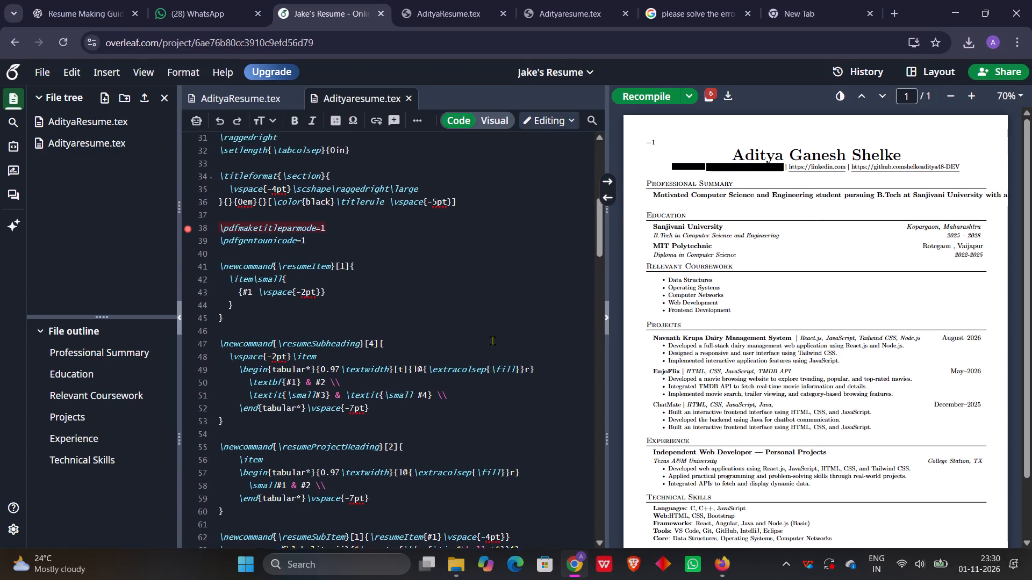
pyautogui.scroll(3, 492, 340)
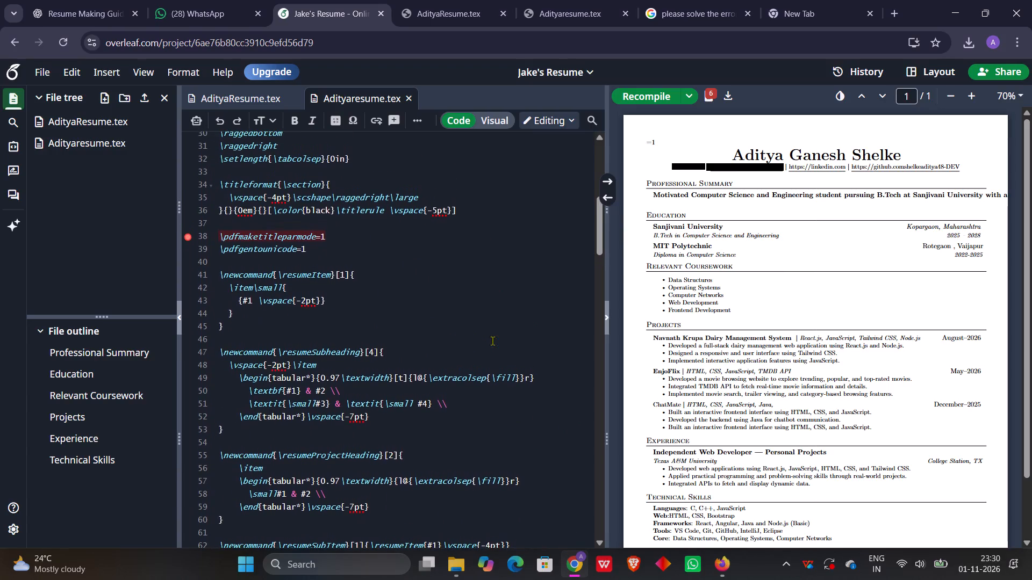
# Check the layout of the compiled resume page again, from the header through the Technical Skills section.
pyautogui.scroll(-1, 722, 317)
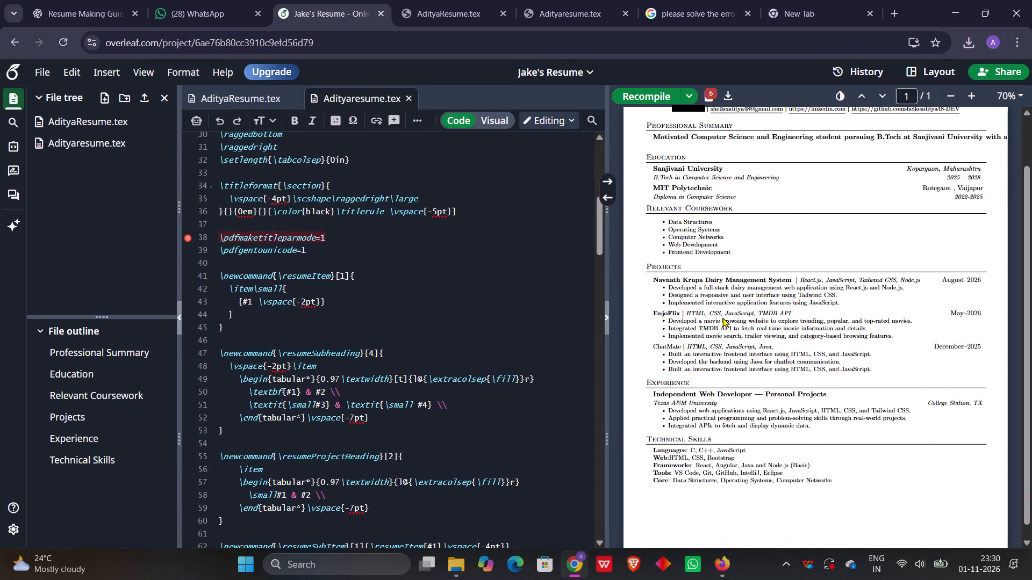
pyautogui.scroll(-3, 722, 317)
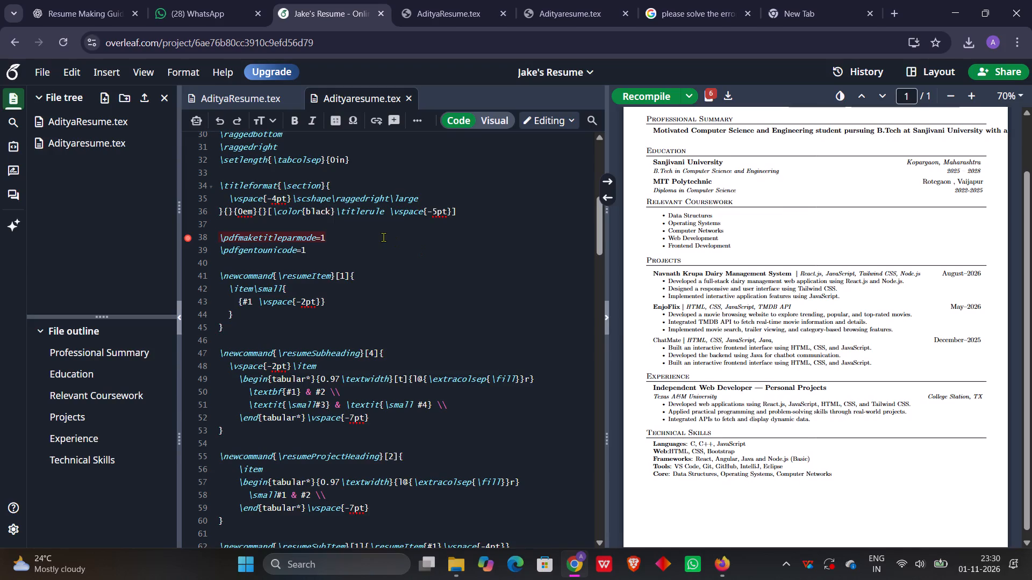
pyautogui.scroll(2, 713, 364)
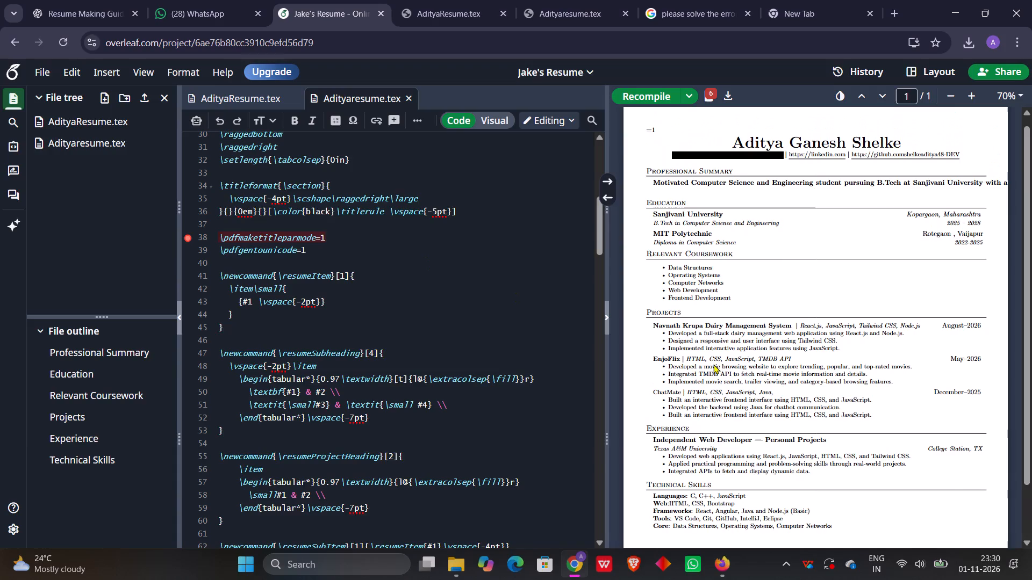
pyautogui.scroll(1, 713, 364)
pyautogui.scroll(-1, 713, 364)
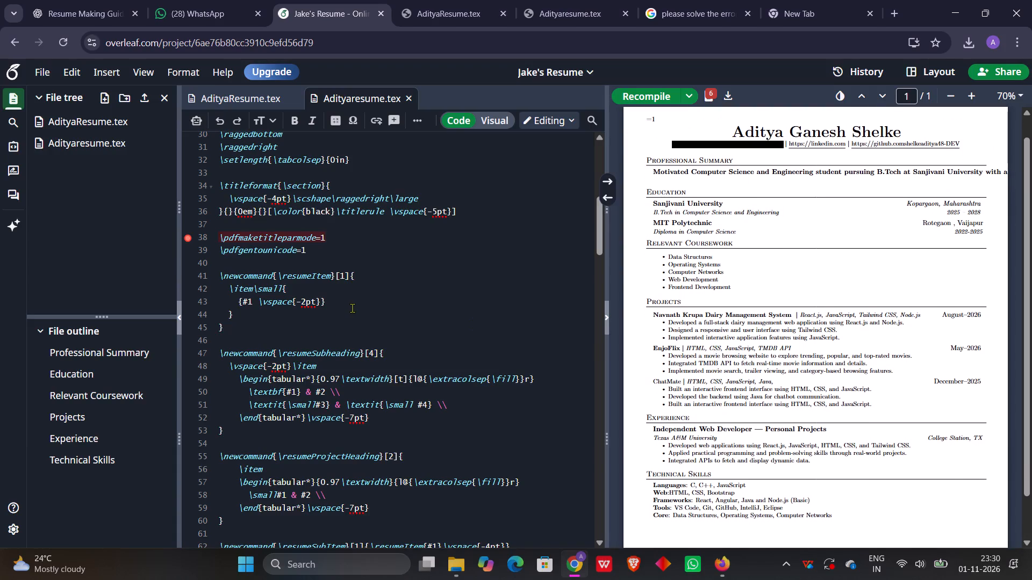
# Undo the last full code replacement in Adityaresume.tex to restore the previous version of the resume, and recompile the PDF.
pyautogui.click(351, 308)
pyautogui.hotkey('ctrl', 'z')
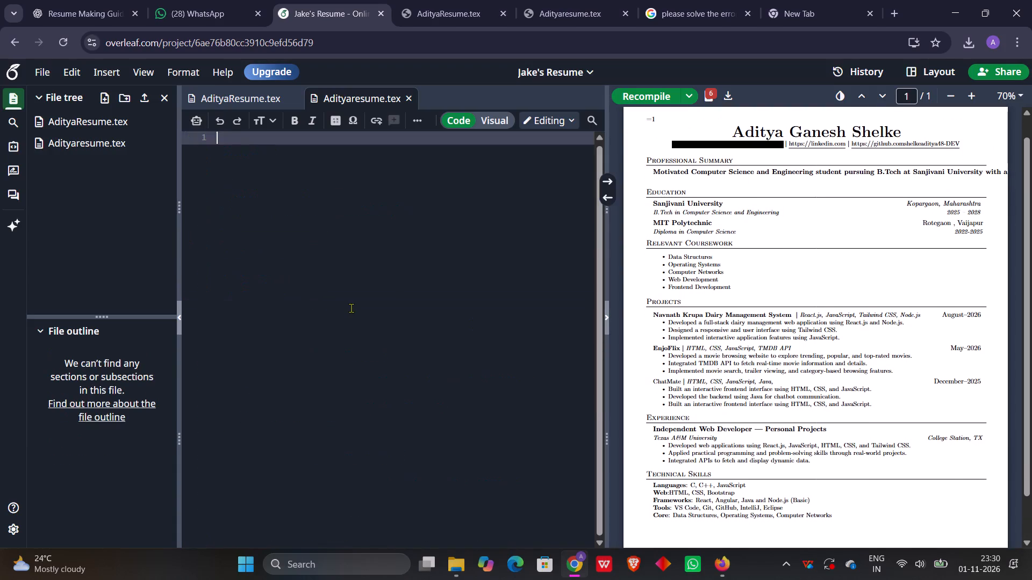
pyautogui.hotkey('ctrl', 'z')
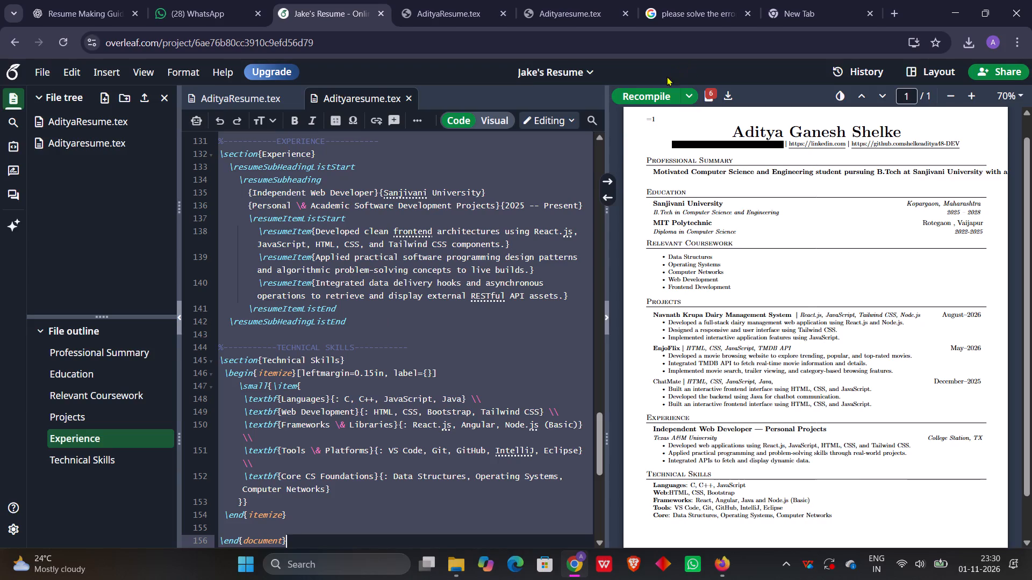
pyautogui.click(657, 90)
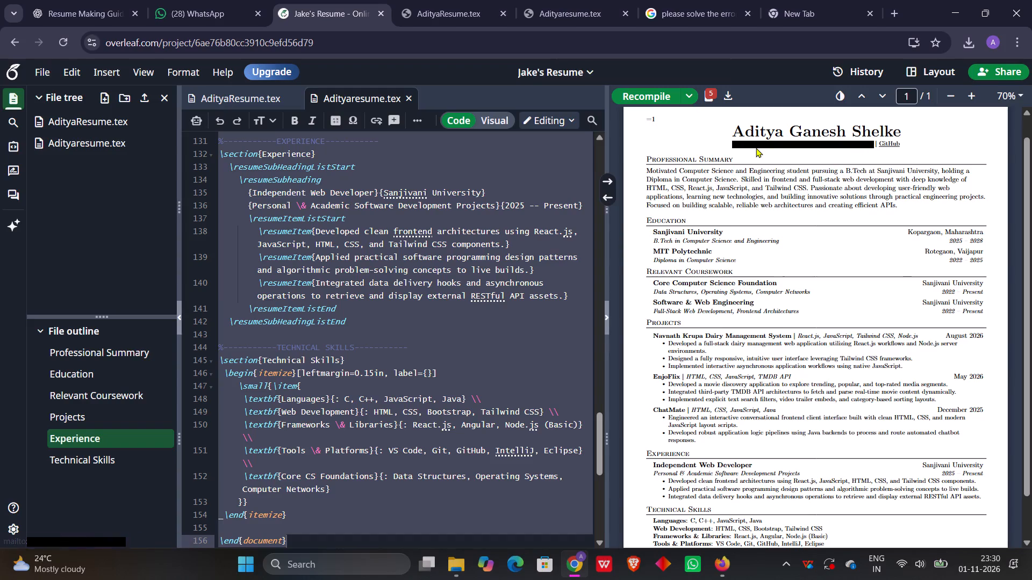
# Examine the restored code in Adityaresume.tex from the document class through the margin settings, the marked \pdfmaketitleparmode line and the first custom commands.
pyautogui.scroll(19, 483, 279)
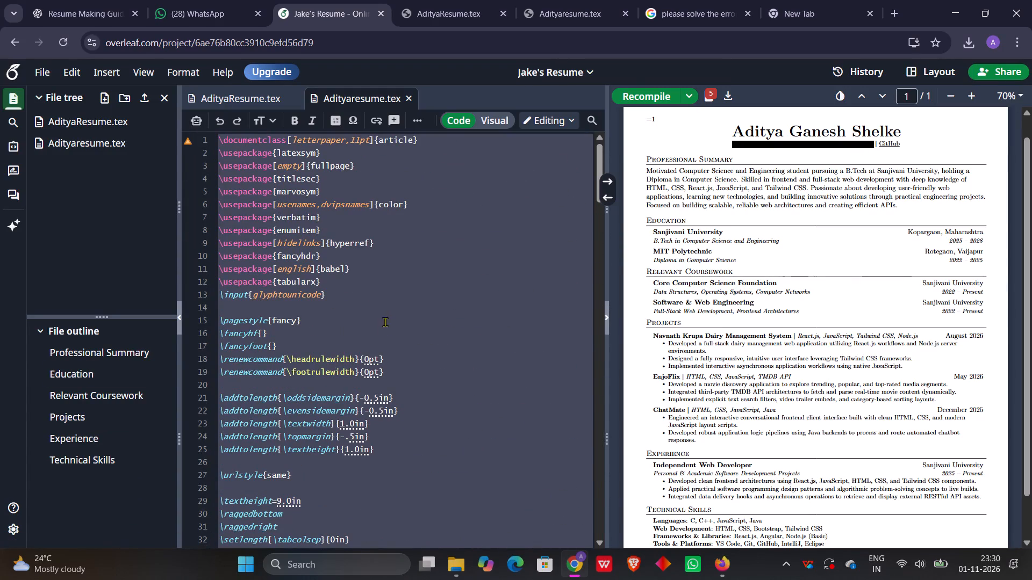
pyautogui.scroll(-4, 384, 343)
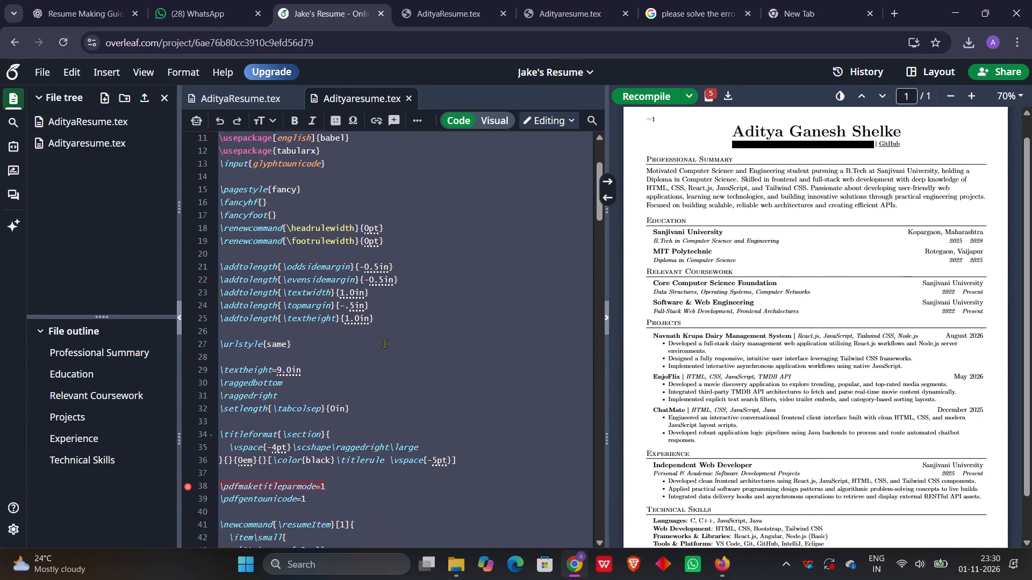
pyautogui.scroll(-2, 384, 343)
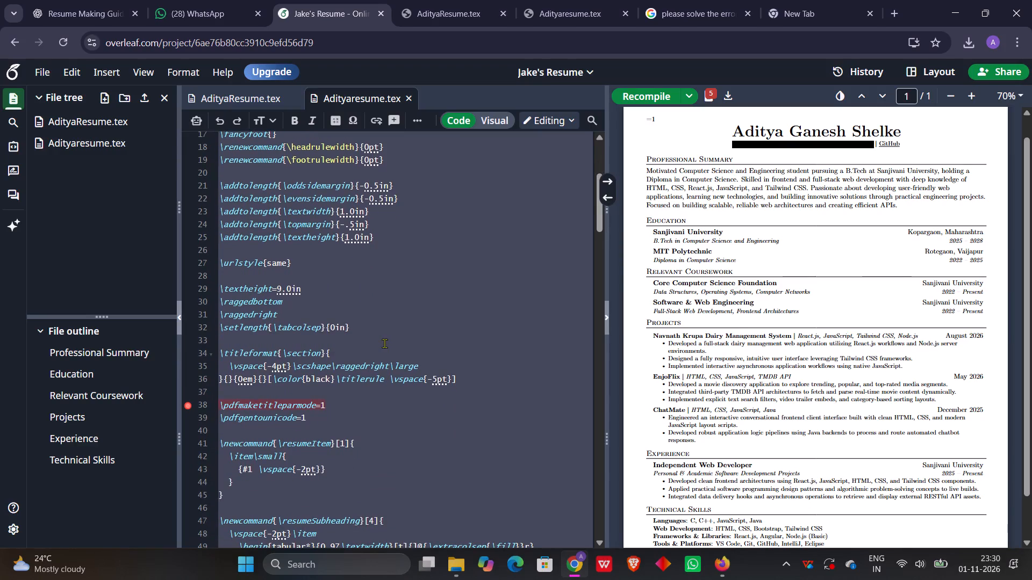
pyautogui.scroll(-1, 384, 343)
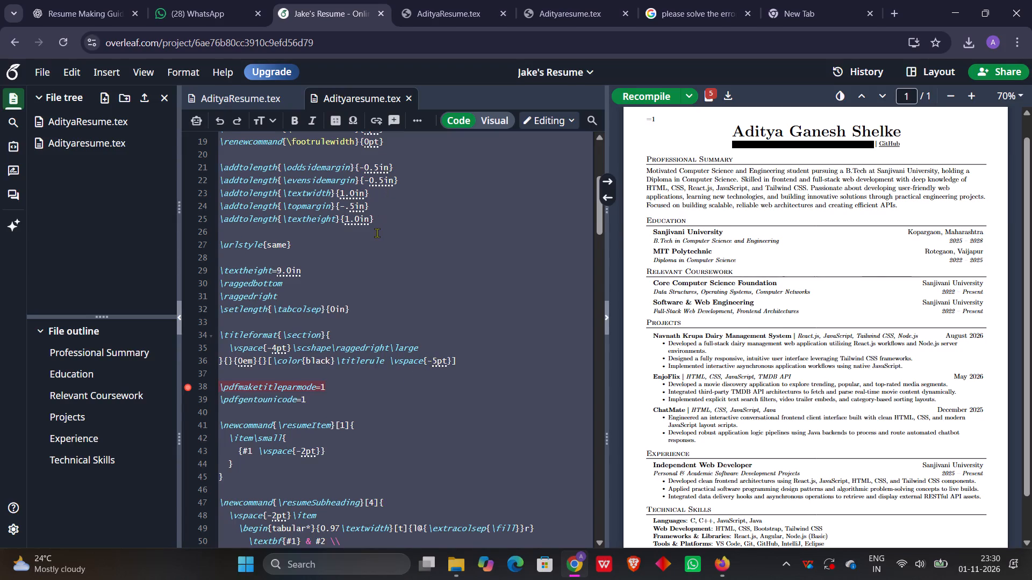
# Delete the Professional Summary's final sentence, "Focused on building scalable, reliable web architectures and creating efficient APIs.", from the code of Adityaresume.tex.
pyautogui.scroll(1, 377, 233)
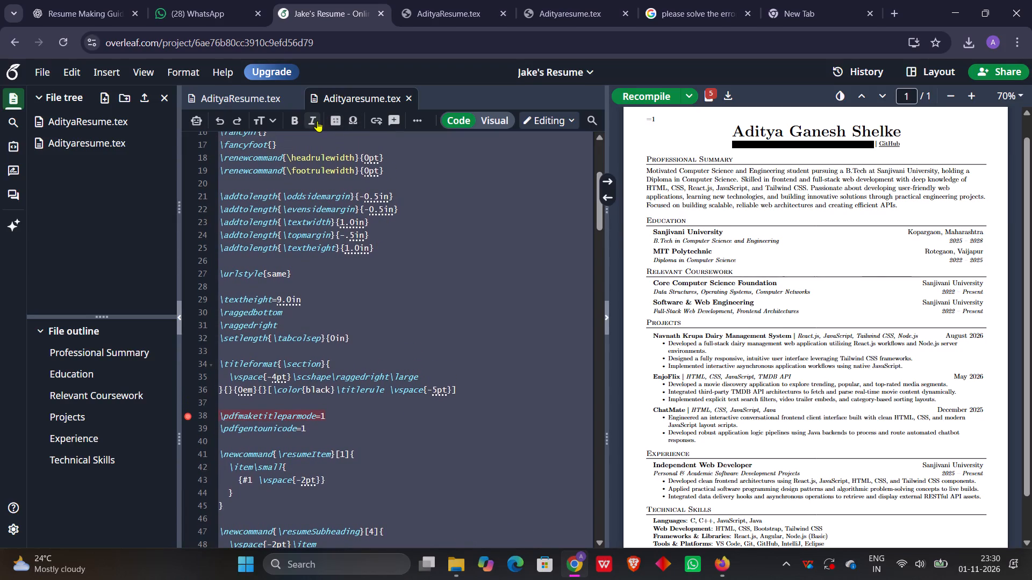
pyautogui.scroll(-2, 360, 233)
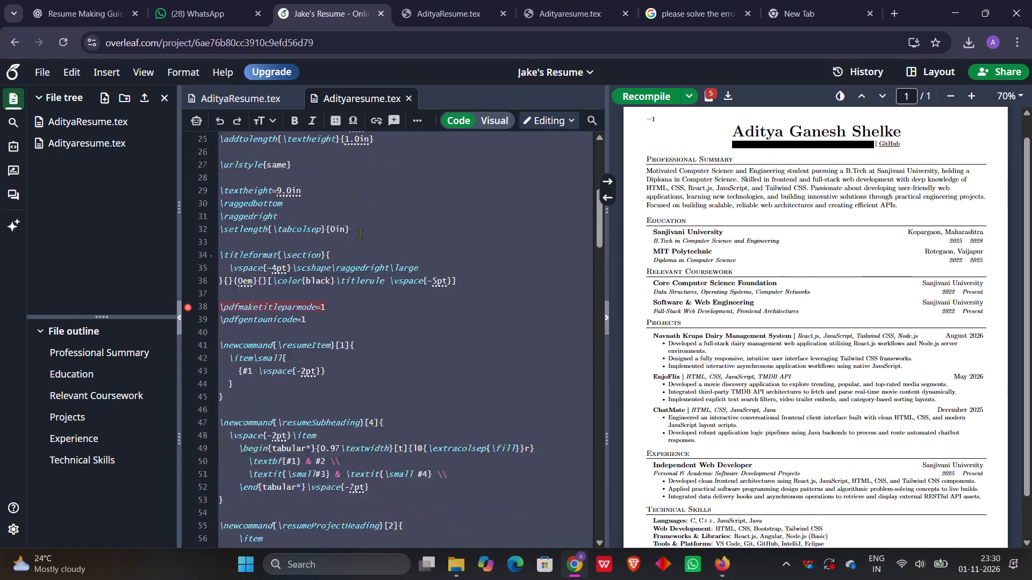
pyautogui.scroll(-4, 360, 233)
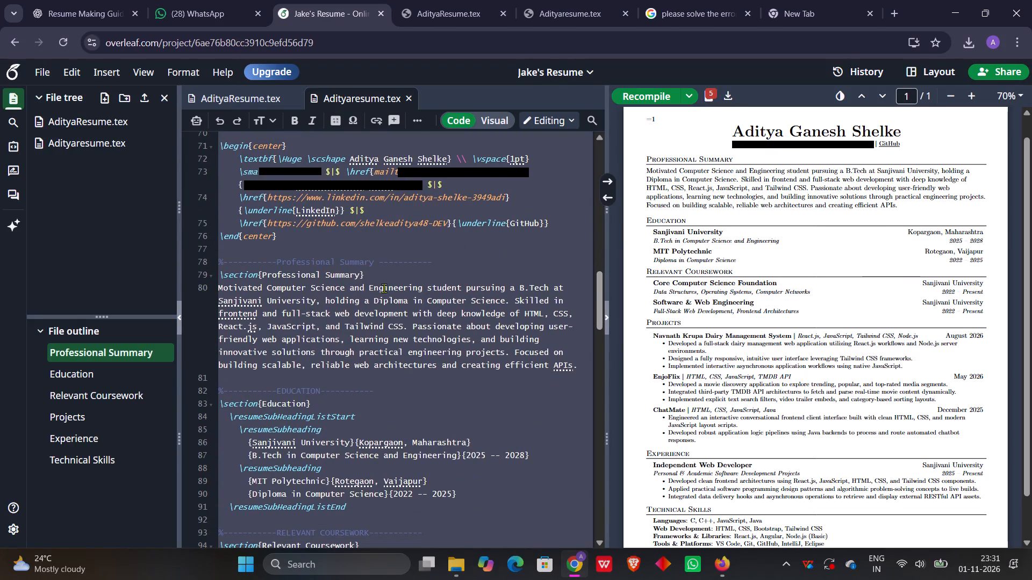
pyautogui.hscroll(-2, 399, 318)
pyautogui.moveTo(511, 352); pyautogui.dragTo(571, 364)
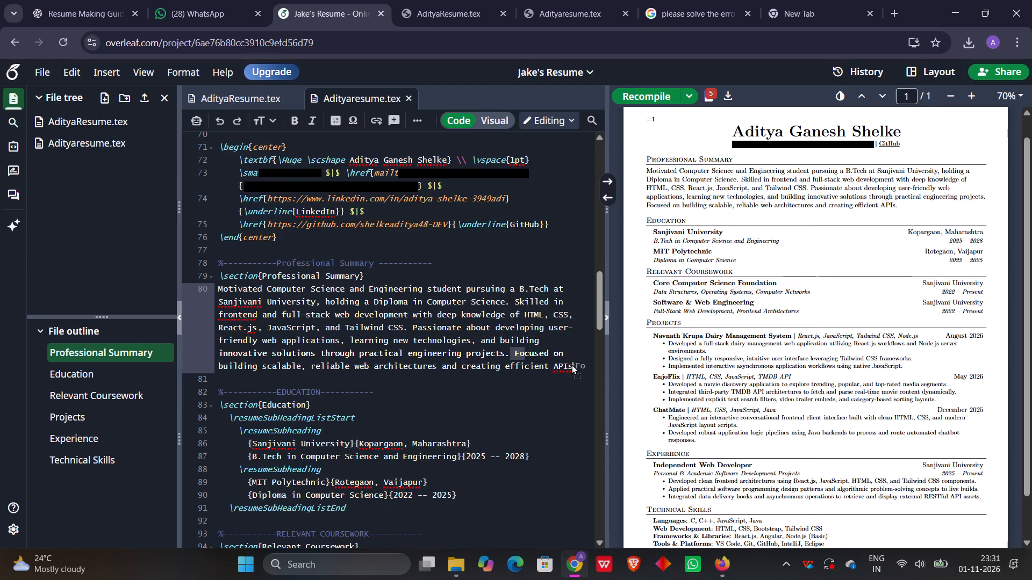
pyautogui.moveTo(571, 364); pyautogui.dragTo(516, 349)
pyautogui.moveTo(514, 352); pyautogui.dragTo(569, 367)
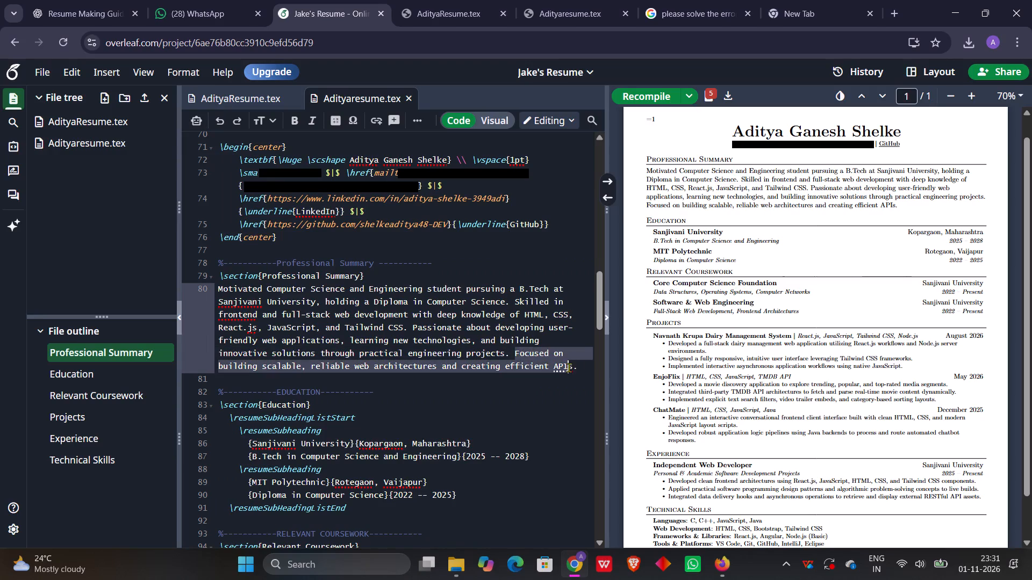
pyautogui.moveTo(569, 367); pyautogui.dragTo(582, 366)
pyautogui.press('BackSpace')
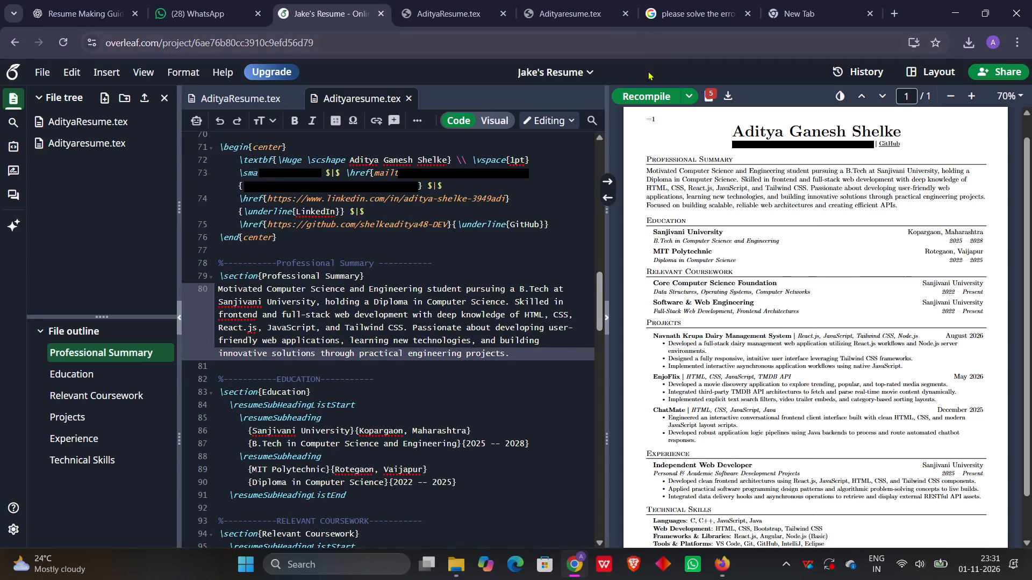
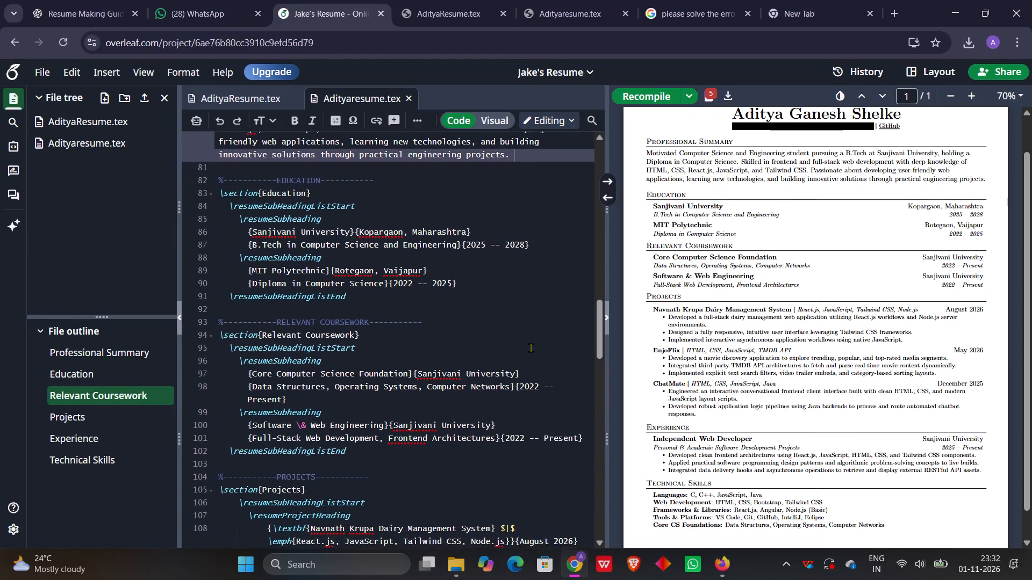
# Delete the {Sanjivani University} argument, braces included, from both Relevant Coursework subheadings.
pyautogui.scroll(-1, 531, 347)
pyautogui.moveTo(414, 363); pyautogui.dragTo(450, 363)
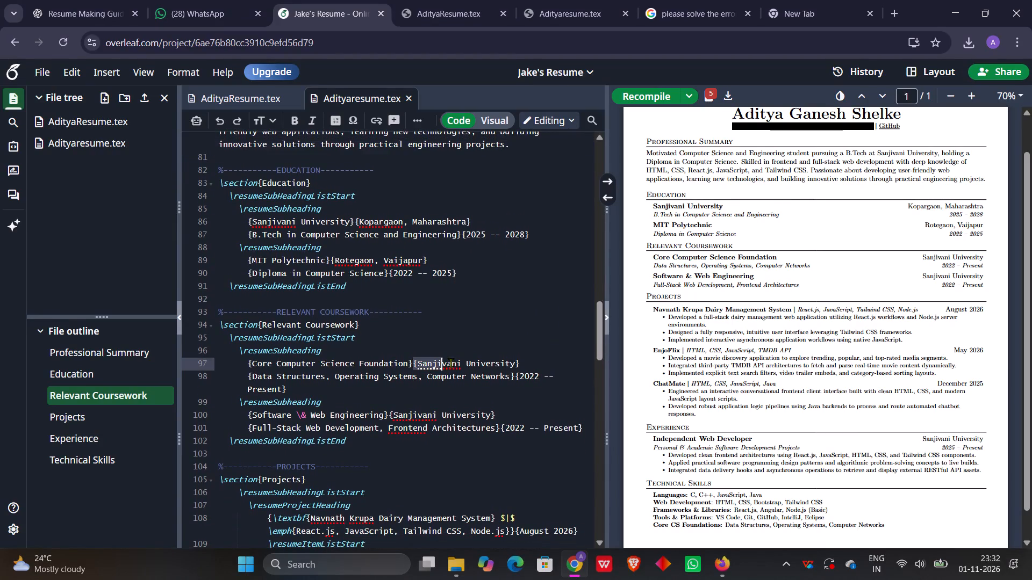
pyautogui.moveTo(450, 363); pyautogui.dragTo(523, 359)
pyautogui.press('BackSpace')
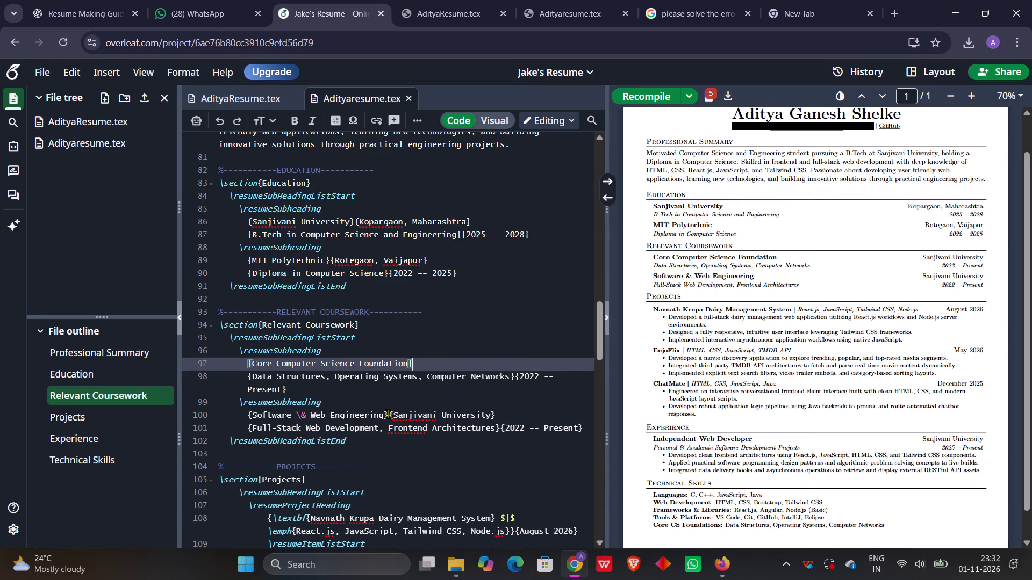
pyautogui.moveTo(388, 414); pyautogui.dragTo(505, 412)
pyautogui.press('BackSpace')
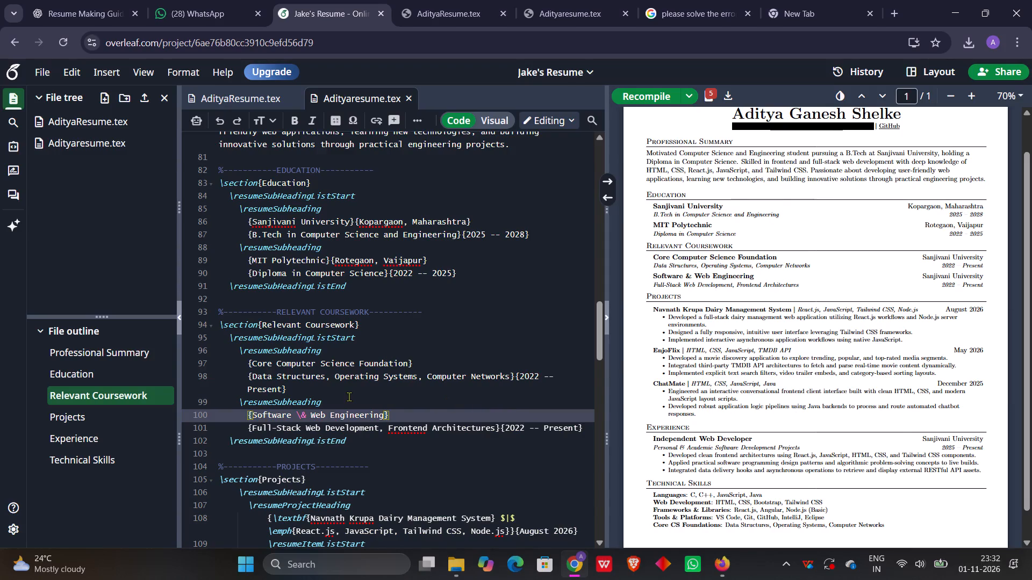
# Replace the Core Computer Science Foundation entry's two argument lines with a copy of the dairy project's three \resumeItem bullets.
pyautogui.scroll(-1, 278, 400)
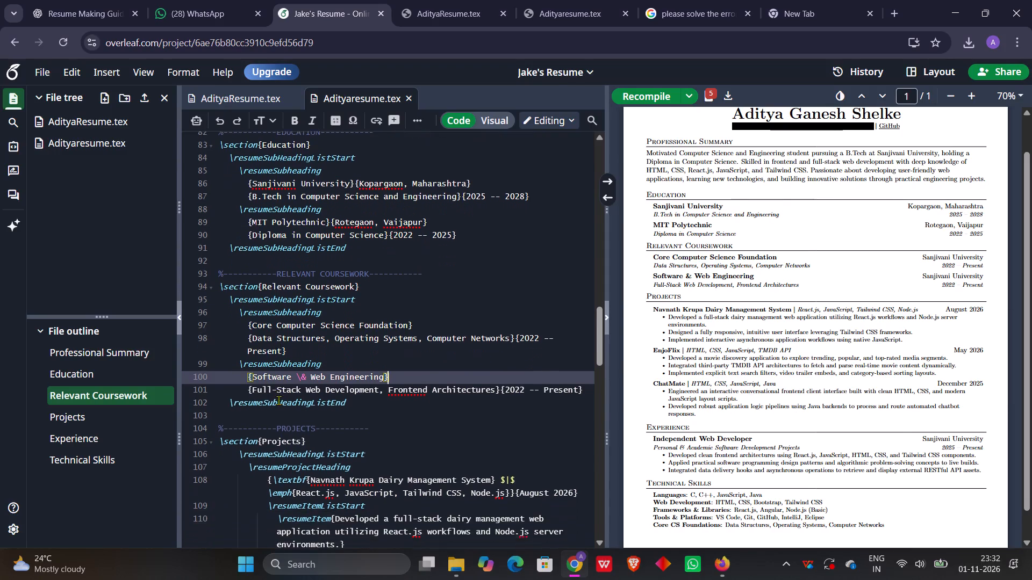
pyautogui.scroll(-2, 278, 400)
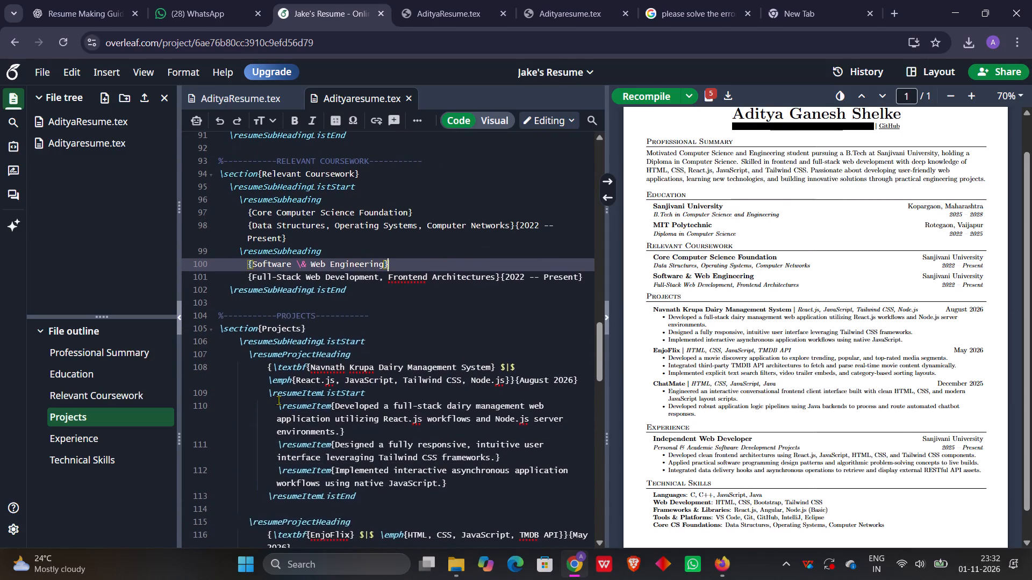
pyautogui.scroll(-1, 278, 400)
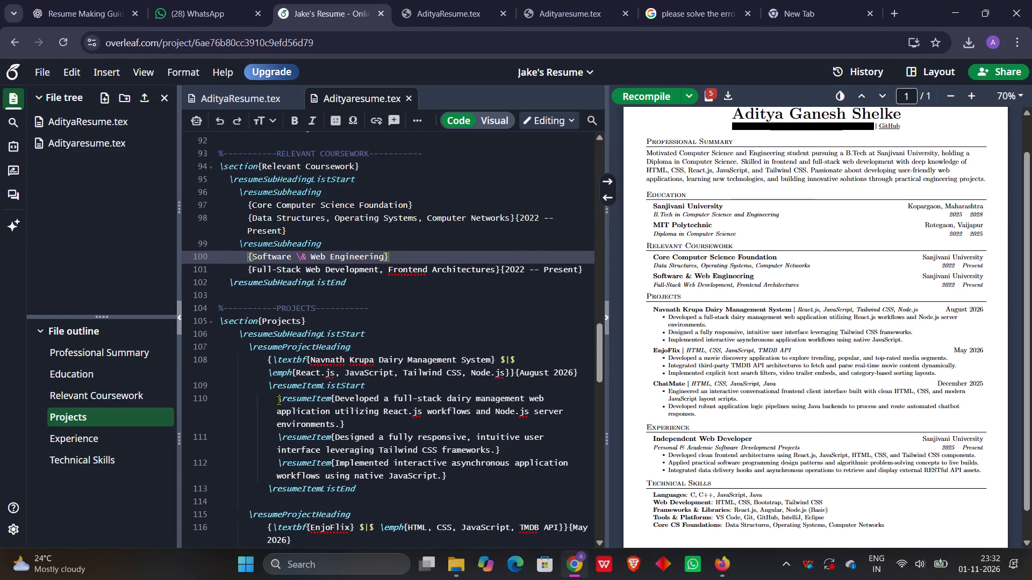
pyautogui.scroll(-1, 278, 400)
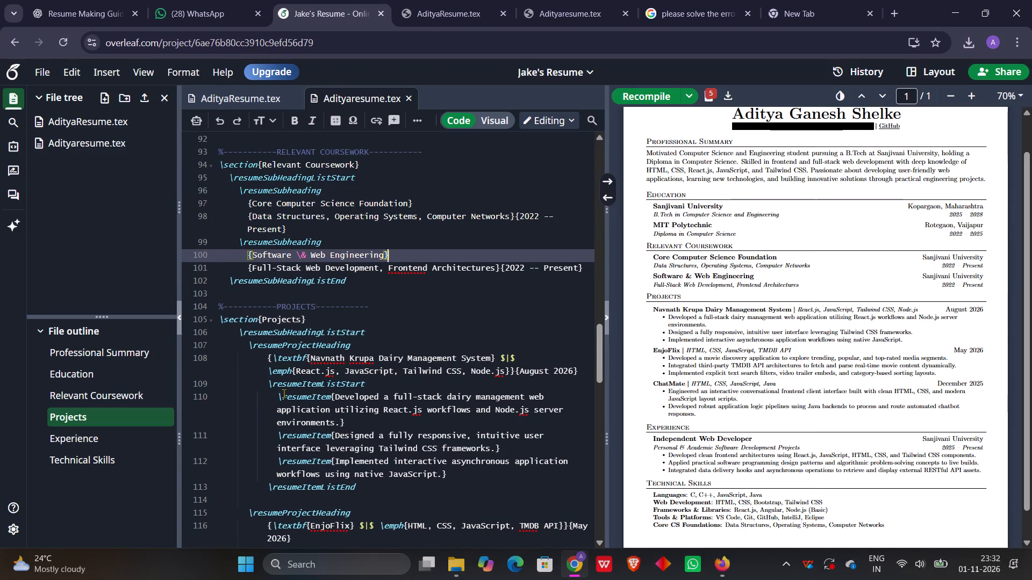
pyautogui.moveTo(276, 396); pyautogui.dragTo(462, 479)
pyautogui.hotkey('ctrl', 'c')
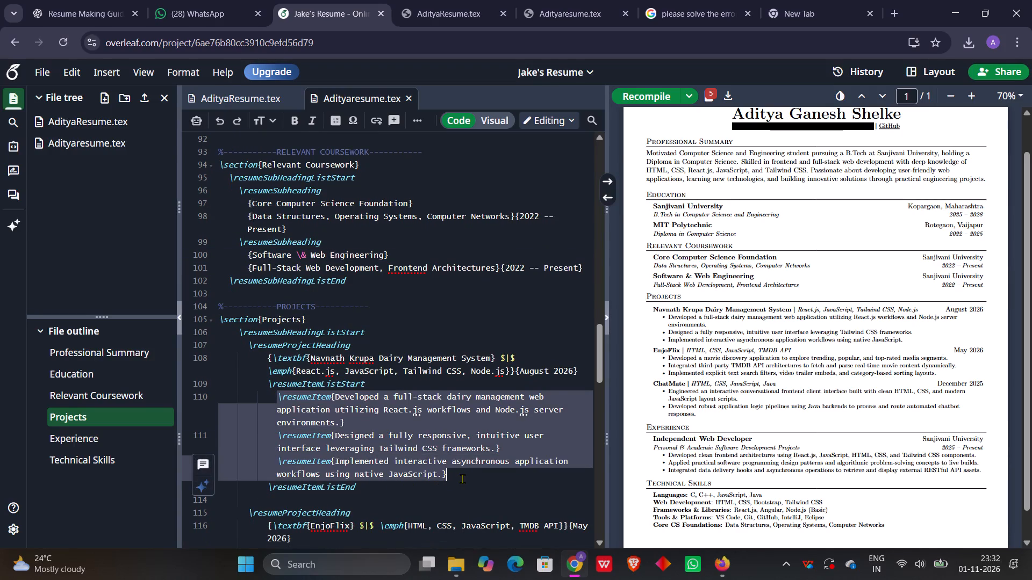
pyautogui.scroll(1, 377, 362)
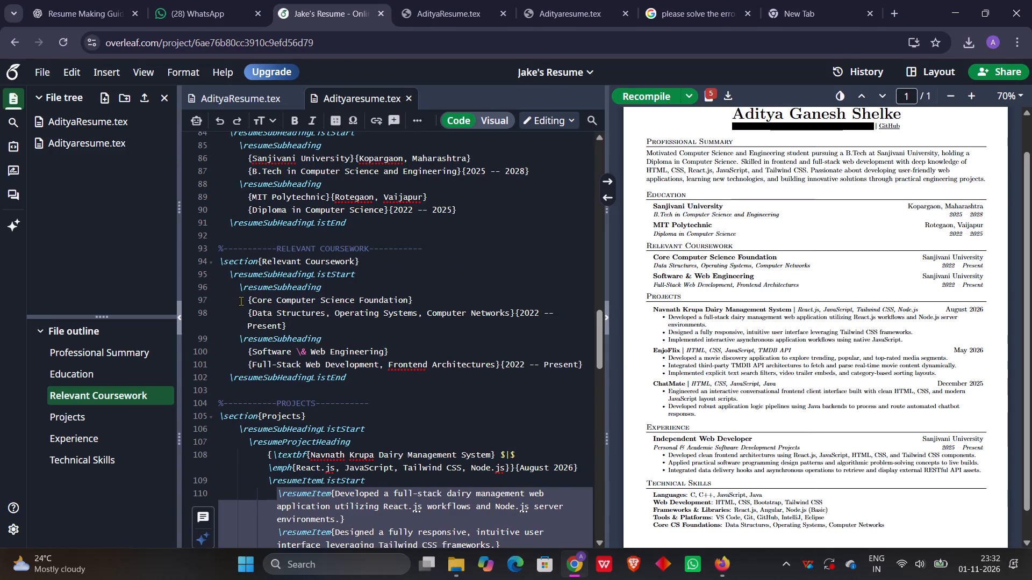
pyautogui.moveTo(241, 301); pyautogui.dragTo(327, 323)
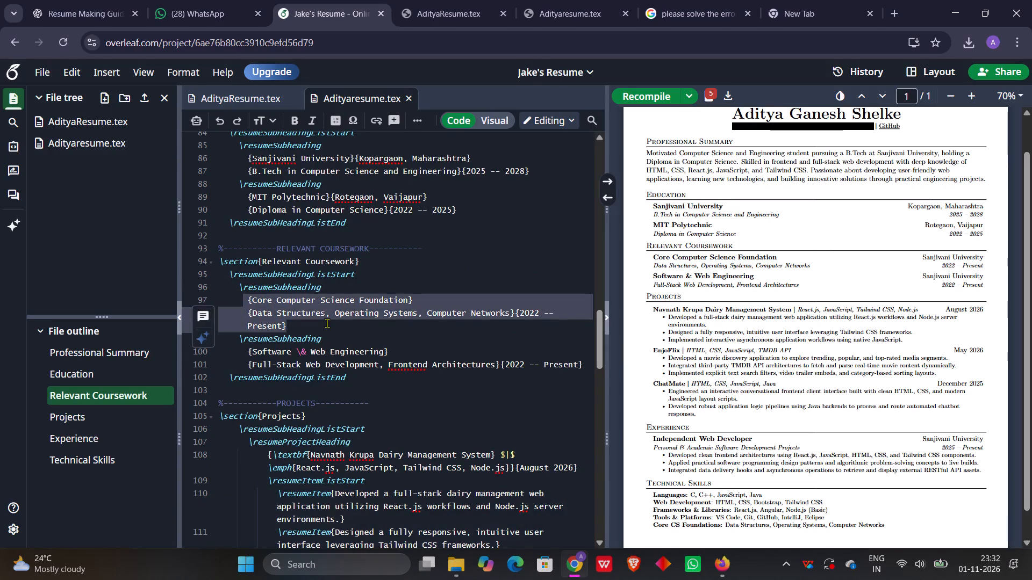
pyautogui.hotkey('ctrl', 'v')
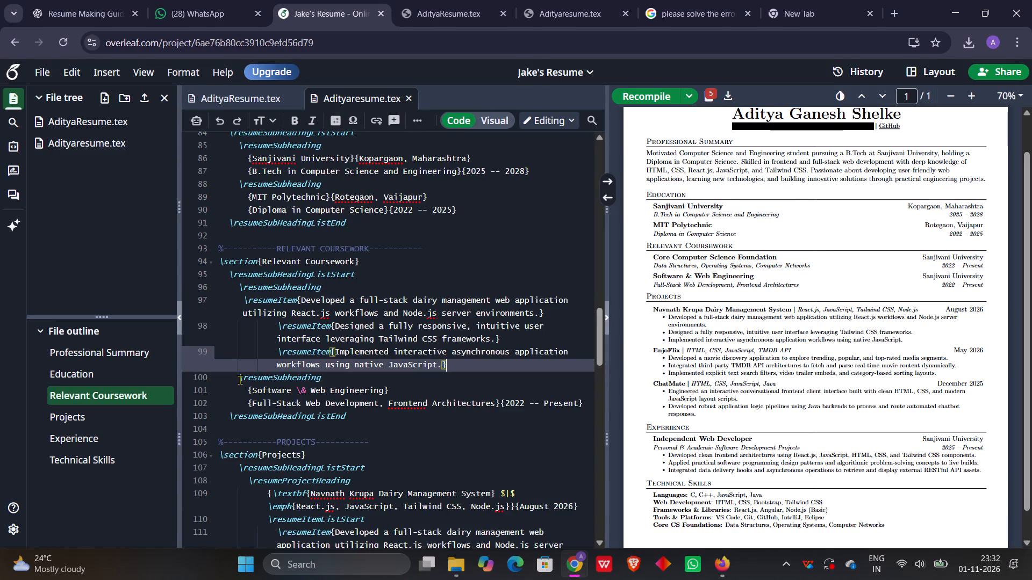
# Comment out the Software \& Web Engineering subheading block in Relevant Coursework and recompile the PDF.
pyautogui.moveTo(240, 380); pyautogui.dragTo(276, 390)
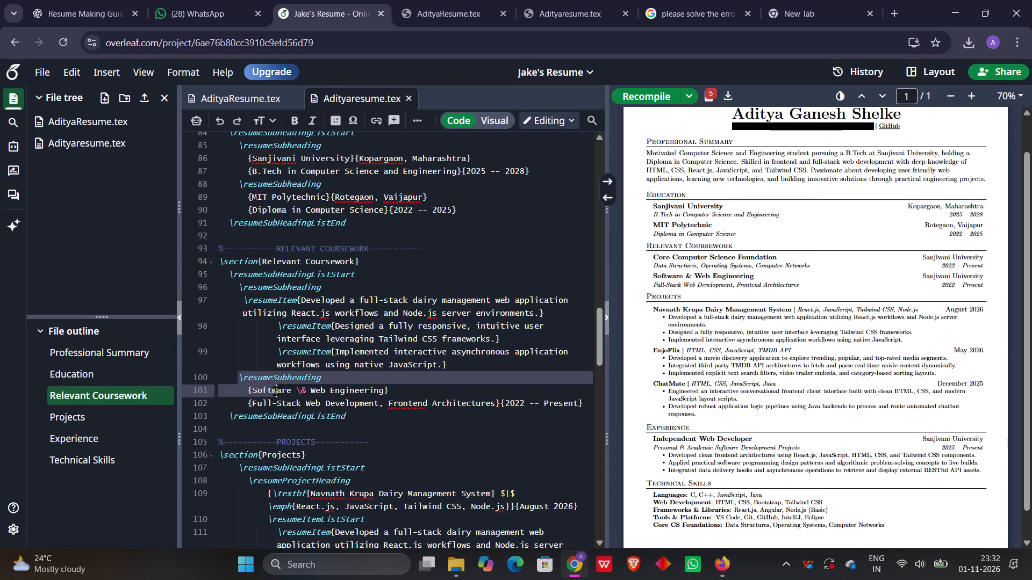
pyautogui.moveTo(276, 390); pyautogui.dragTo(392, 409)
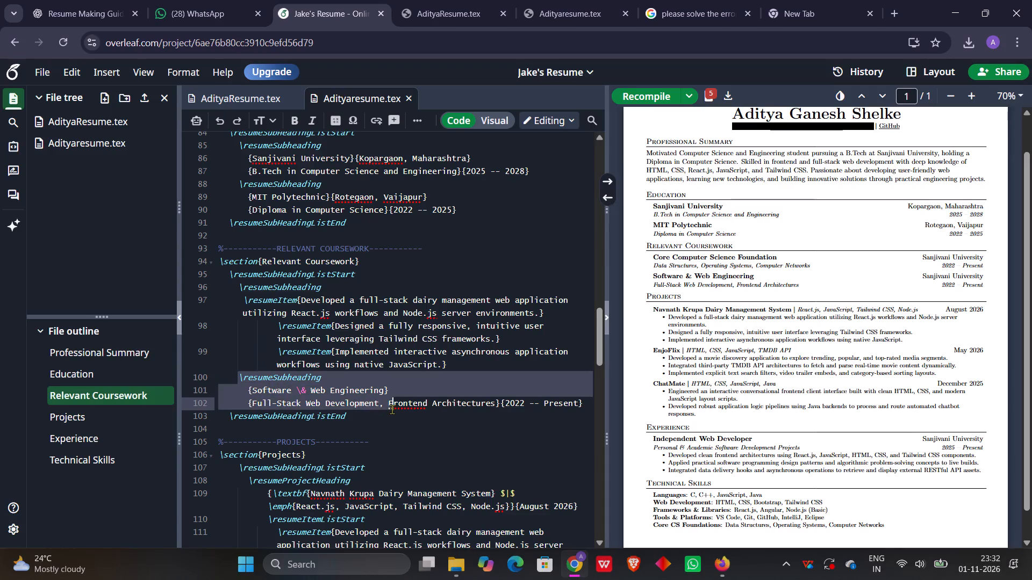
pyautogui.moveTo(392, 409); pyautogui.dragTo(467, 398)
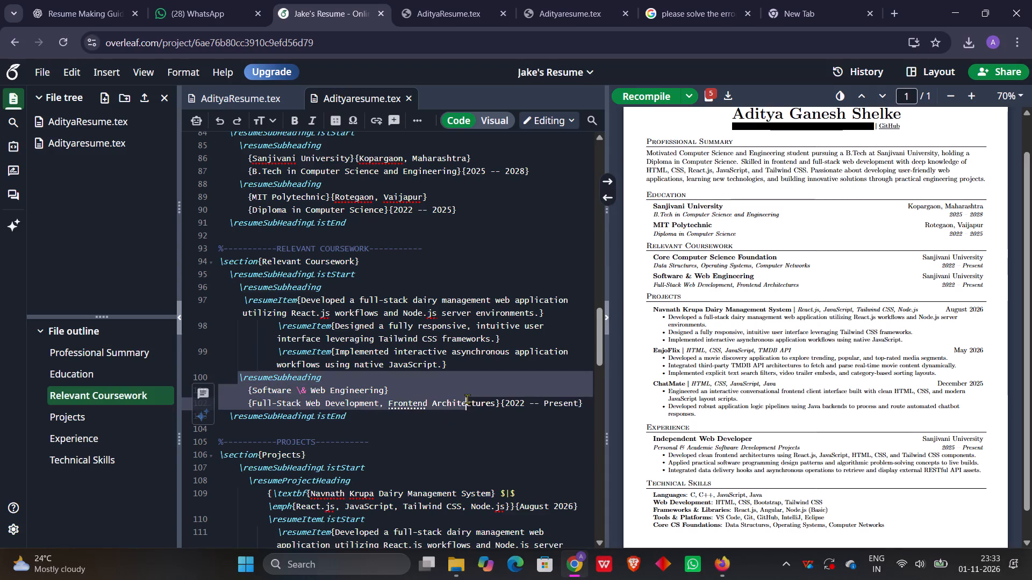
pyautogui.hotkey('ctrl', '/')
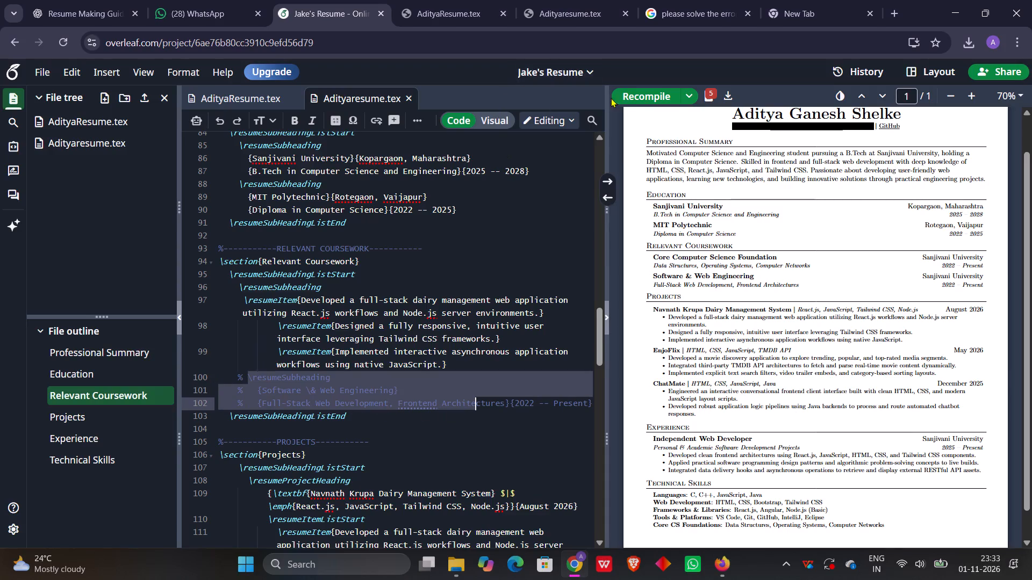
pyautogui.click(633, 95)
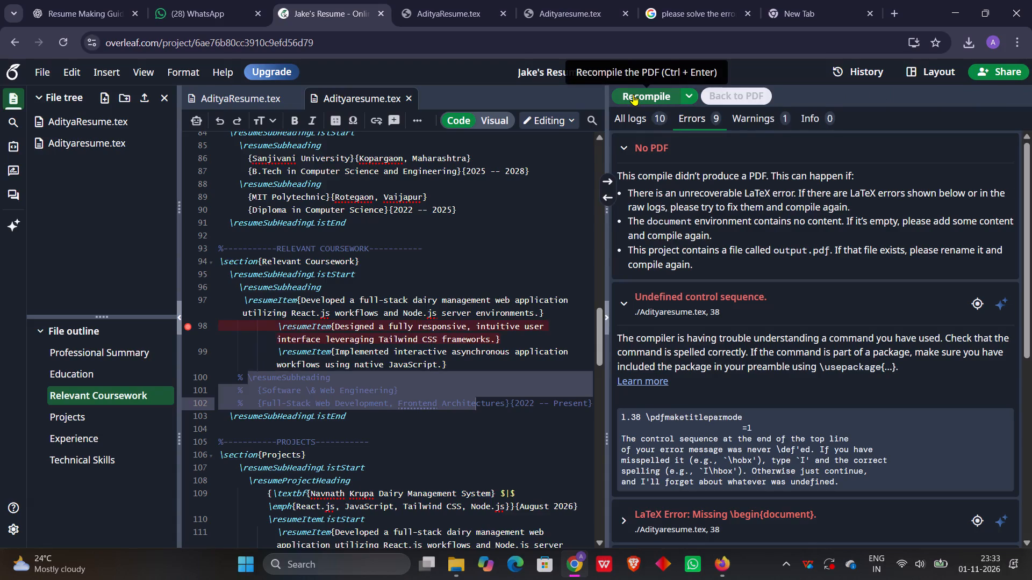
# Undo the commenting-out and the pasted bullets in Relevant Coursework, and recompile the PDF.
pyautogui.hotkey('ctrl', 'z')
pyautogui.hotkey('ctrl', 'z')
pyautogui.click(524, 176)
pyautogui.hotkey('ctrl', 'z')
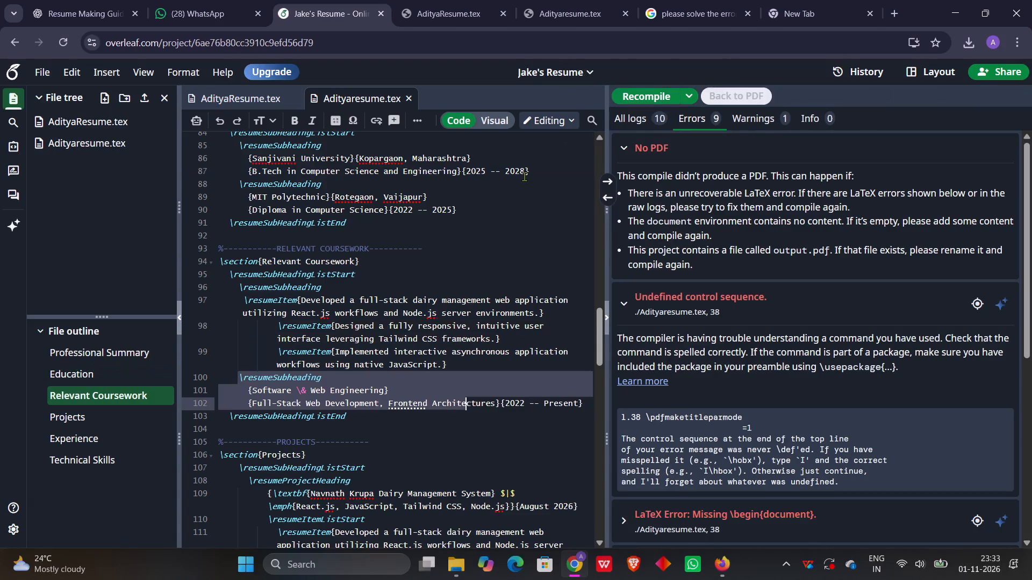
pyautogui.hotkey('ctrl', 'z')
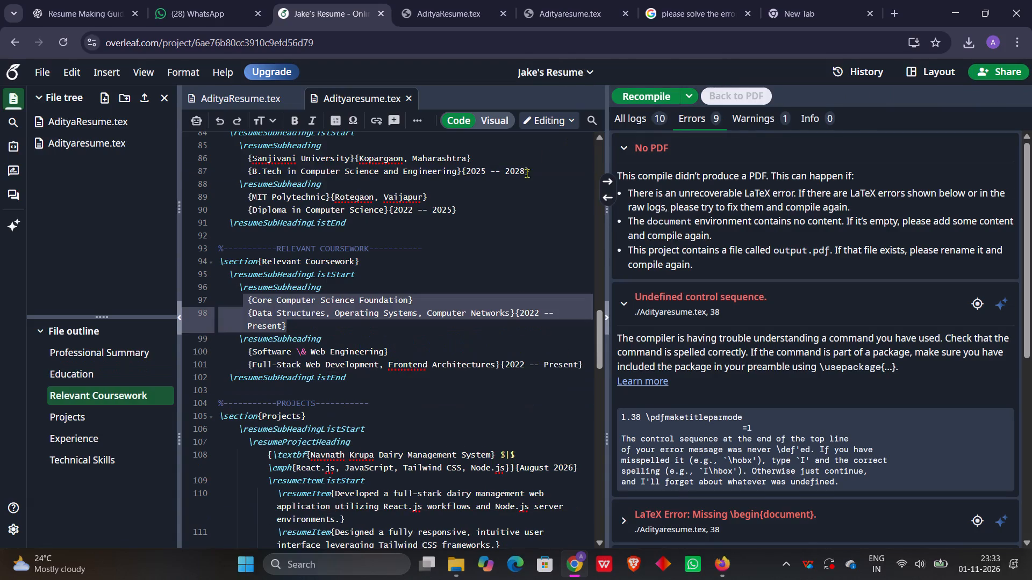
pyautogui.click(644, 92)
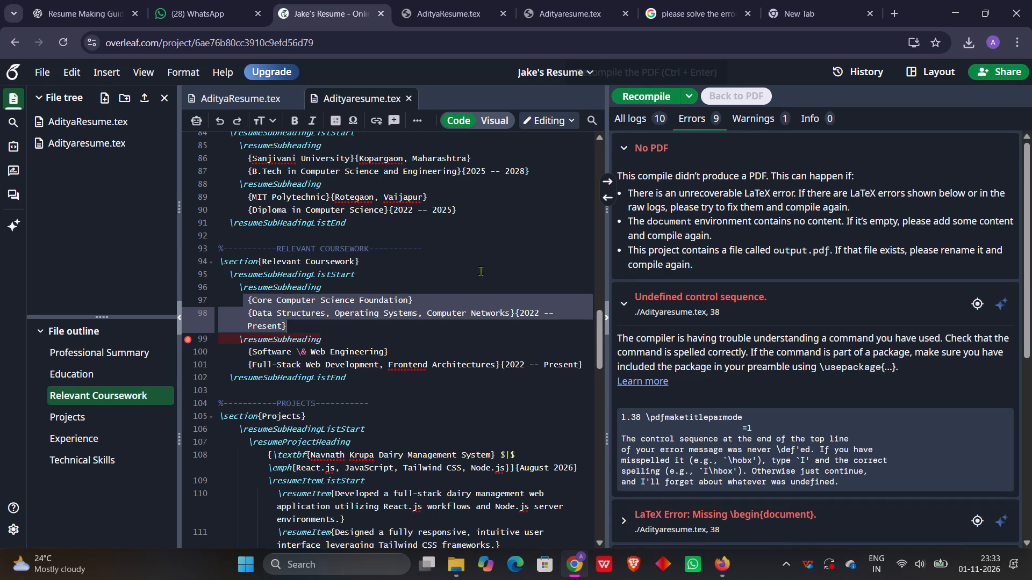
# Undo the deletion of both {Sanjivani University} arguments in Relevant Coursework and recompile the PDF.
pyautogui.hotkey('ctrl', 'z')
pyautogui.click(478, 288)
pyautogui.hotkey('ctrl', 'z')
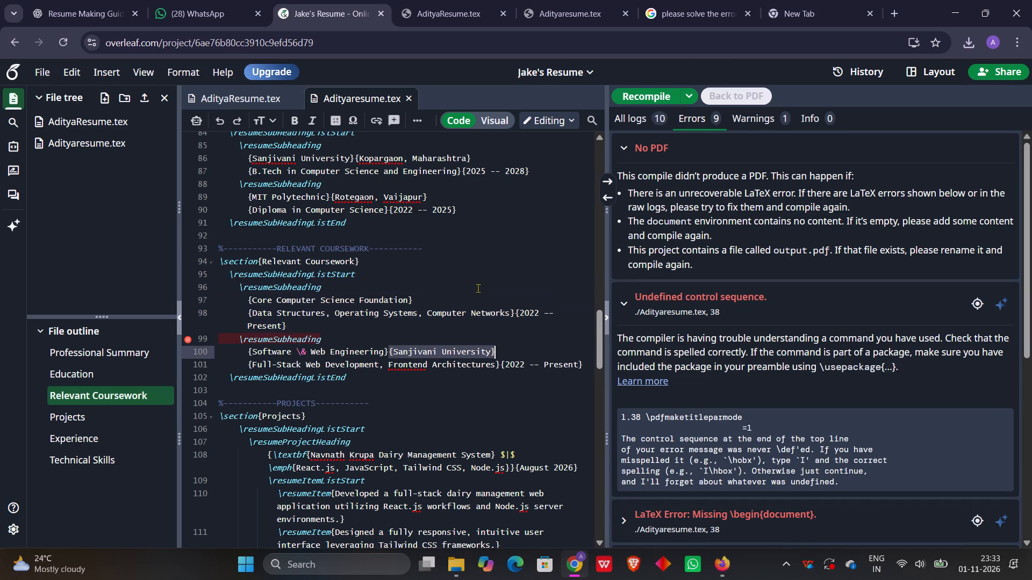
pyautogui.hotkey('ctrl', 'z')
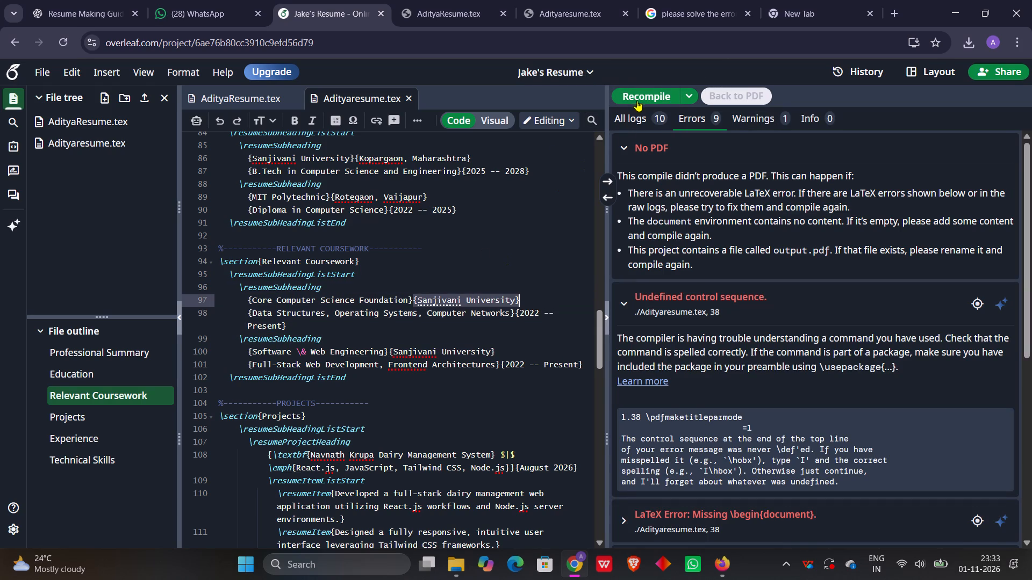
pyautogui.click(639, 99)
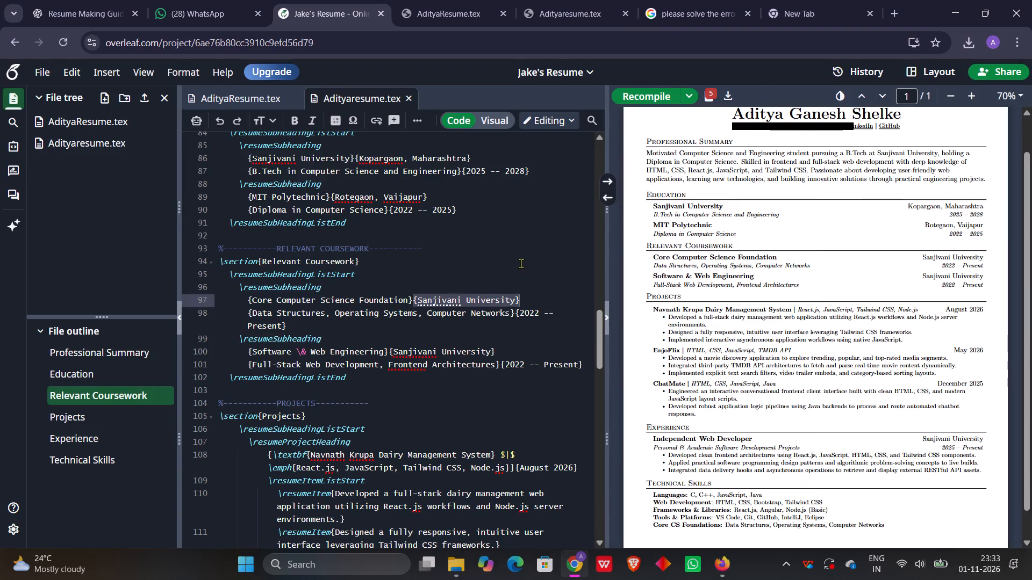
# Clear the Sanjivani University text from both Relevant Coursework subheadings, keeping the empty braces, and recompile the PDF after each change.
pyautogui.press('Left')
pyautogui.click(511, 299)
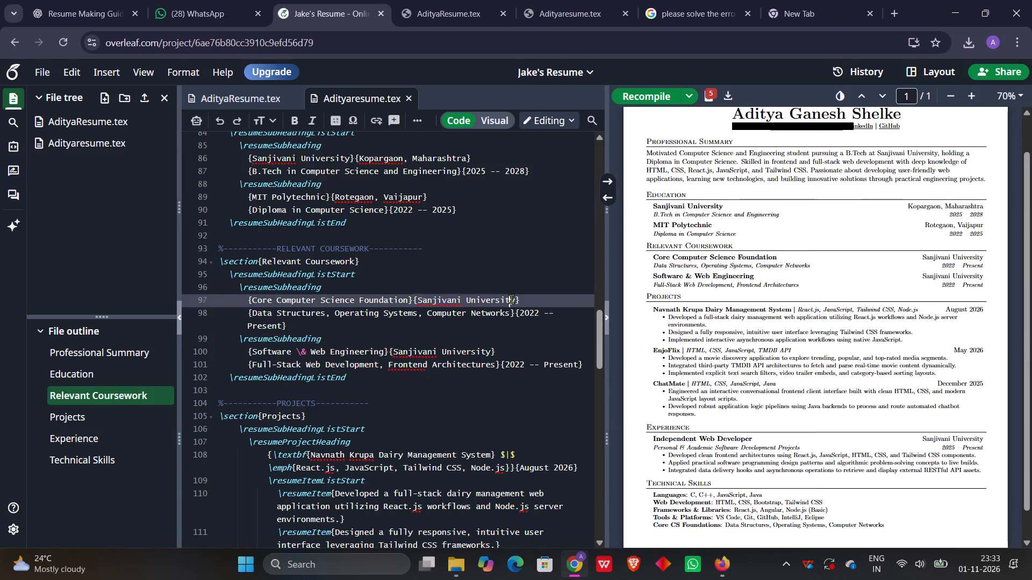
pyautogui.moveTo(515, 299); pyautogui.dragTo(419, 303)
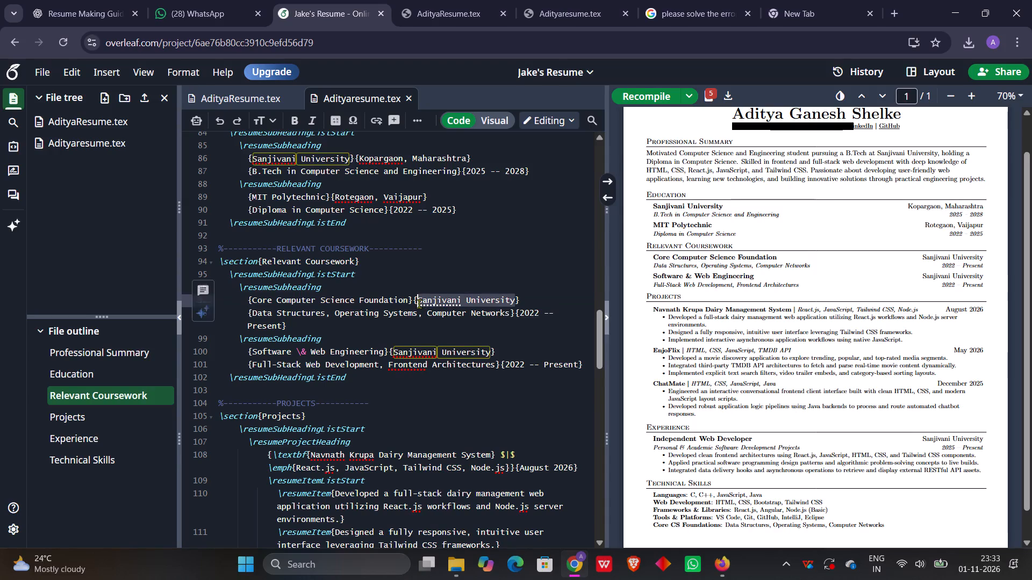
pyautogui.press('BackSpace')
pyautogui.click(649, 92)
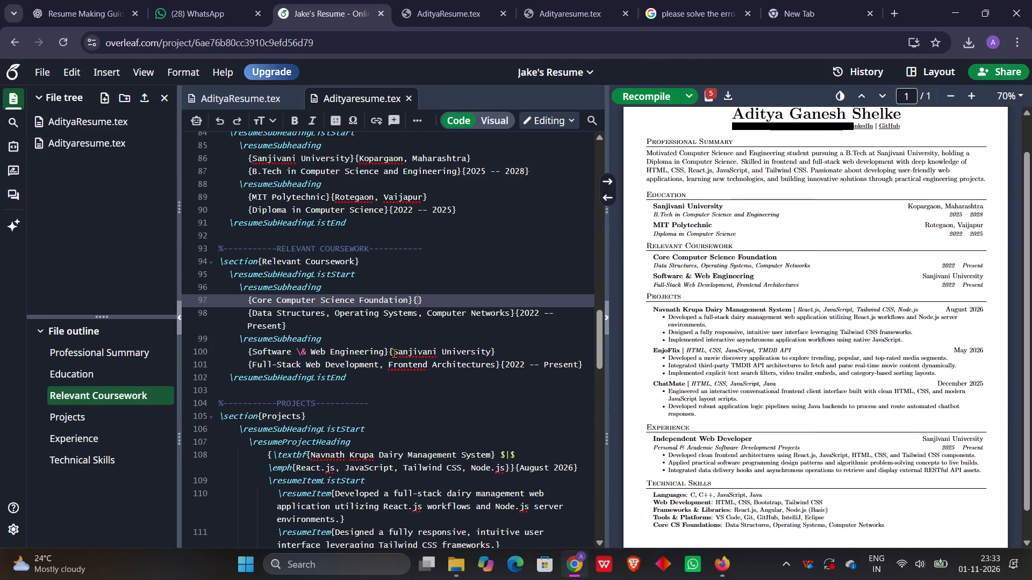
pyautogui.moveTo(394, 353); pyautogui.dragTo(491, 351)
pyautogui.press('BackSpace')
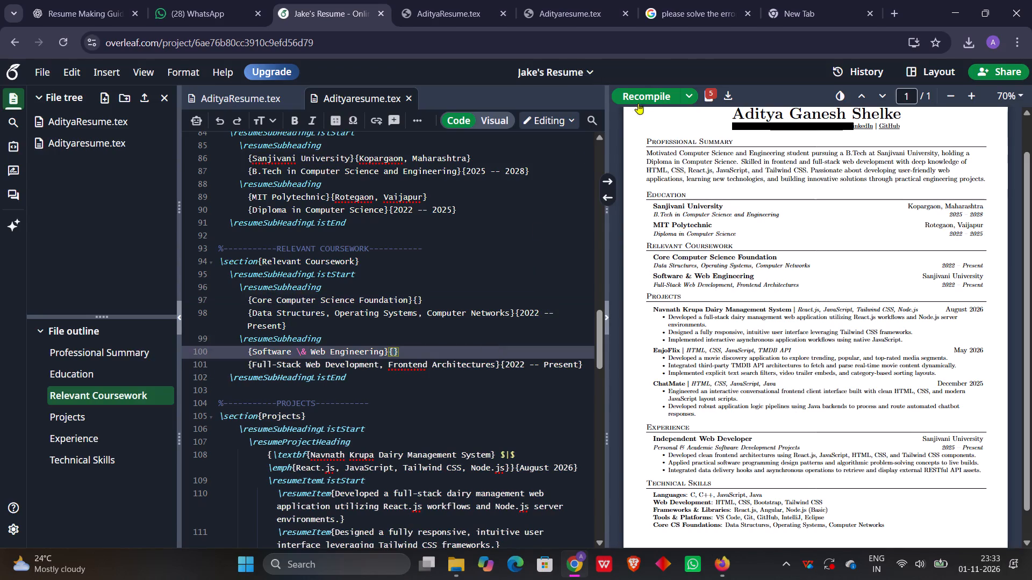
pyautogui.click(651, 97)
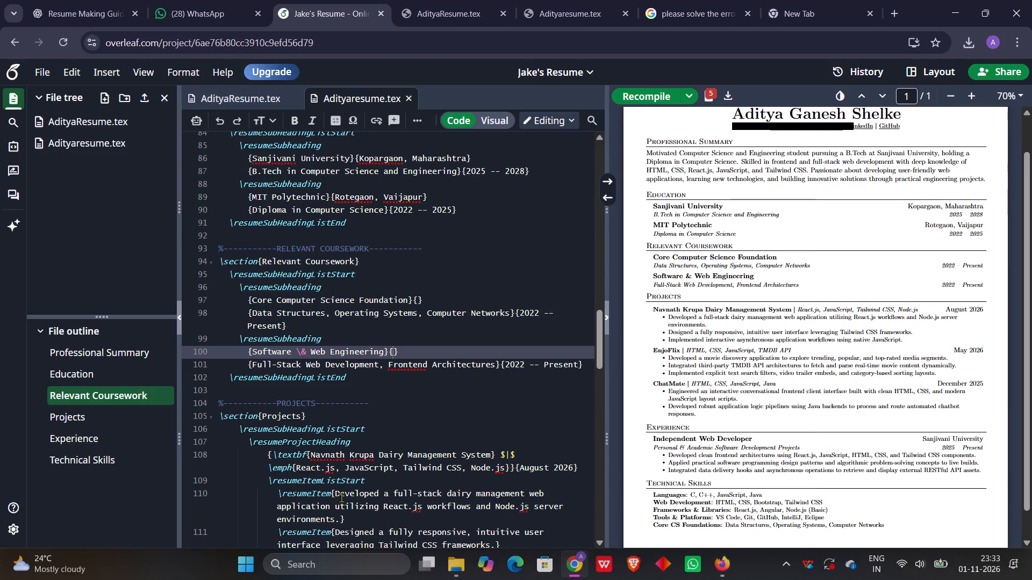
# Copy the dairy project's first \resumeItem onto a new line below the Core Computer Science Foundation entry and recompile the PDF.
pyautogui.scroll(-1, 341, 497)
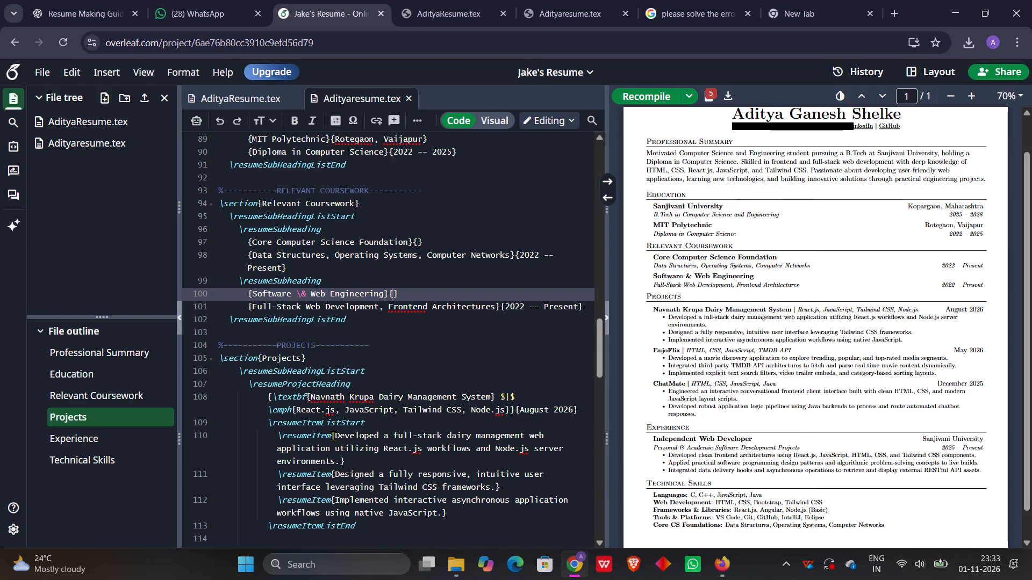
pyautogui.click(281, 434)
pyautogui.moveTo(274, 434); pyautogui.dragTo(353, 452)
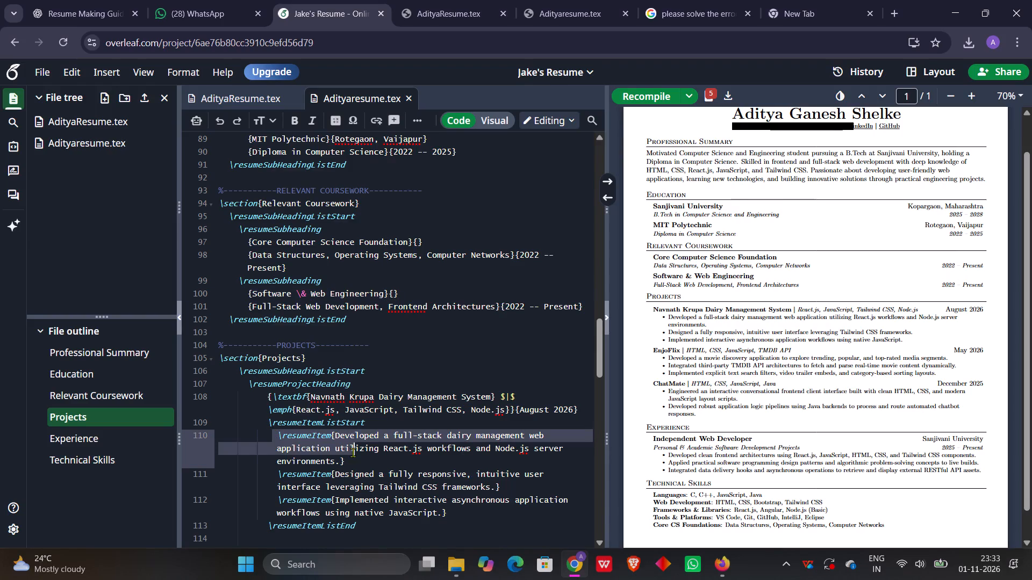
pyautogui.moveTo(353, 452); pyautogui.dragTo(354, 461)
pyautogui.hotkey('ctrl', 'c')
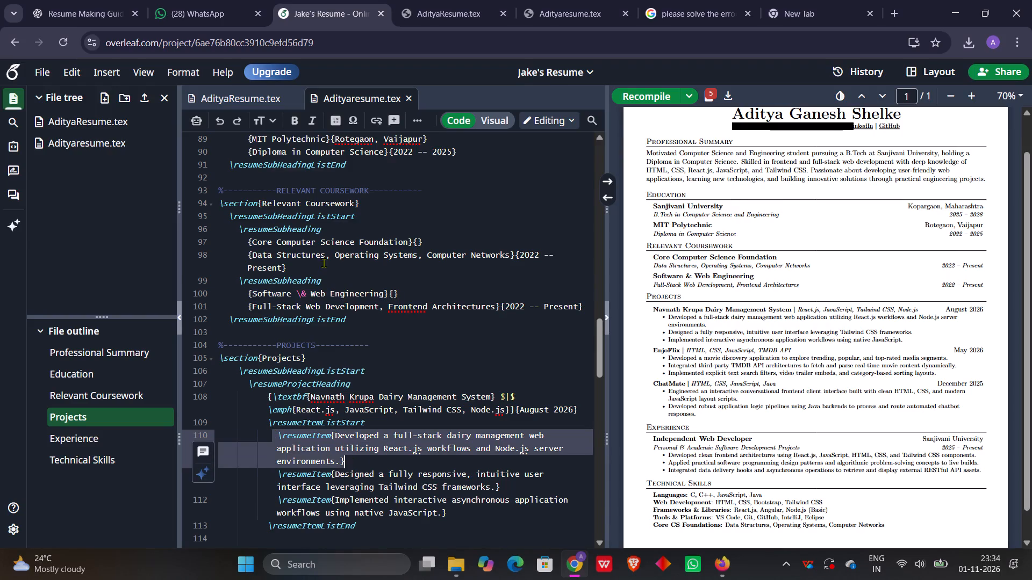
pyautogui.click(319, 267)
pyautogui.press('Return')
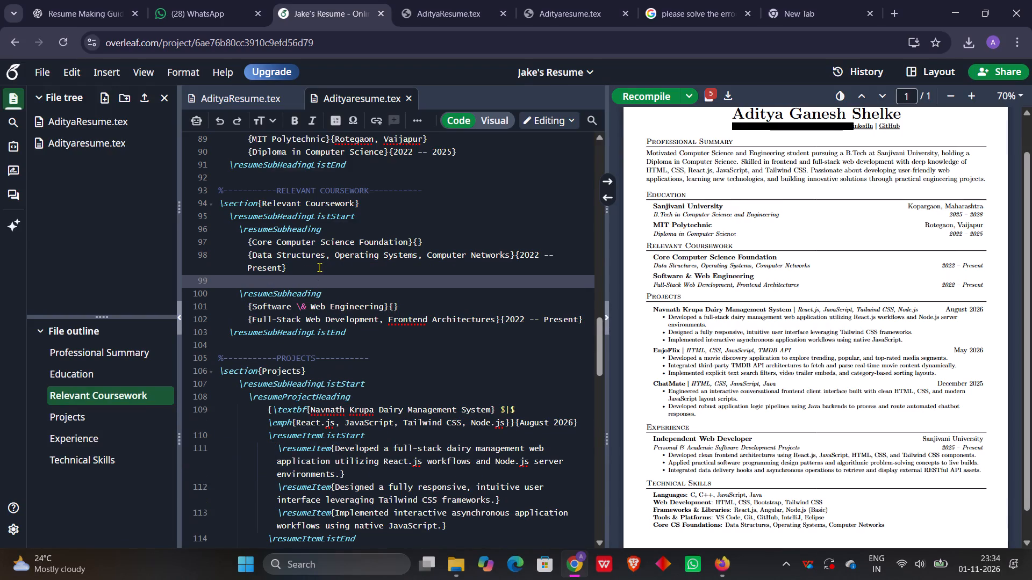
pyautogui.hotkey('ctrl', 'v')
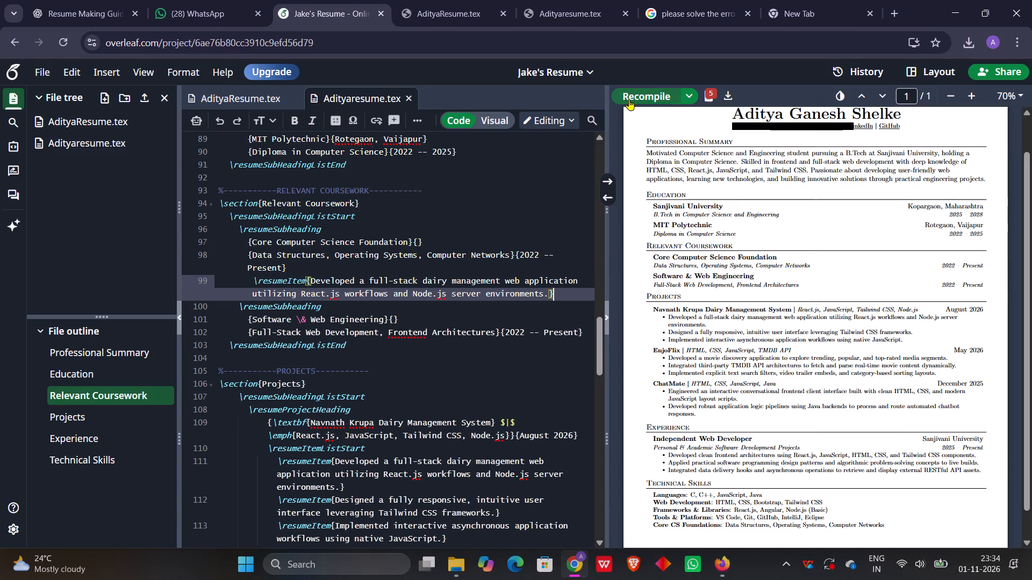
pyautogui.click(629, 99)
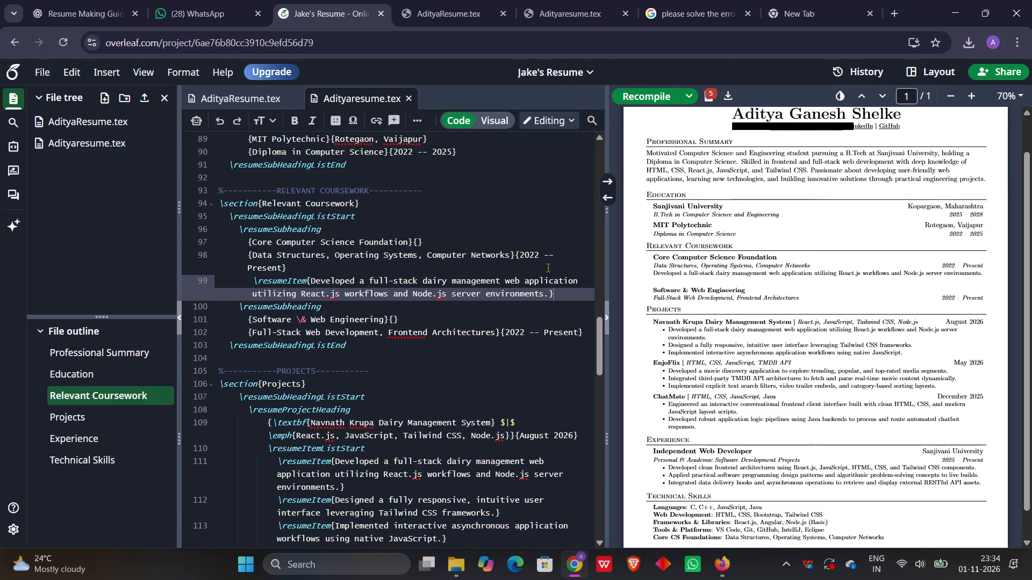
pyautogui.scroll(-1, 493, 361)
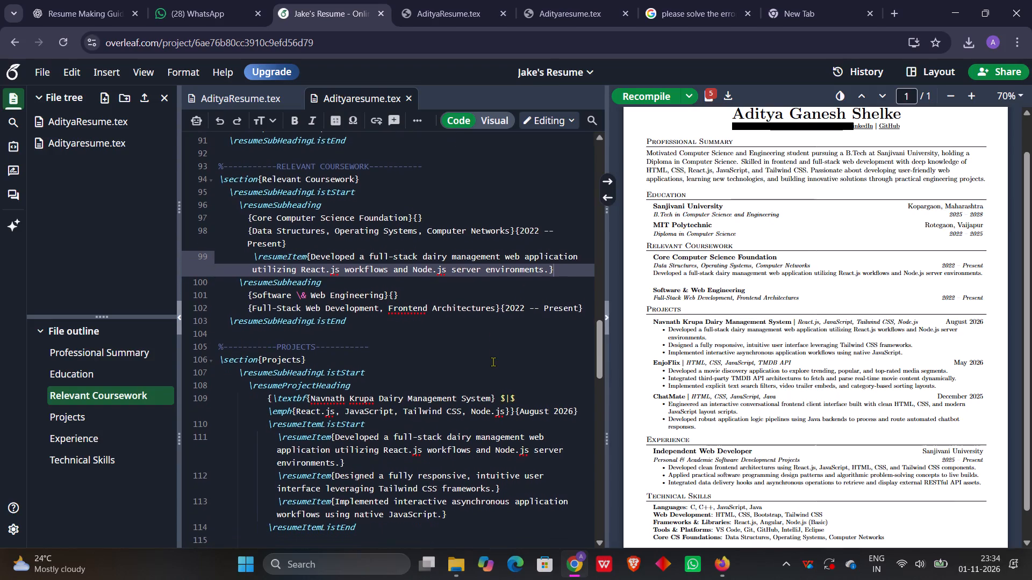
# Wrap the dairy \resumeItem under Core Computer Science Foundation in \resumeItemListStart and \resumeItemListEnd copied from the Navnath Krupa project, and recompile the PDF.
pyautogui.scroll(-1, 493, 361)
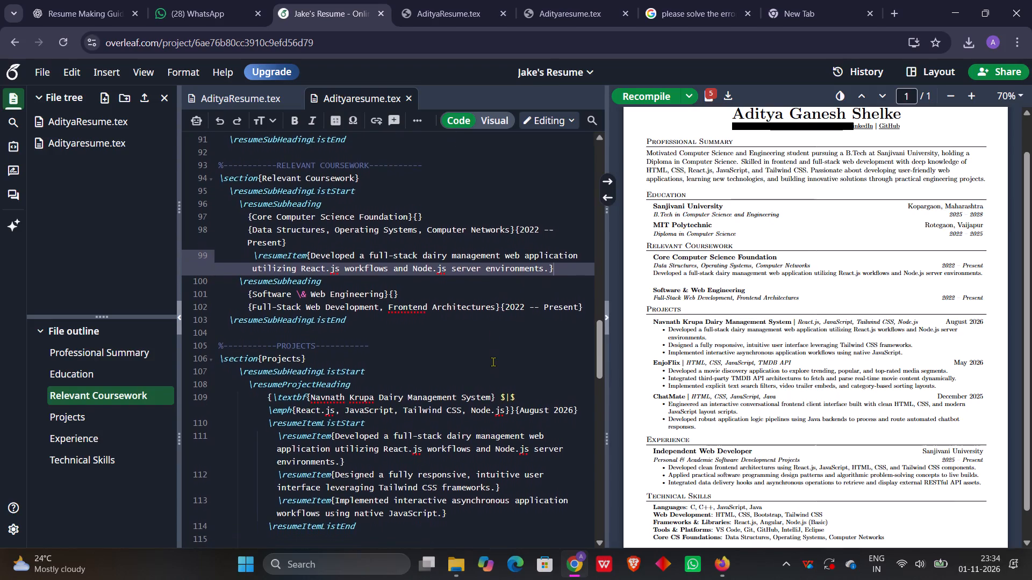
pyautogui.scroll(-2, 493, 361)
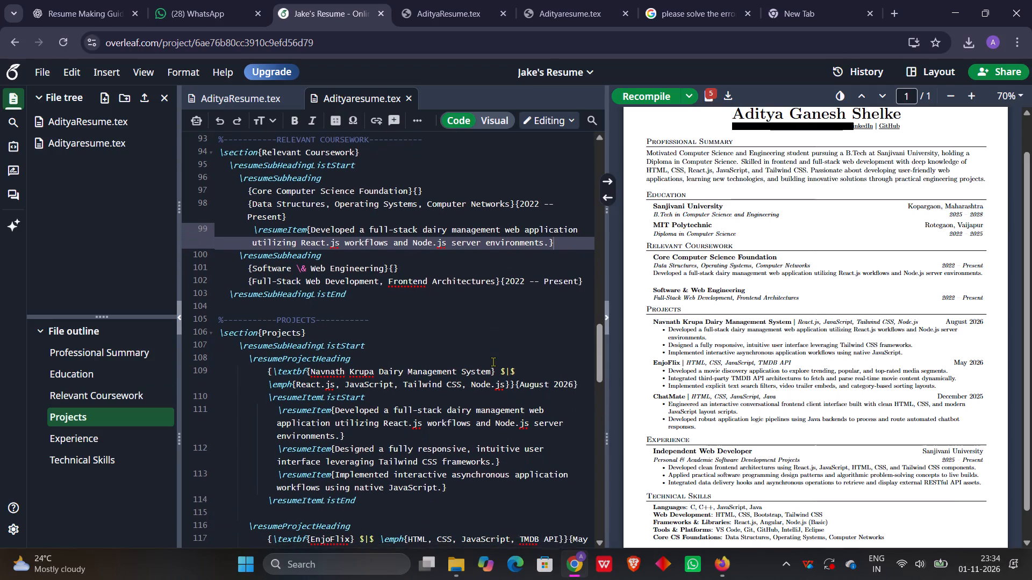
pyautogui.scroll(-1, 493, 361)
pyautogui.moveTo(264, 392); pyautogui.dragTo(325, 388)
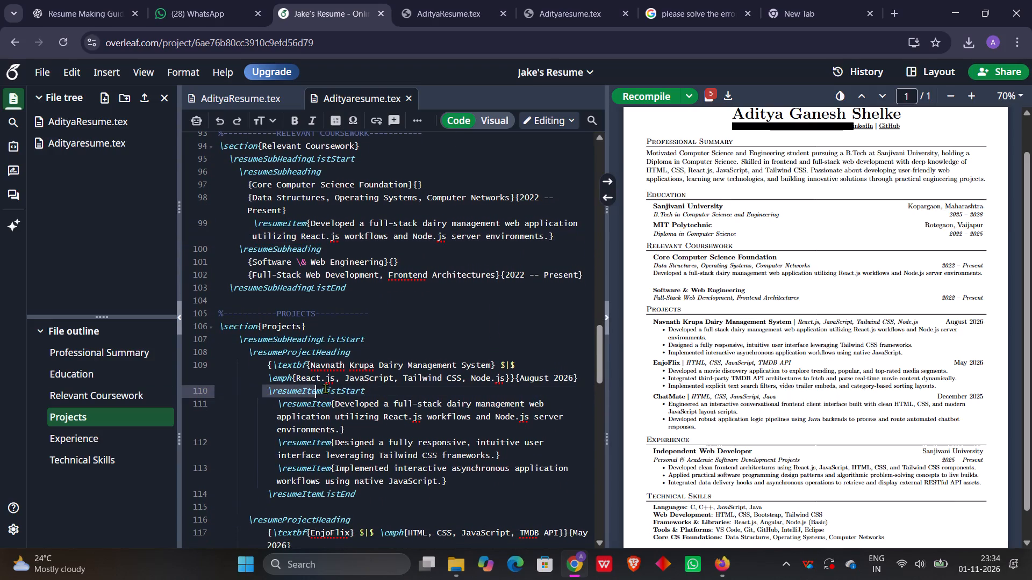
pyautogui.moveTo(325, 388); pyautogui.dragTo(376, 388)
pyautogui.hotkey('ctrl', 'c')
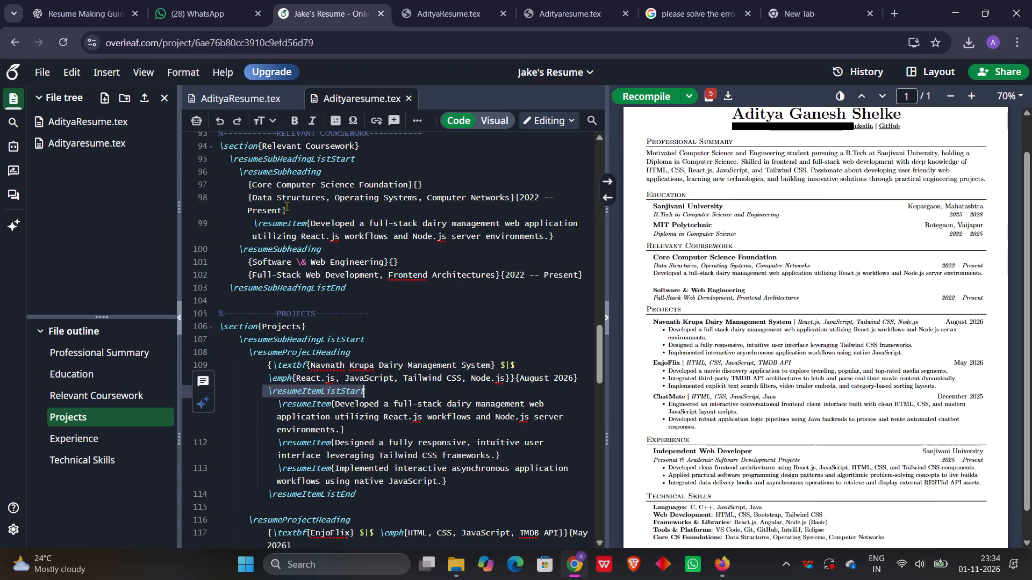
pyautogui.click(292, 210)
pyautogui.hotkey('ctrl', 'v')
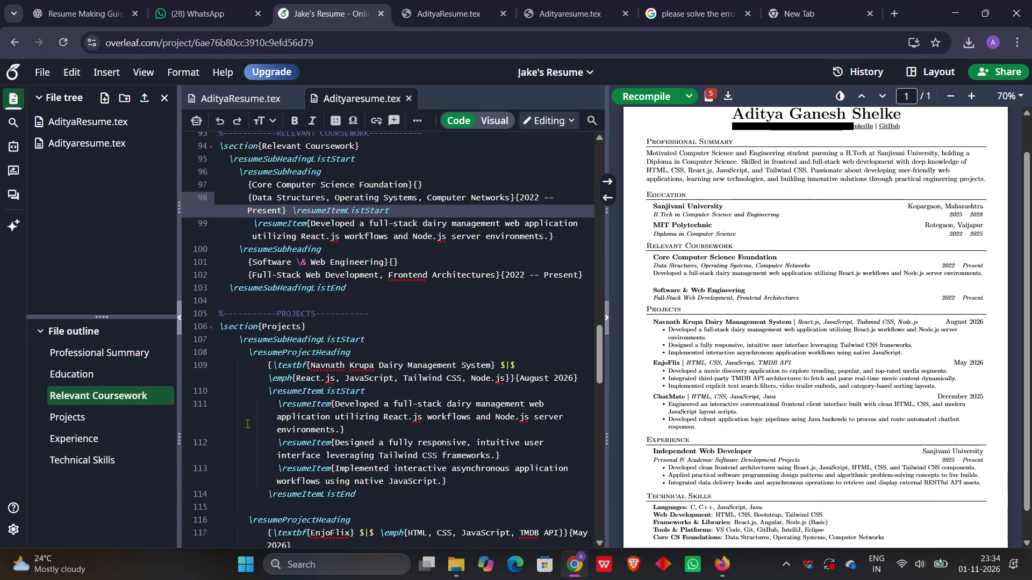
pyautogui.moveTo(266, 499); pyautogui.dragTo(366, 495)
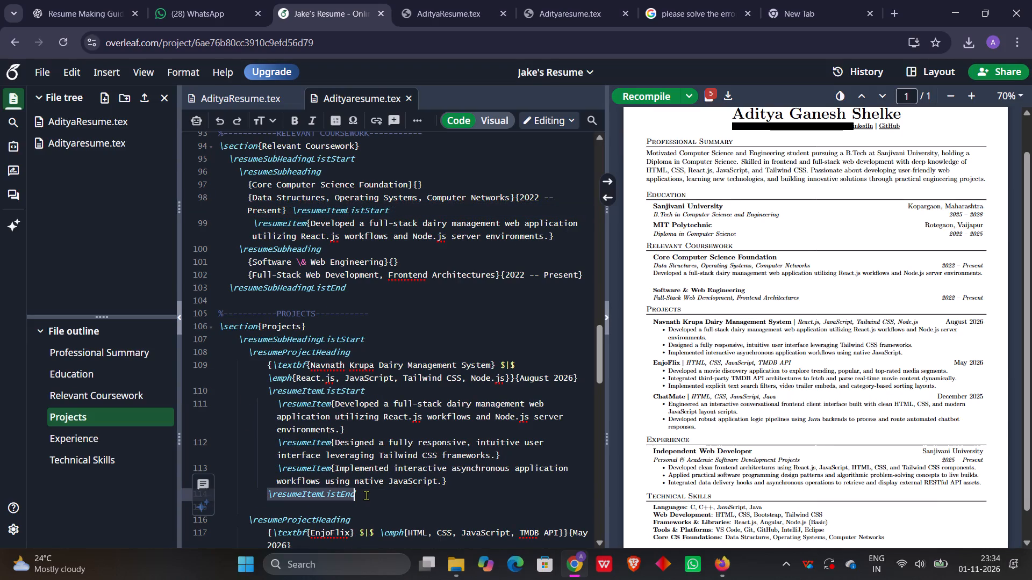
pyautogui.hotkey('ctrl', 'c')
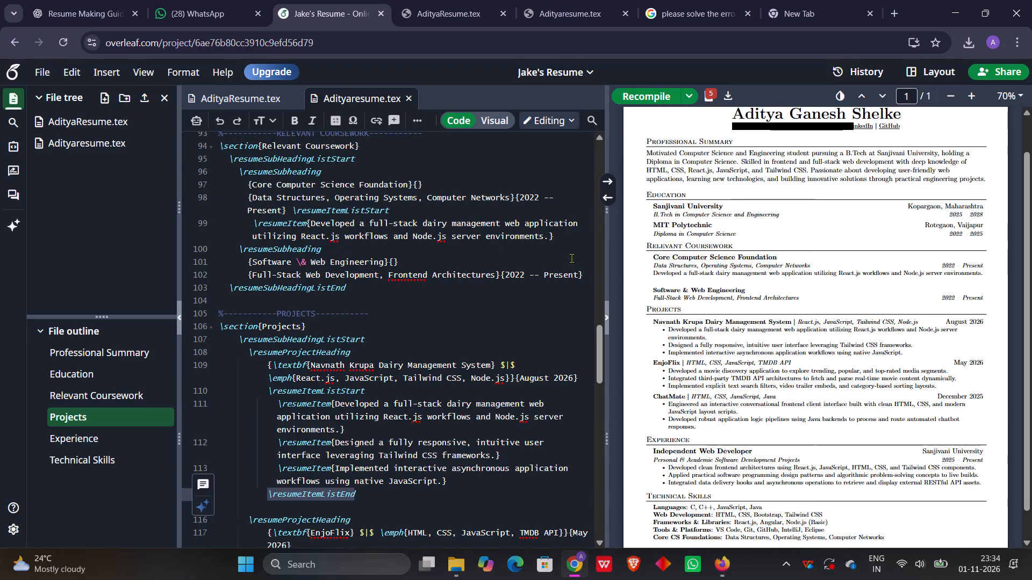
pyautogui.click(570, 238)
pyautogui.hotkey('ctrl', 'v')
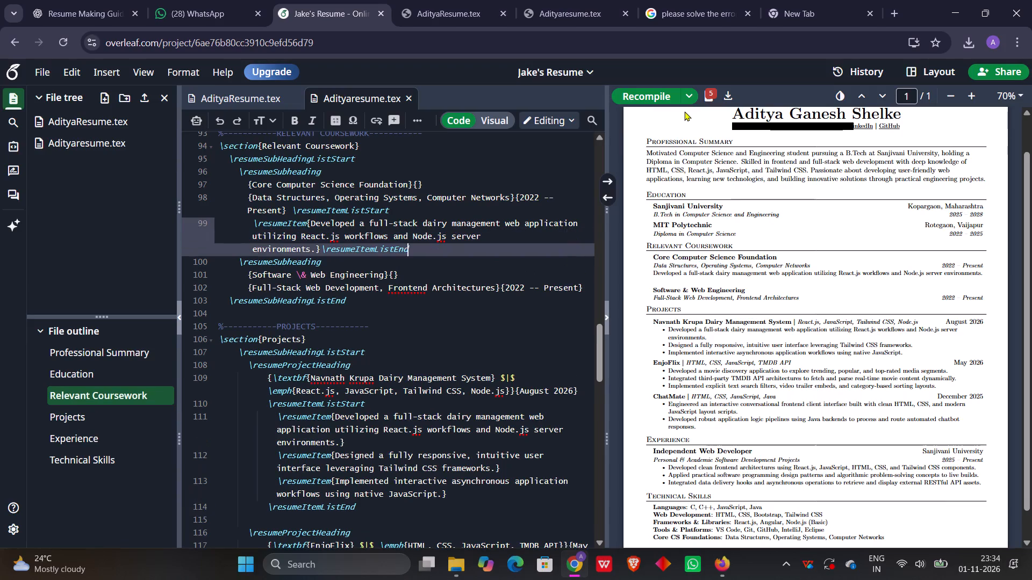
pyautogui.click(657, 98)
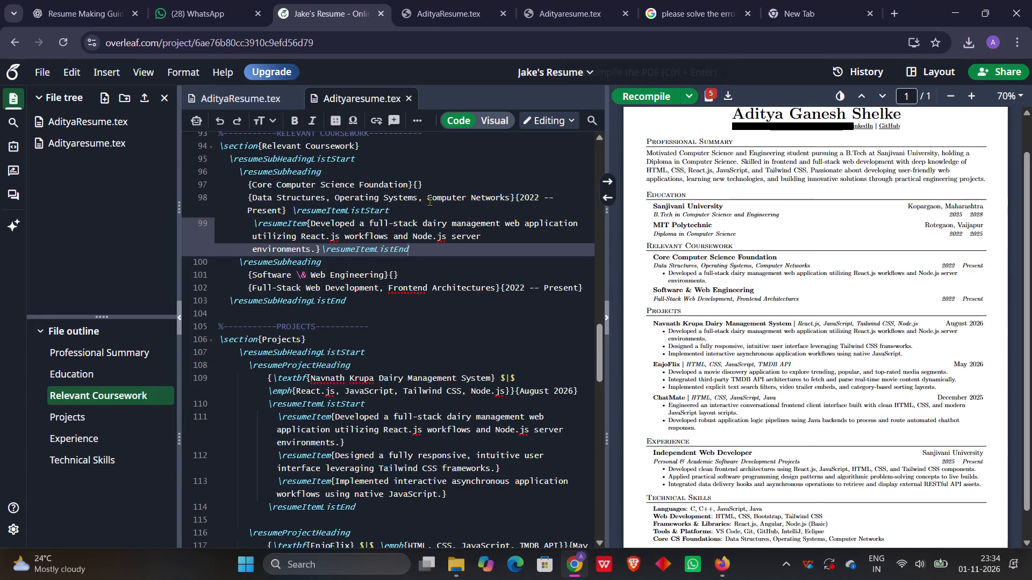
# Clear the Core Computer Science Foundation text from the first Relevant Coursework subheading, keeping the empty braces.
pyautogui.moveTo(254, 185); pyautogui.dragTo(260, 185)
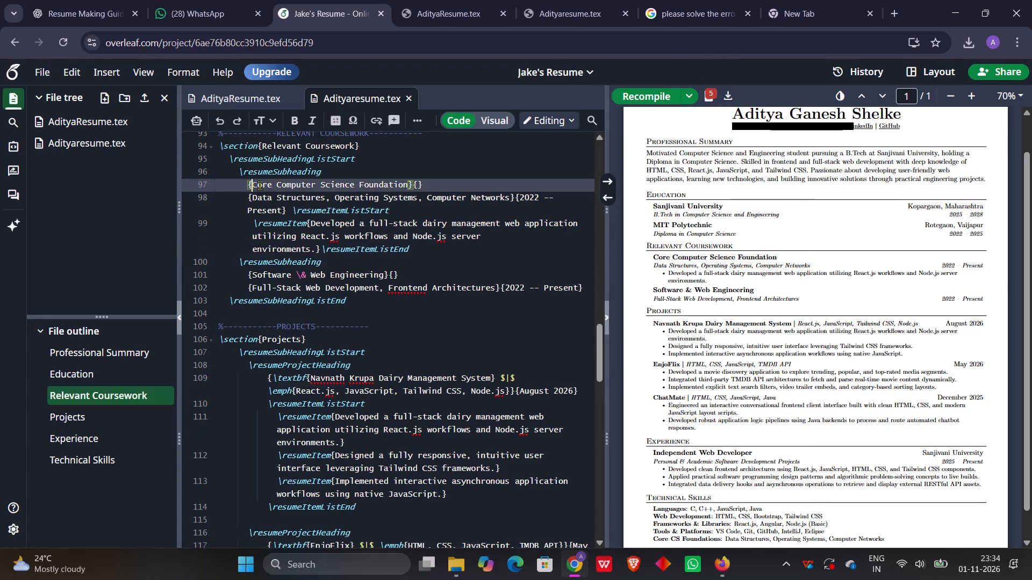
pyautogui.moveTo(260, 185); pyautogui.dragTo(409, 187)
pyautogui.press('BackSpace')
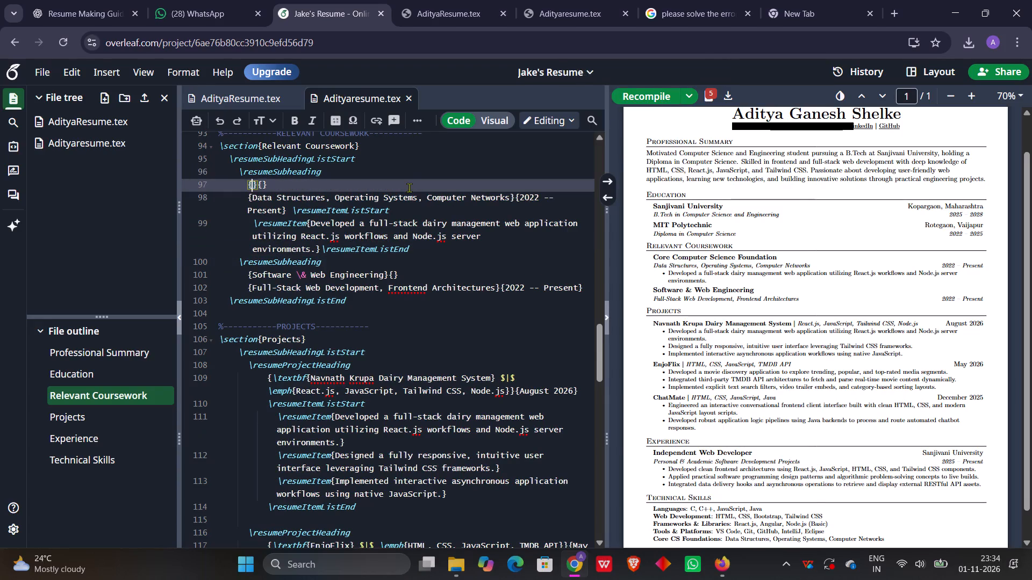
# Move Data Structures out of the first coursework subheading into its \resumeItem, replacing the dairy application description.
pyautogui.moveTo(253, 197); pyautogui.dragTo(260, 198)
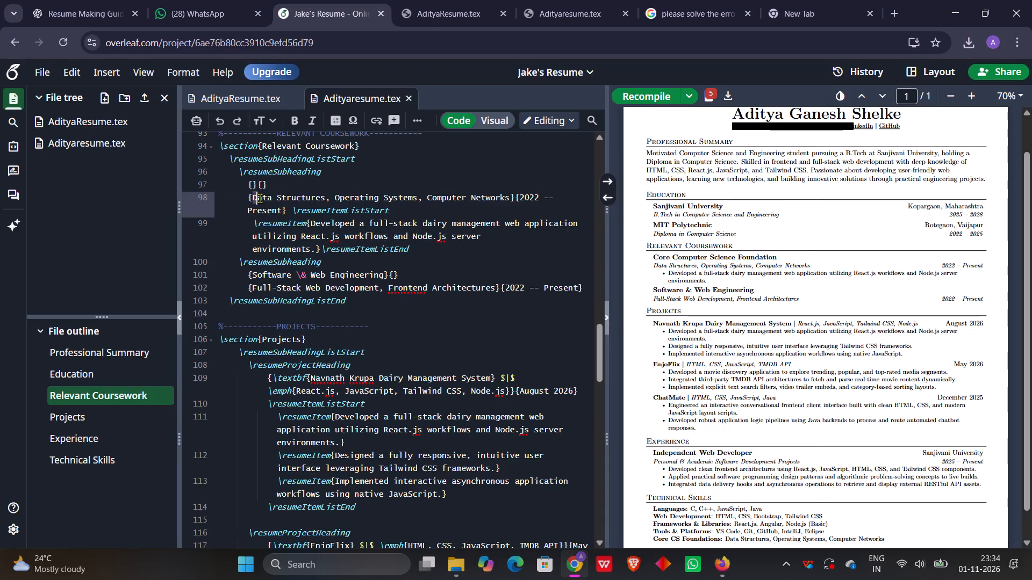
pyautogui.moveTo(260, 198); pyautogui.dragTo(324, 198)
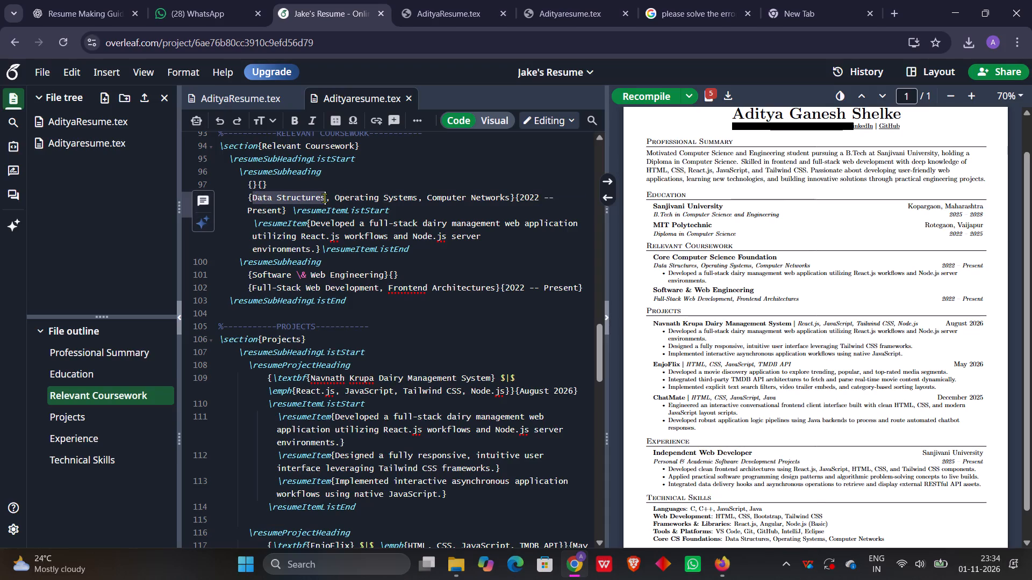
pyautogui.hotkey('ctrl', 'x')
pyautogui.moveTo(311, 227); pyautogui.dragTo(427, 241)
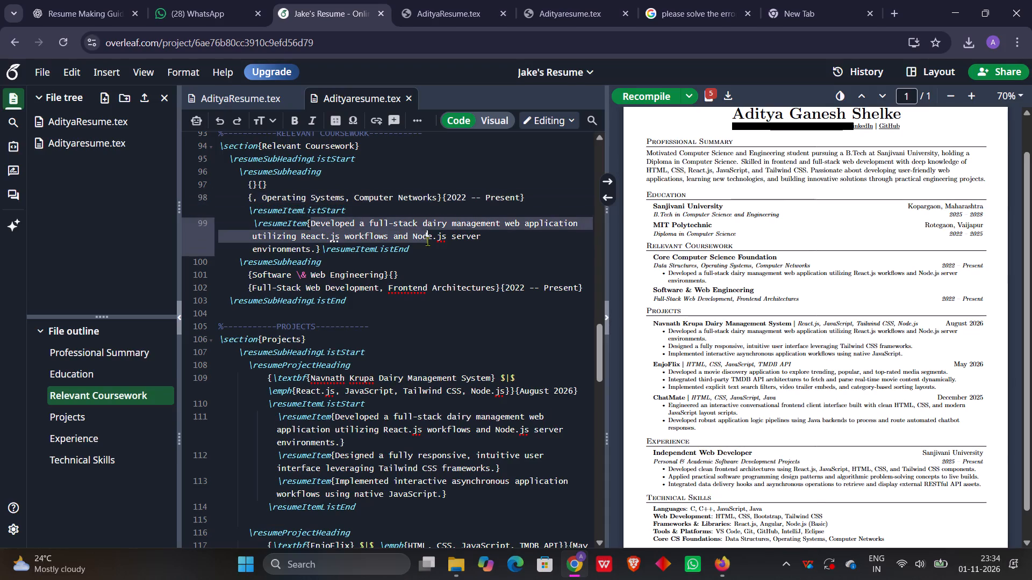
pyautogui.moveTo(427, 241); pyautogui.dragTo(310, 248)
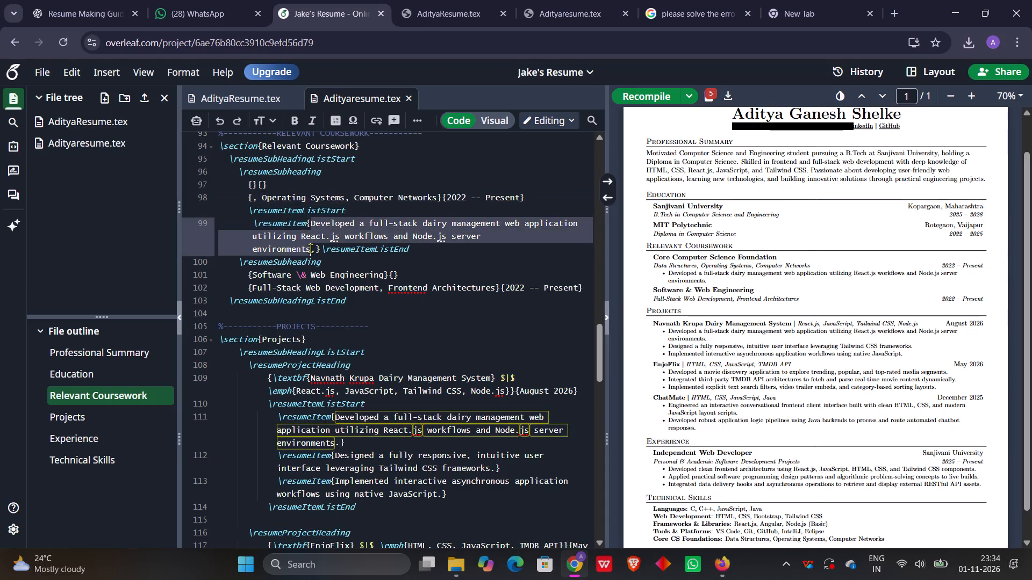
pyautogui.moveTo(310, 248); pyautogui.dragTo(316, 250)
pyautogui.hotkey('ctrl', 'v')
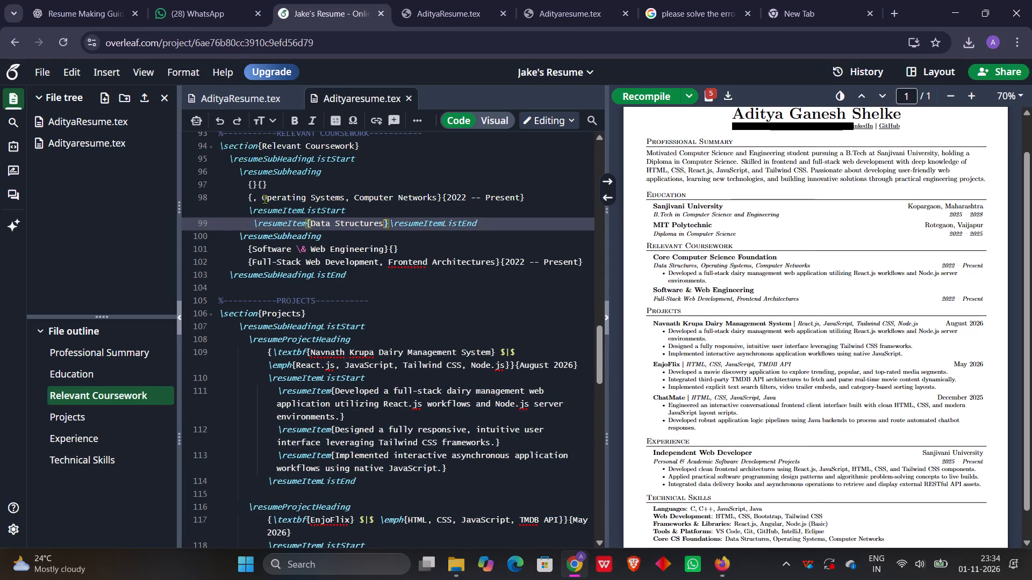
# Duplicate \resumeItem{Data Structures} four times on separate lines below the original, before \resumeItemListEnd in Relevant Coursework.
pyautogui.click(252, 223)
pyautogui.moveTo(253, 225); pyautogui.dragTo(482, 226)
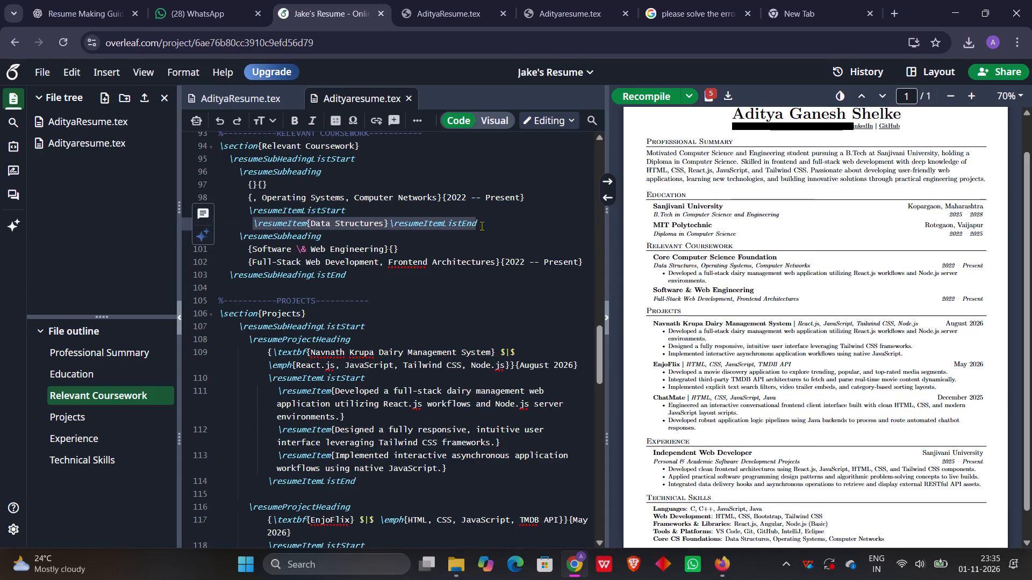
pyautogui.hotkey('shift', 'Left')
pyautogui.hotkey('shift', 'Left')
pyautogui.hotkey('shift', 'Left')
pyautogui.hotkey('shift', 'Left')
pyautogui.hotkey('shift', 'Left')
pyautogui.hotkey('shift', 'Left')
pyautogui.hotkey('shift', 'Left')
pyautogui.hotkey('shift', 'Left')
pyautogui.hotkey('shift', 'Left')
pyautogui.hotkey('shift', 'Left')
pyautogui.hotkey('shift', 'Left')
pyautogui.hotkey('shift', 'Left')
pyautogui.hotkey('shift', 'Left')
pyautogui.hotkey('shift', 'Left')
pyautogui.hotkey('shift', 'Left')
pyautogui.hotkey('shift', 'Left')
pyautogui.hotkey('shift', 'Left')
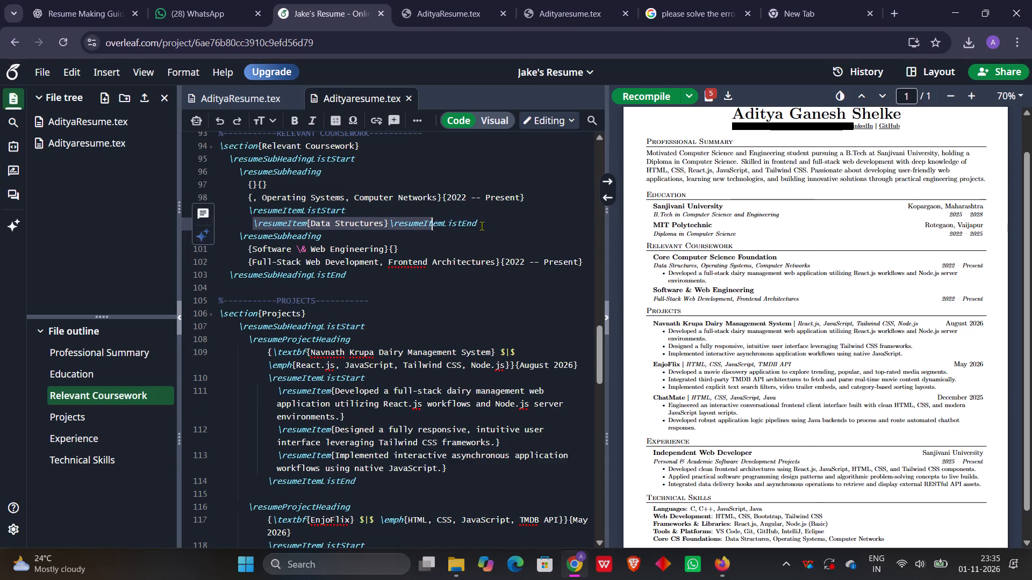
pyautogui.hotkey('shift', 'Left')
pyautogui.hotkey('ctrl', 'c')
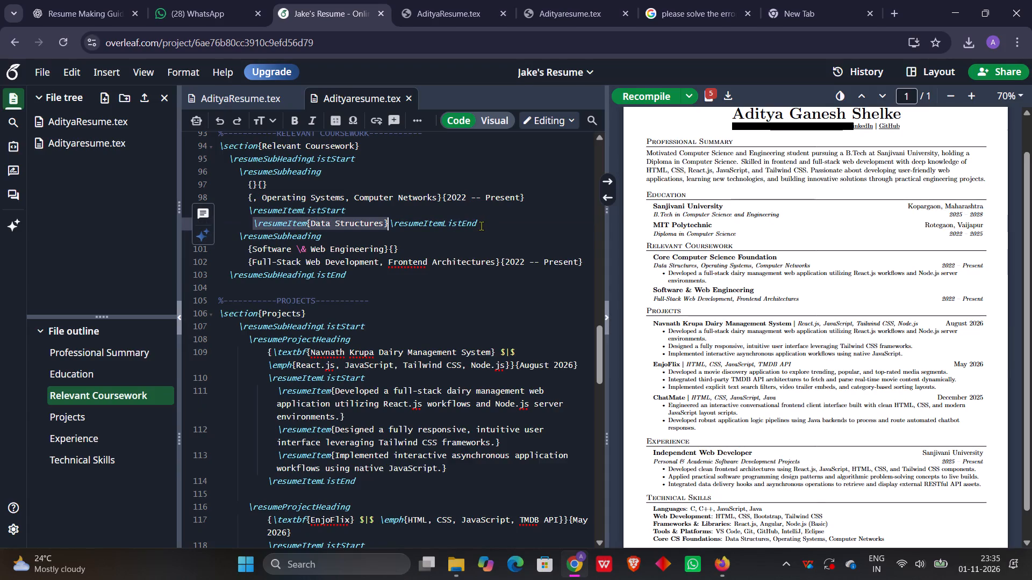
pyautogui.click(481, 224)
pyautogui.click(388, 221)
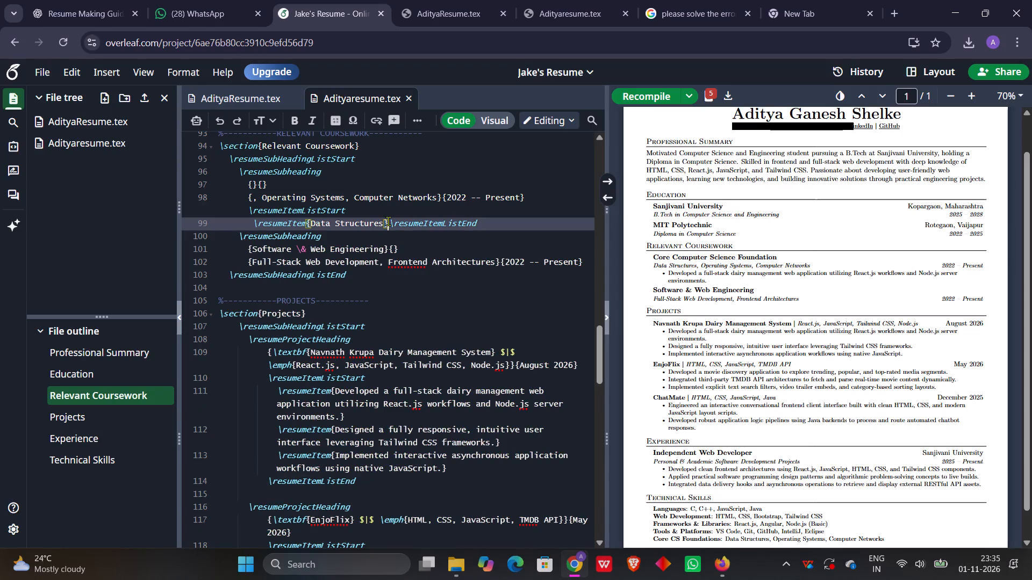
pyautogui.click(388, 221)
pyautogui.press('Return')
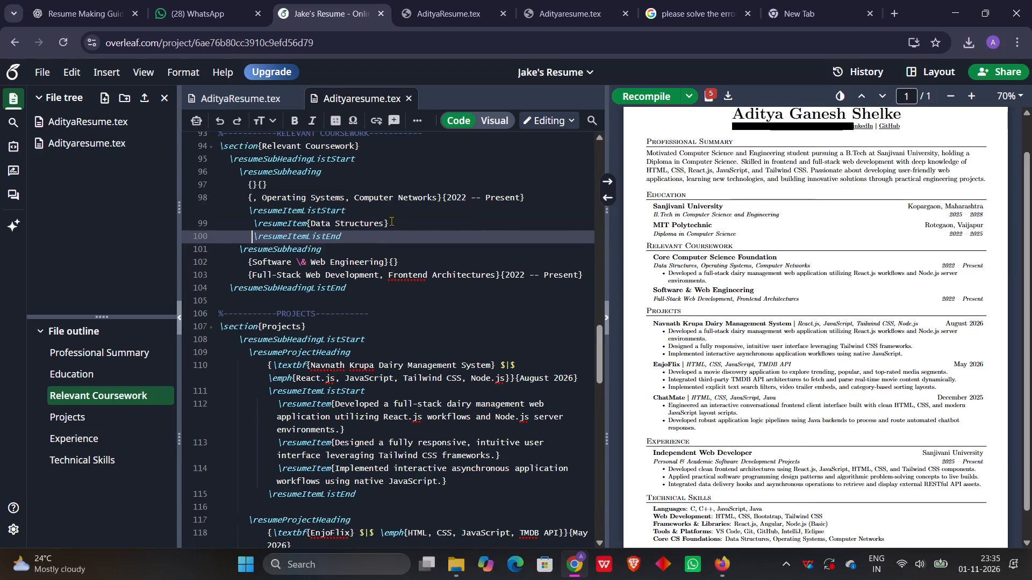
pyautogui.hotkey('ctrl', 'v')
pyautogui.press('Return')
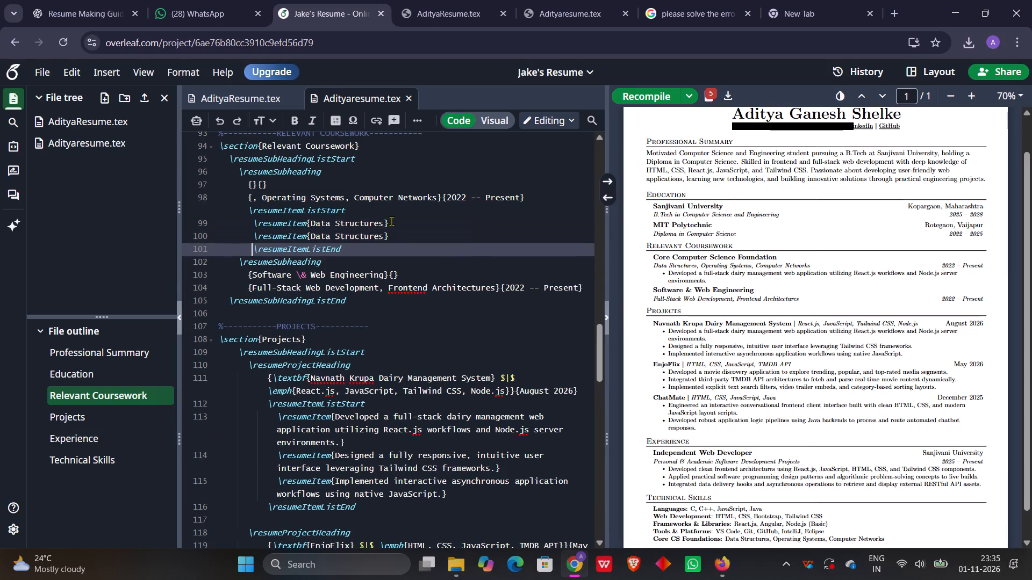
pyautogui.hotkey('ctrl', 'v')
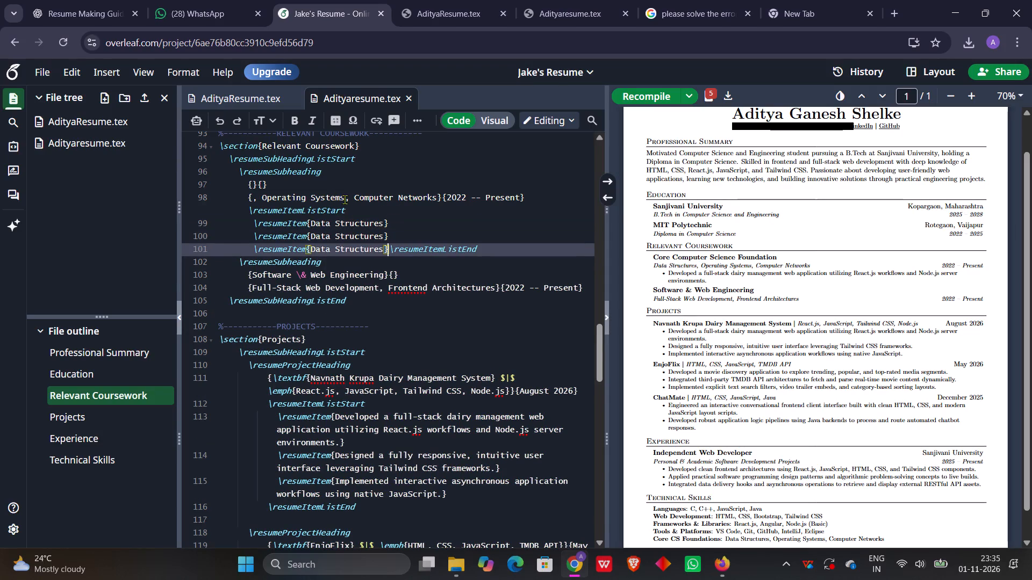
pyautogui.press('Return')
pyautogui.hotkey('ctrl', 'v')
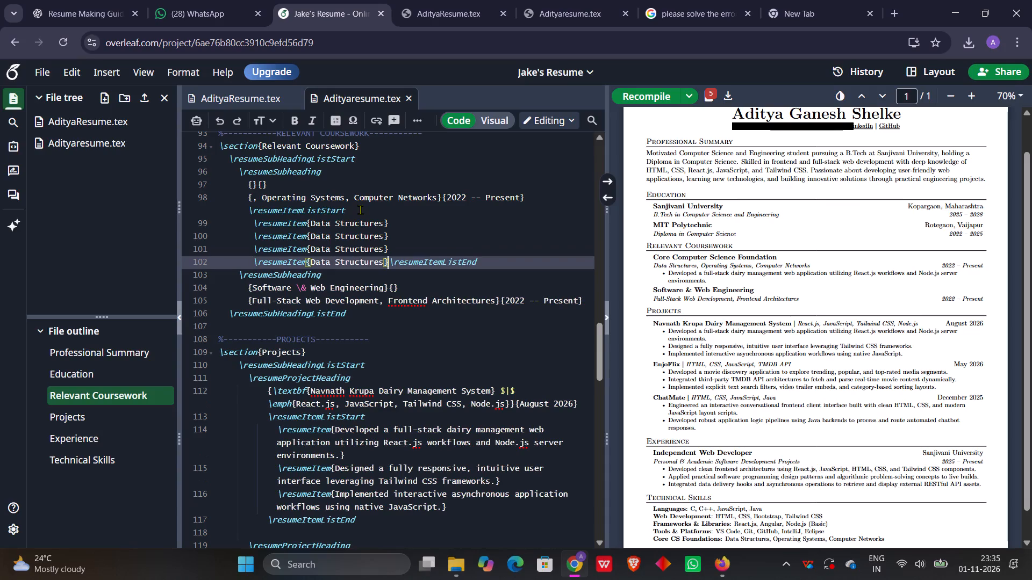
pyautogui.press('Return')
pyautogui.hotkey('ctrl', 'v')
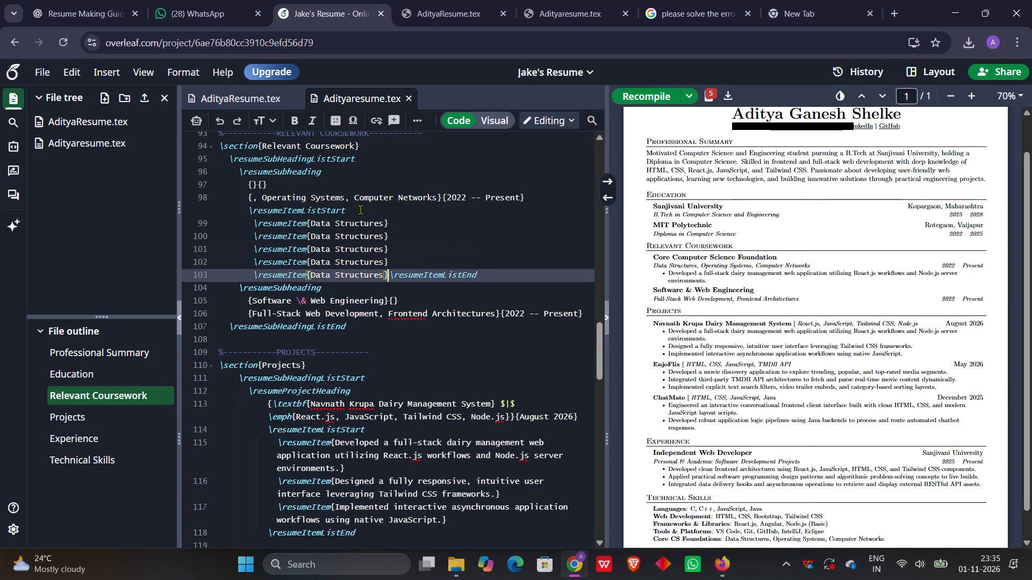
# Move Operating Systems out of the first coursework subheading into the second \resumeItem, replacing its Data Structures text.
pyautogui.hscroll(1, 653, 328)
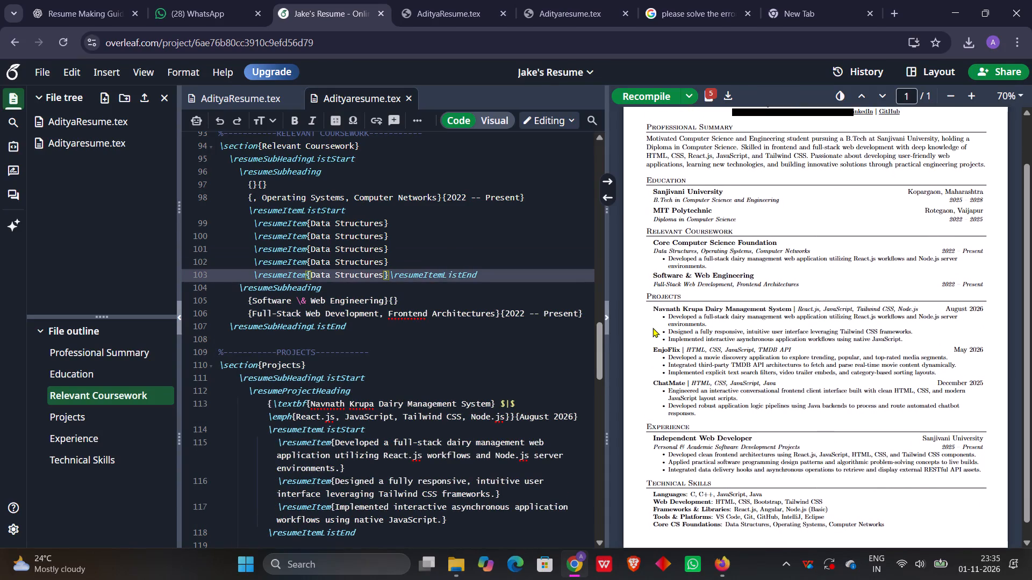
pyautogui.hscroll(1, 653, 328)
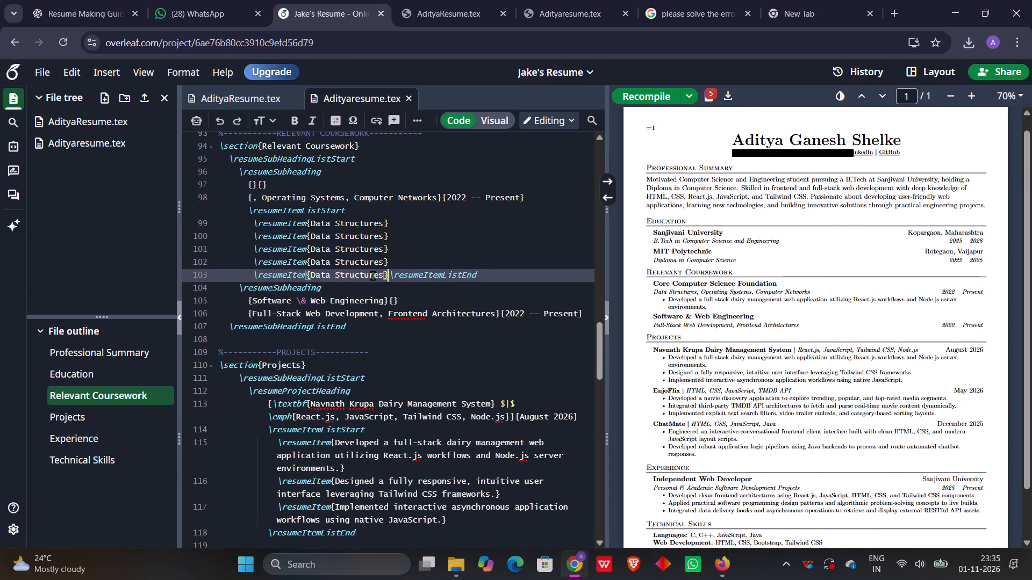
pyautogui.moveTo(261, 197); pyautogui.dragTo(344, 195)
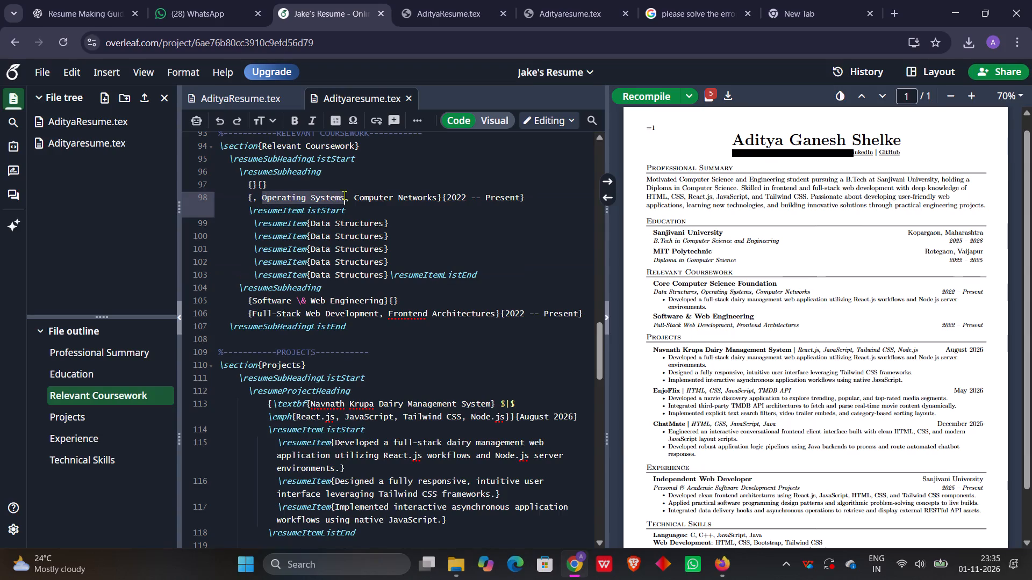
pyautogui.moveTo(344, 195); pyautogui.dragTo(346, 195)
pyautogui.hotkey('ctrl', 'c')
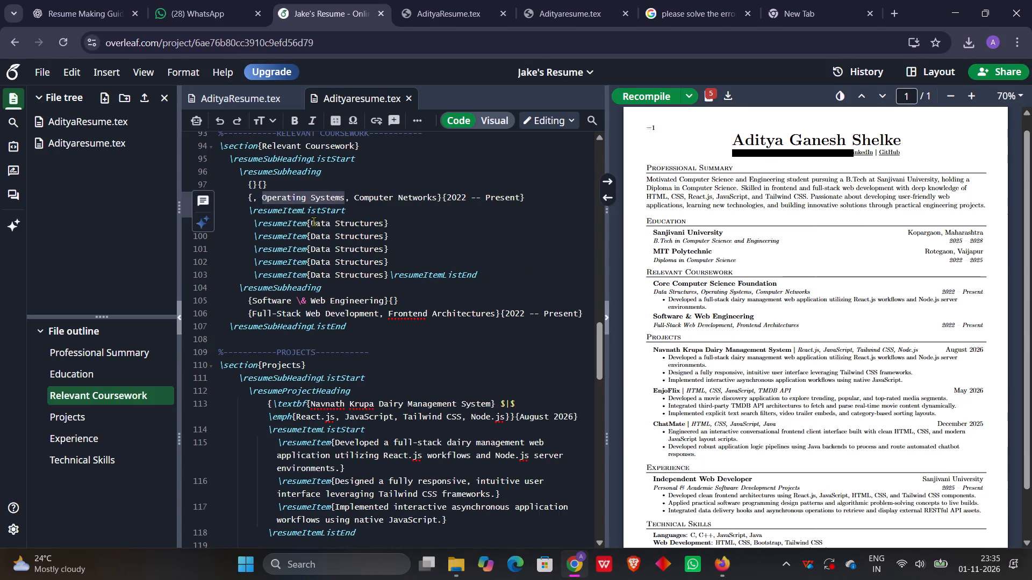
pyautogui.hotkey('ctrl', 'x')
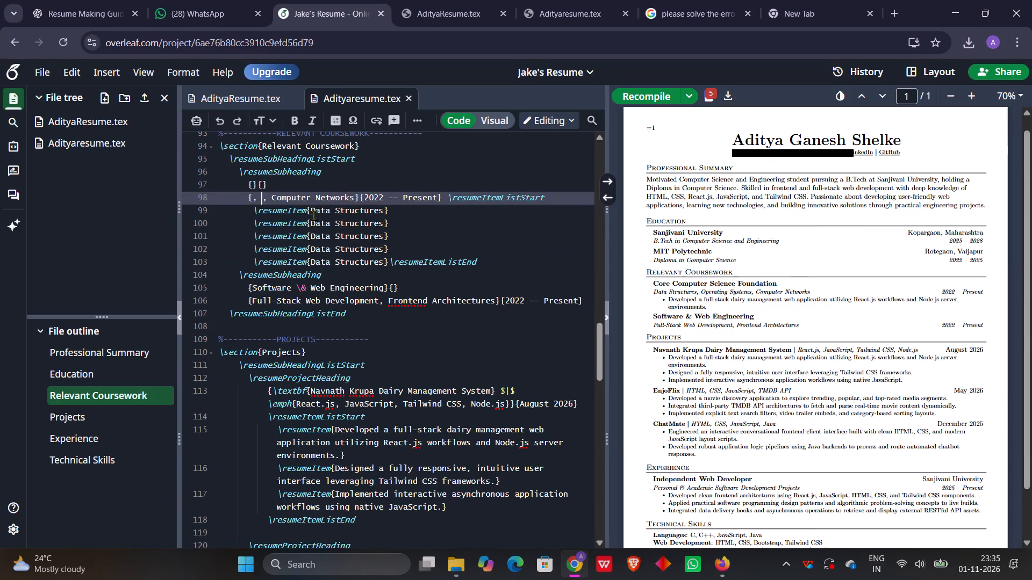
pyautogui.moveTo(311, 226); pyautogui.dragTo(385, 224)
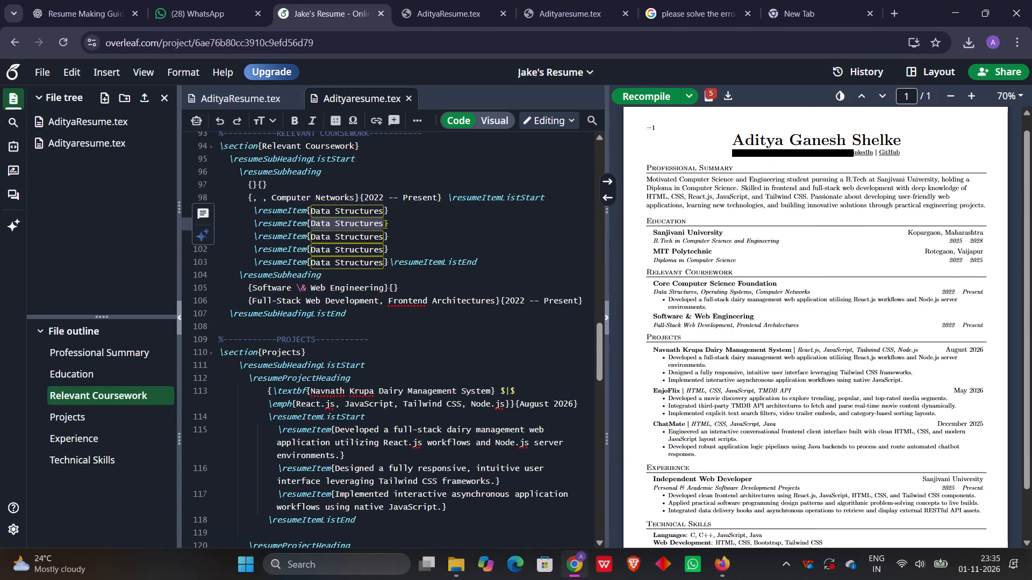
pyautogui.hotkey('ctrl', 'v')
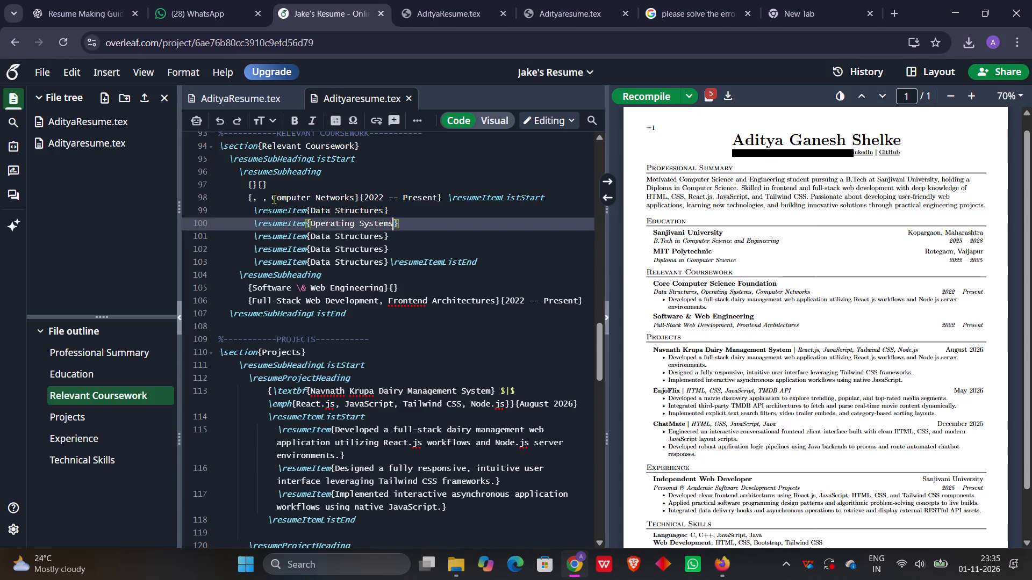
# Move Computer Networks out of the first coursework subheading into the third \resumeItem, replacing its Data Structures text.
pyautogui.moveTo(274, 199); pyautogui.dragTo(356, 197)
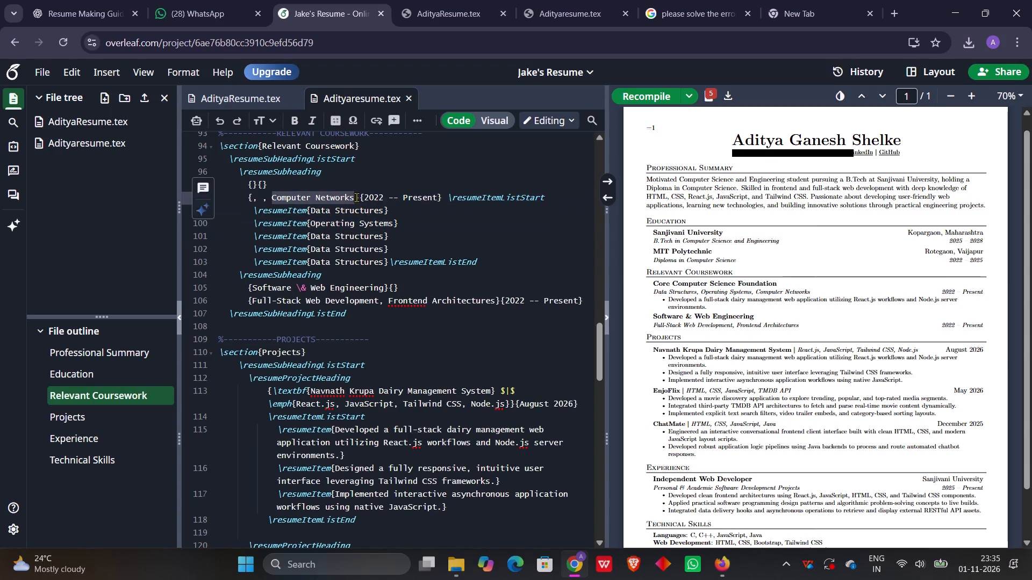
pyautogui.hotkey('ctrl', 'x')
pyautogui.moveTo(311, 236); pyautogui.dragTo(374, 235)
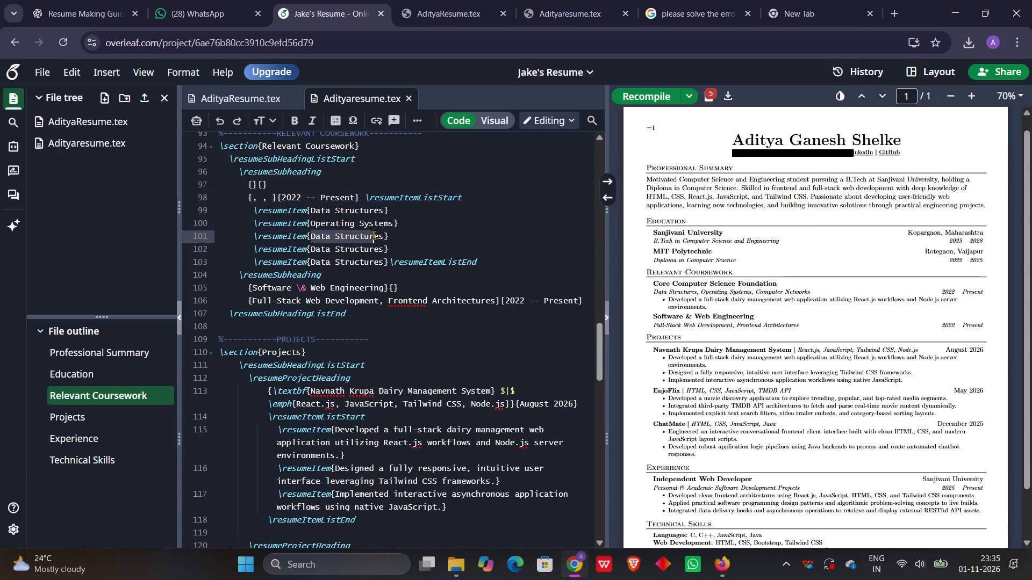
pyautogui.moveTo(374, 235); pyautogui.dragTo(386, 235)
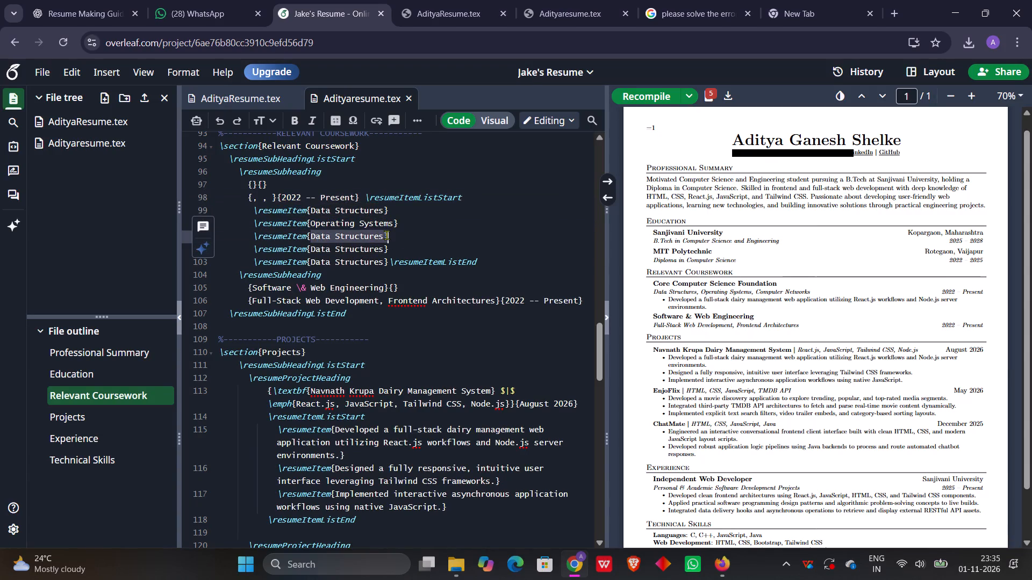
pyautogui.hotkey('shift', 'Left')
pyautogui.hotkey('ctrl', 'v')
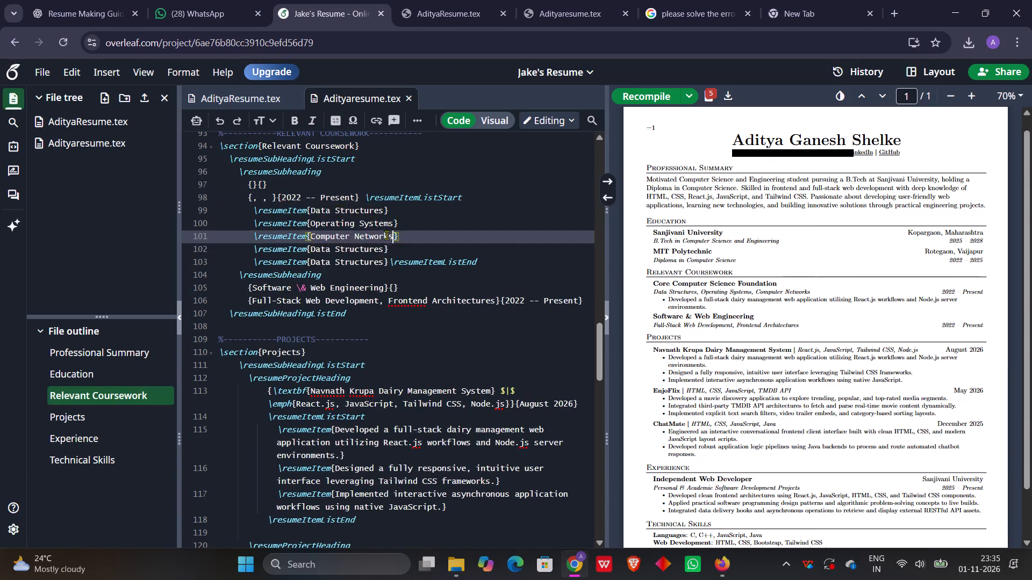
# Replace the first coursework subheading's item list in Adityaresume.tex with the \resumeItemListStart to \resumeItemListEnd block copied from Relevant Coursework in AdityaResume.tex.
pyautogui.click(242, 98)
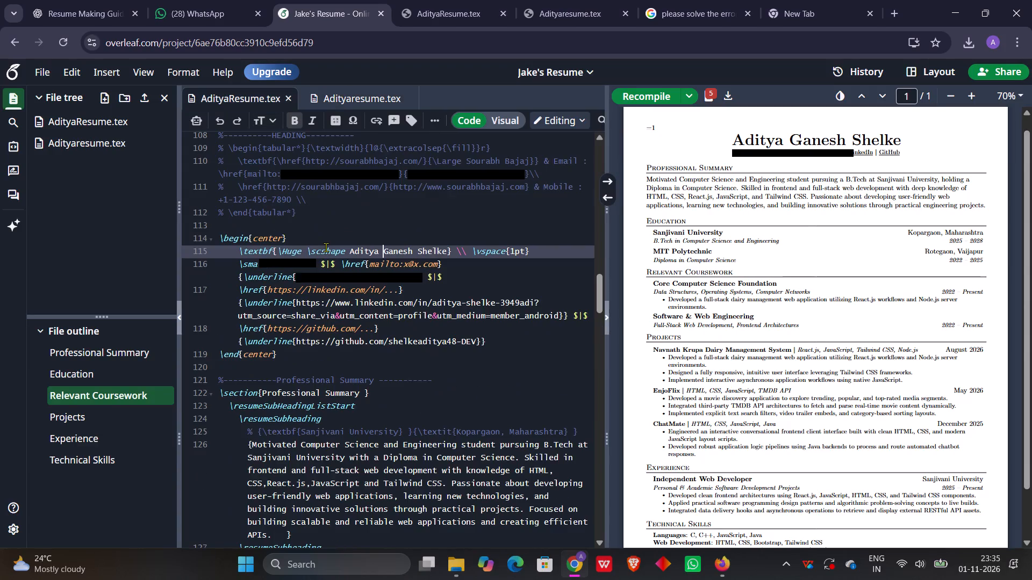
pyautogui.scroll(-3, 326, 247)
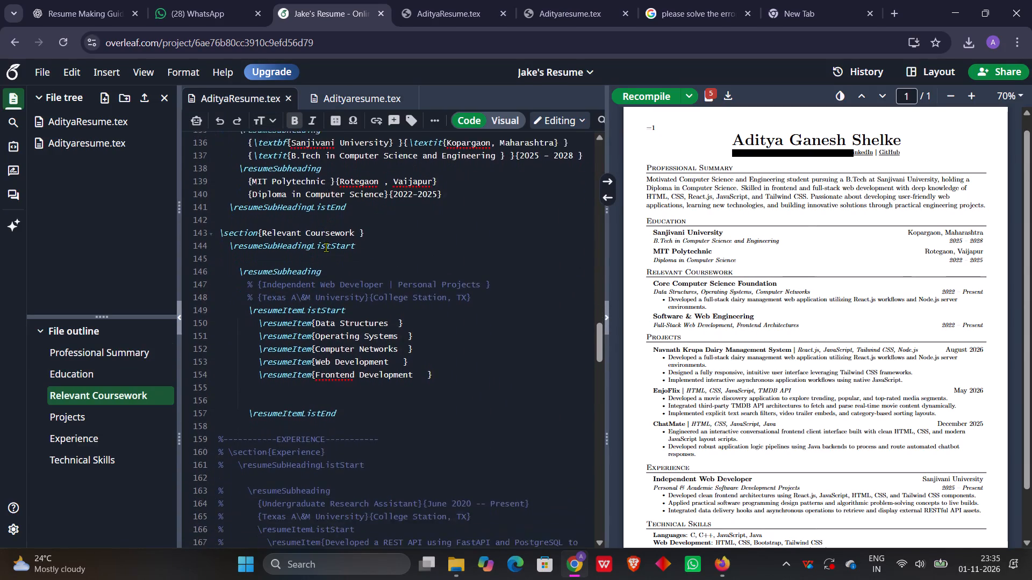
pyautogui.scroll(-2, 326, 247)
pyautogui.scroll(6, 326, 247)
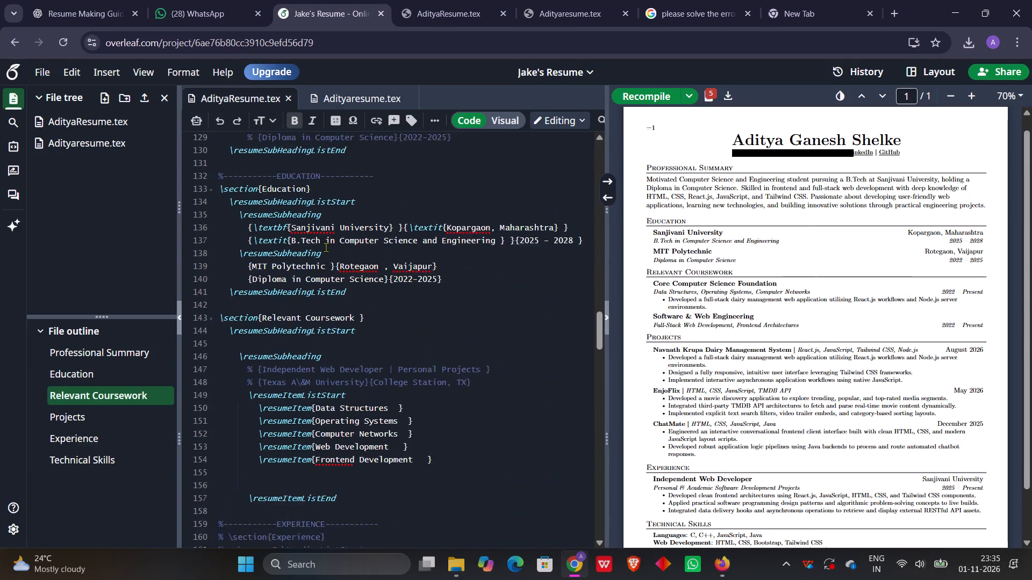
pyautogui.scroll(-1, 326, 247)
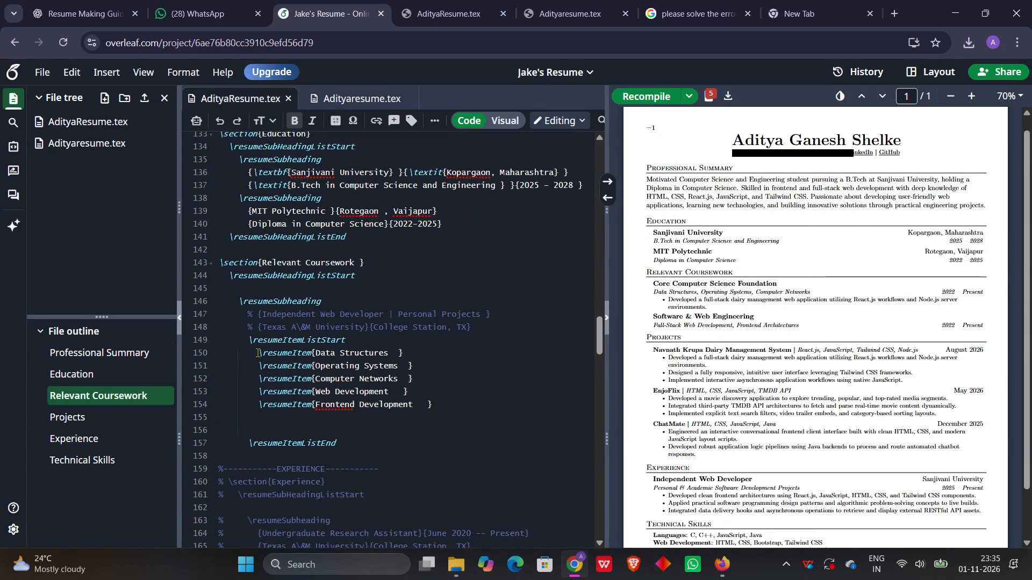
pyautogui.moveTo(249, 338); pyautogui.dragTo(349, 443)
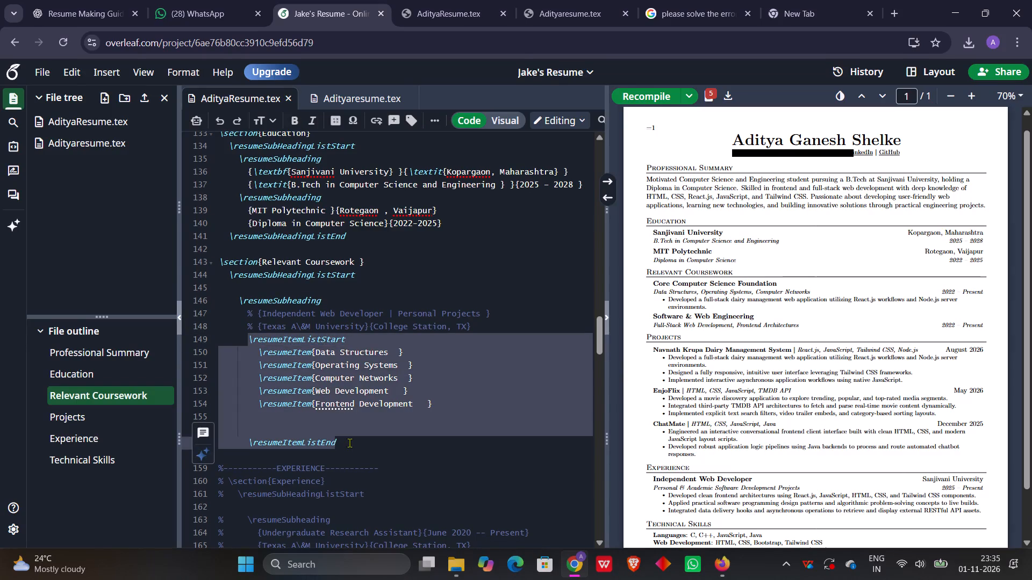
pyautogui.hotkey('ctrl', 'c')
pyautogui.click(373, 95)
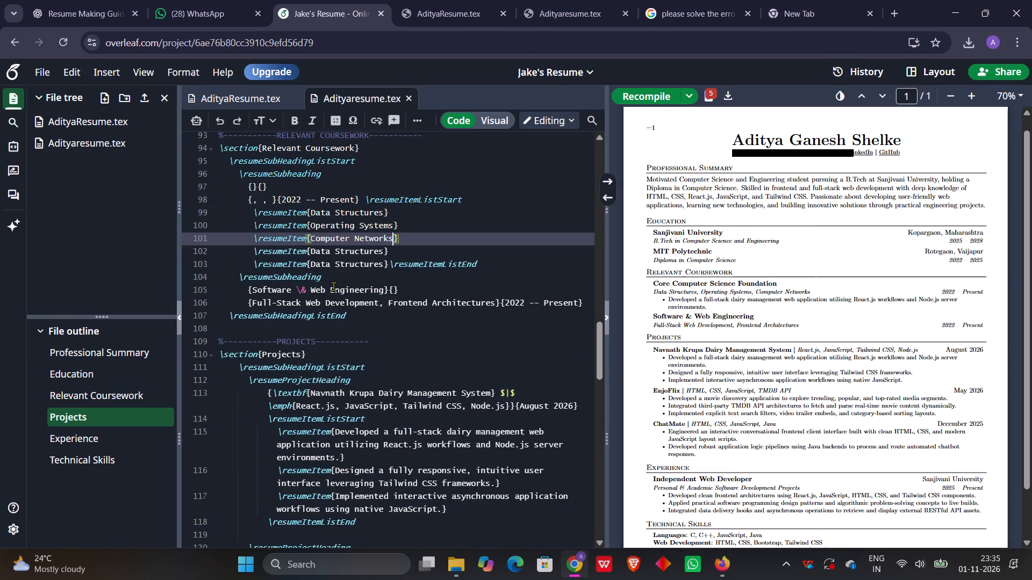
pyautogui.scroll(1, 333, 286)
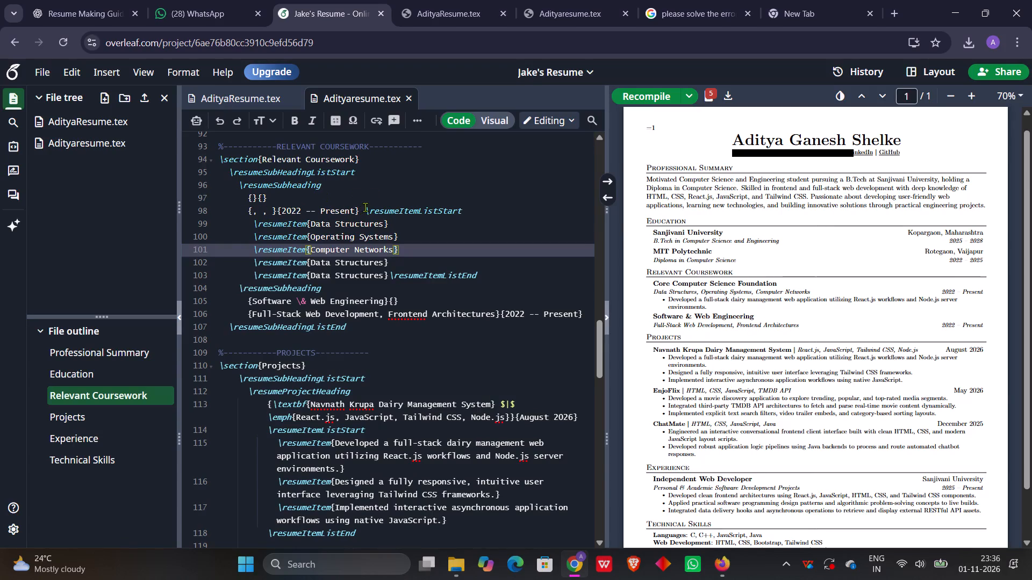
pyautogui.moveTo(361, 208); pyautogui.dragTo(422, 275)
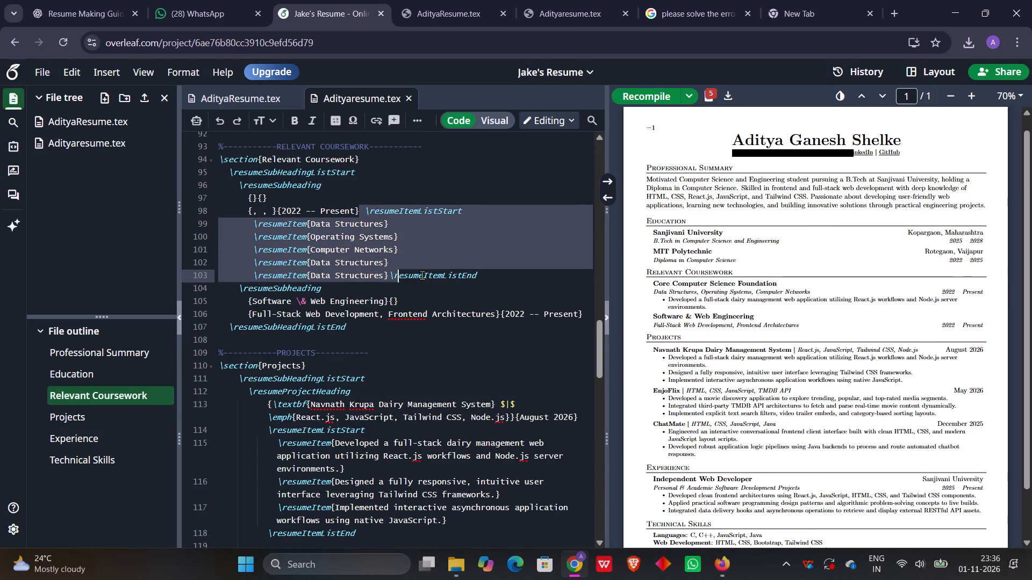
pyautogui.moveTo(422, 275); pyautogui.dragTo(486, 277)
pyautogui.hotkey('ctrl', 'v')
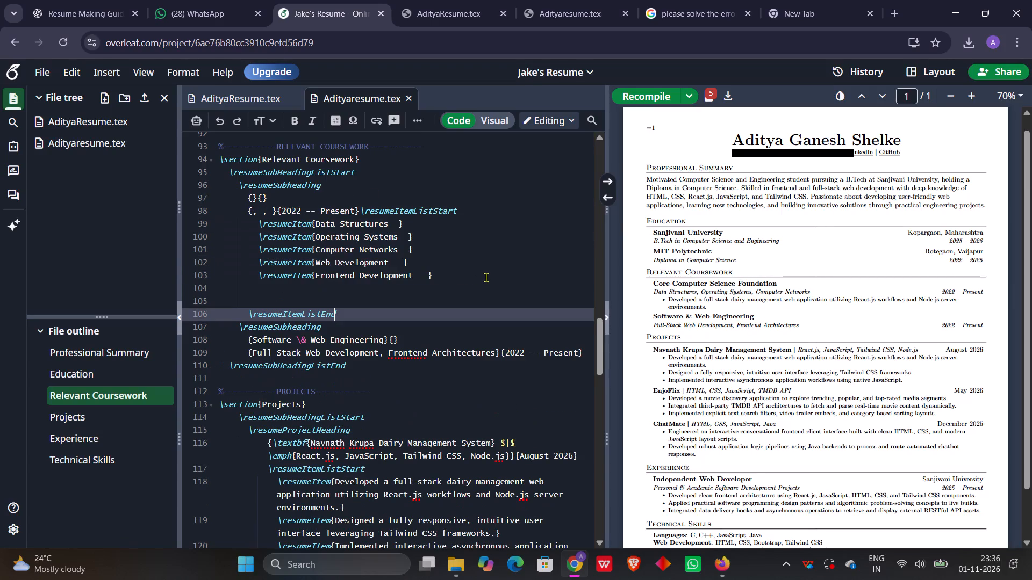
# Clear the 2022 -- Present date and leftover commas from the first coursework subheading, keeping the empty braces, and recompile.
pyautogui.moveTo(356, 212); pyautogui.dragTo(343, 212)
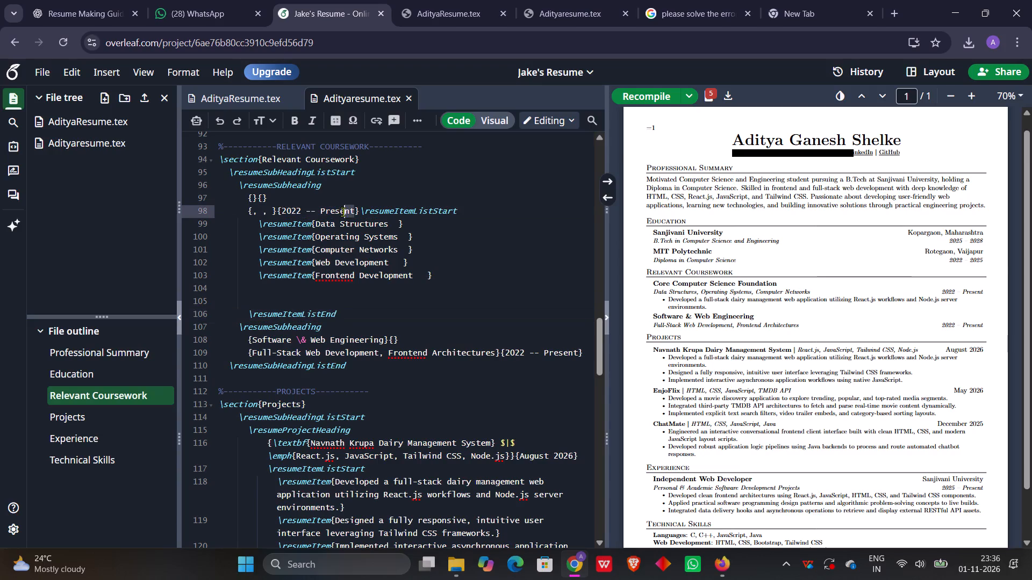
pyautogui.moveTo(343, 212); pyautogui.dragTo(282, 210)
pyautogui.press('BackSpace')
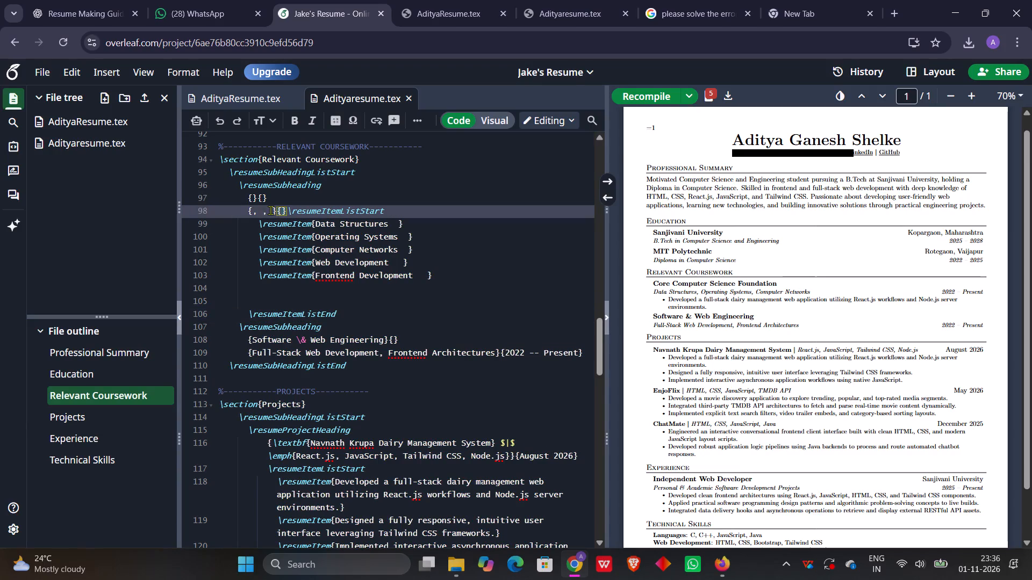
pyautogui.moveTo(270, 210); pyautogui.dragTo(255, 211)
pyautogui.press('BackSpace')
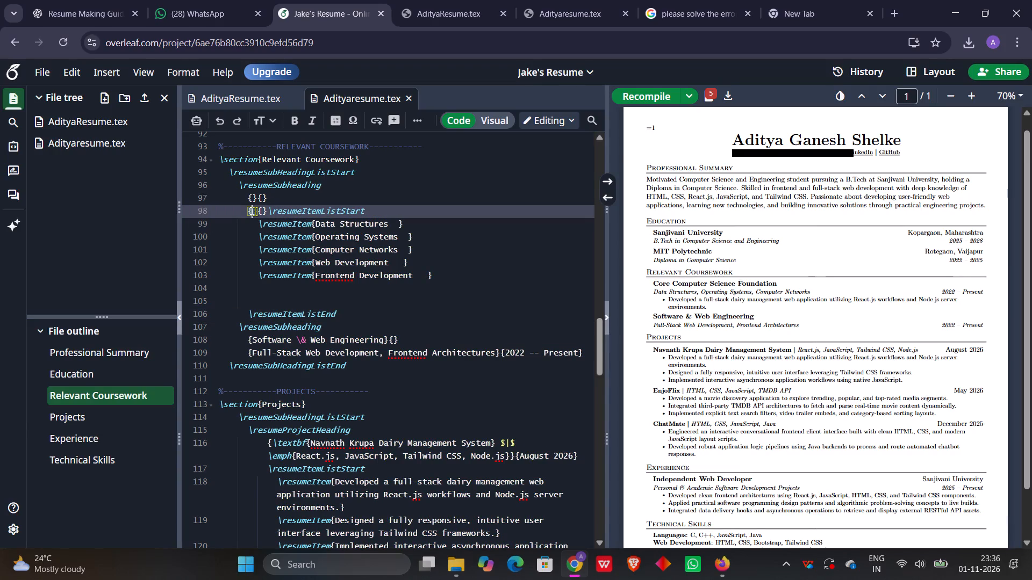
pyautogui.click(639, 97)
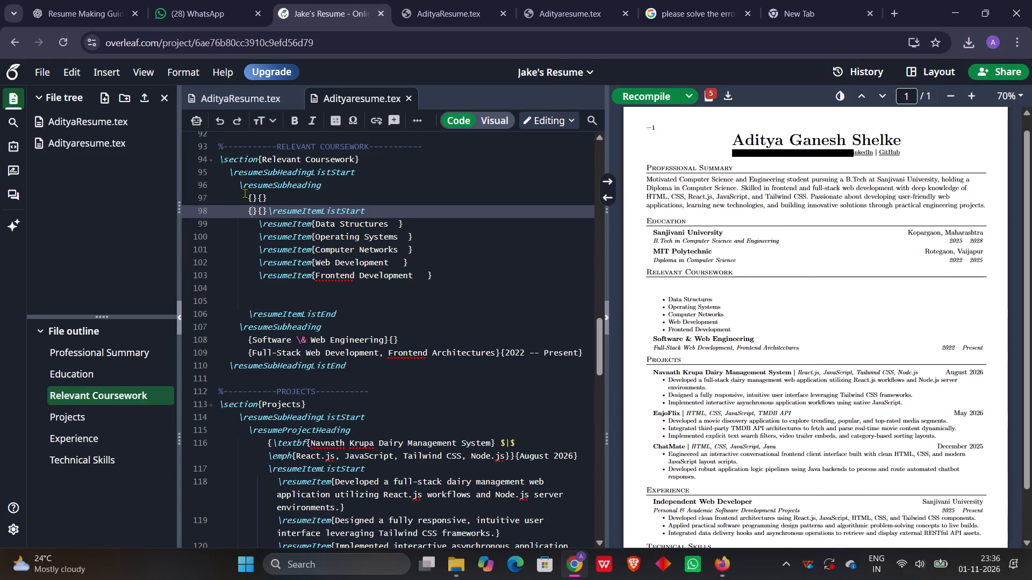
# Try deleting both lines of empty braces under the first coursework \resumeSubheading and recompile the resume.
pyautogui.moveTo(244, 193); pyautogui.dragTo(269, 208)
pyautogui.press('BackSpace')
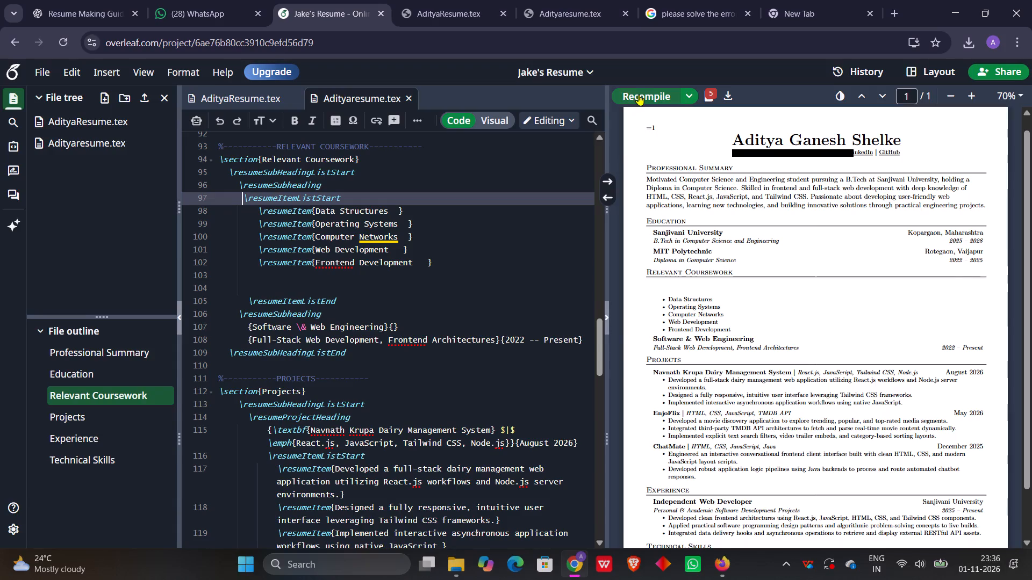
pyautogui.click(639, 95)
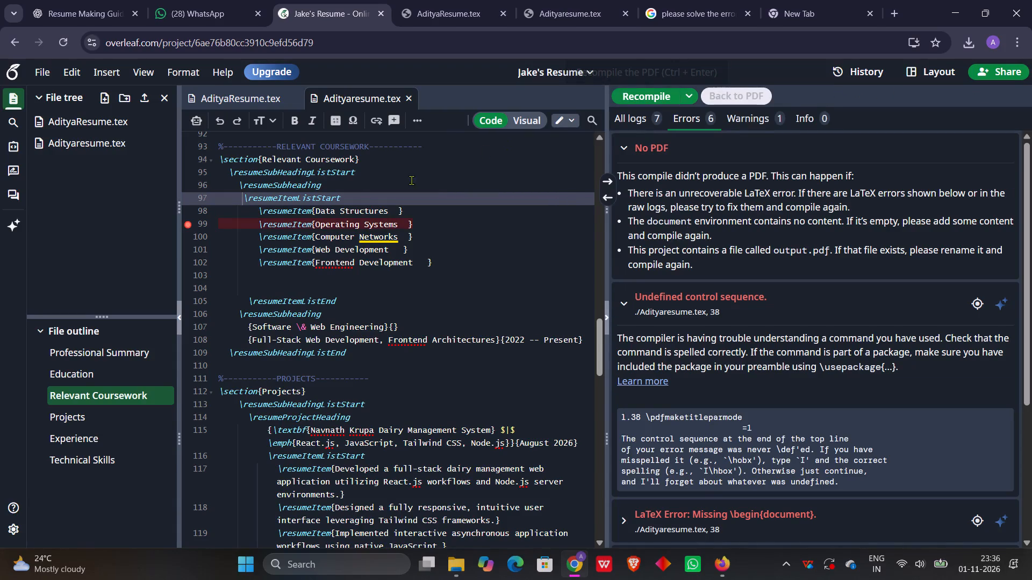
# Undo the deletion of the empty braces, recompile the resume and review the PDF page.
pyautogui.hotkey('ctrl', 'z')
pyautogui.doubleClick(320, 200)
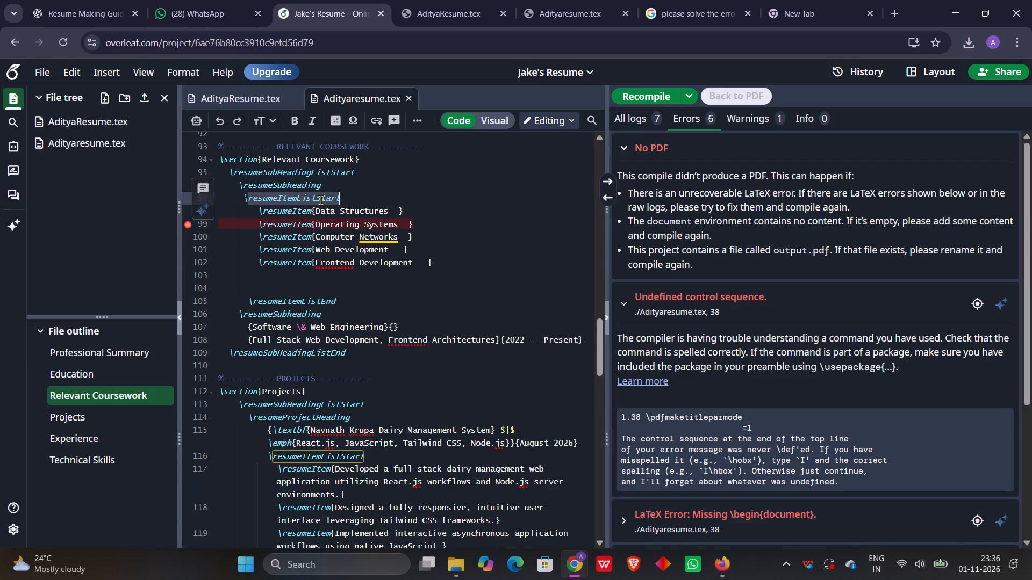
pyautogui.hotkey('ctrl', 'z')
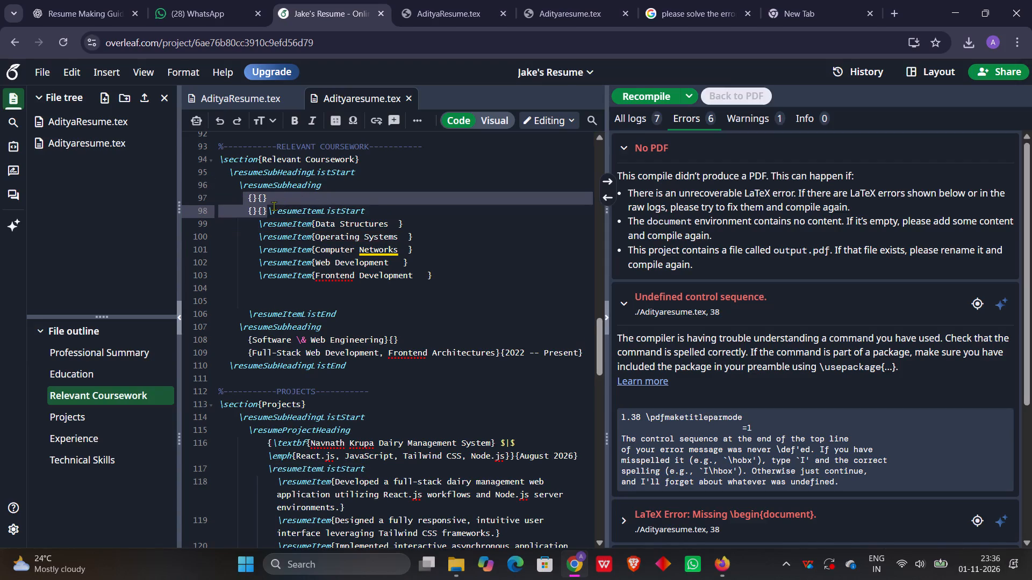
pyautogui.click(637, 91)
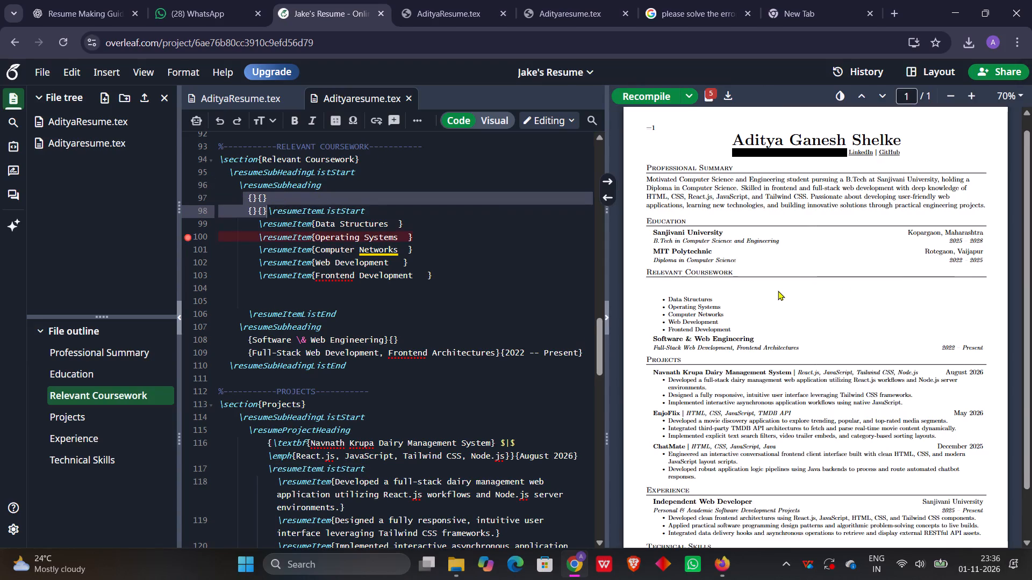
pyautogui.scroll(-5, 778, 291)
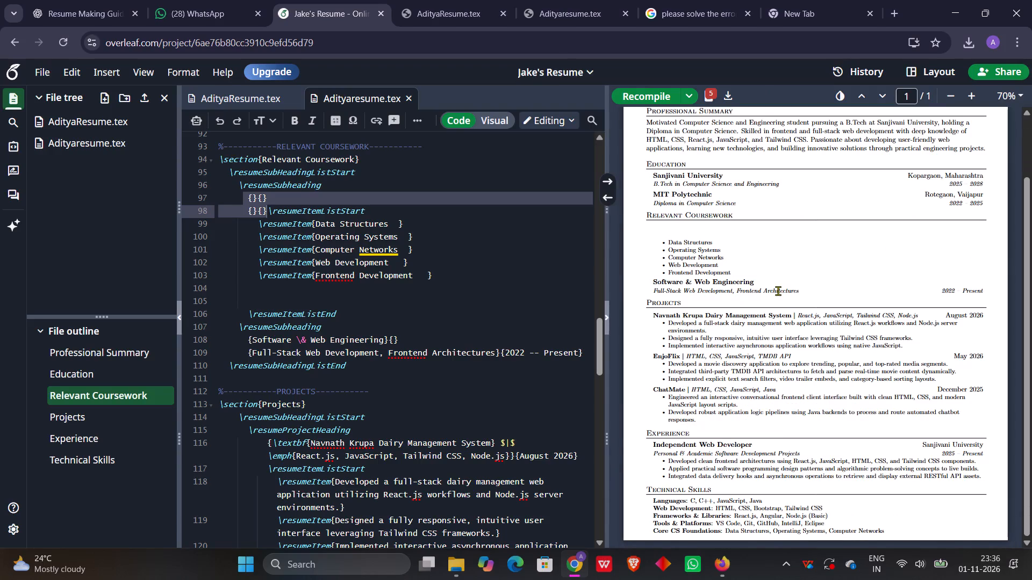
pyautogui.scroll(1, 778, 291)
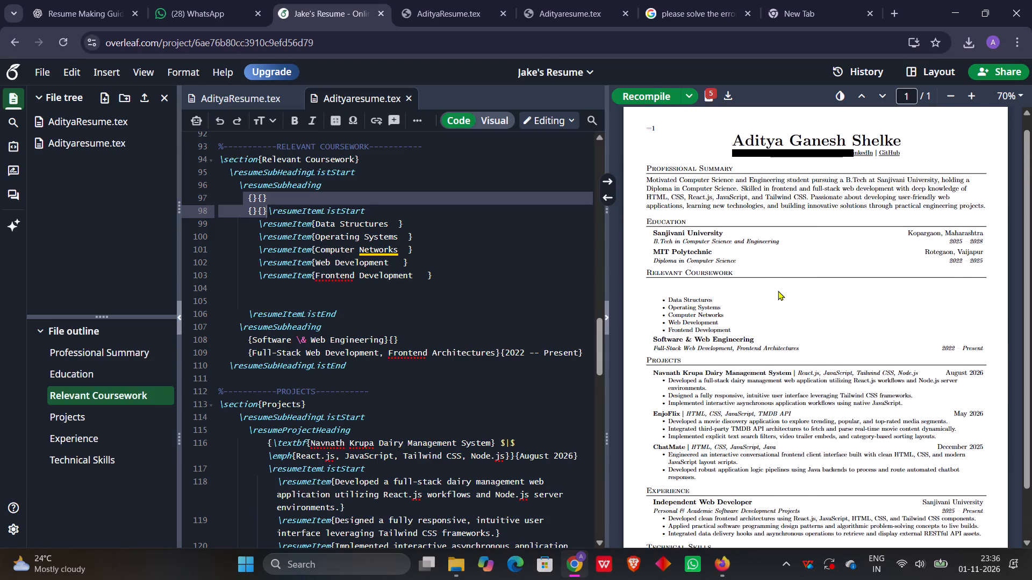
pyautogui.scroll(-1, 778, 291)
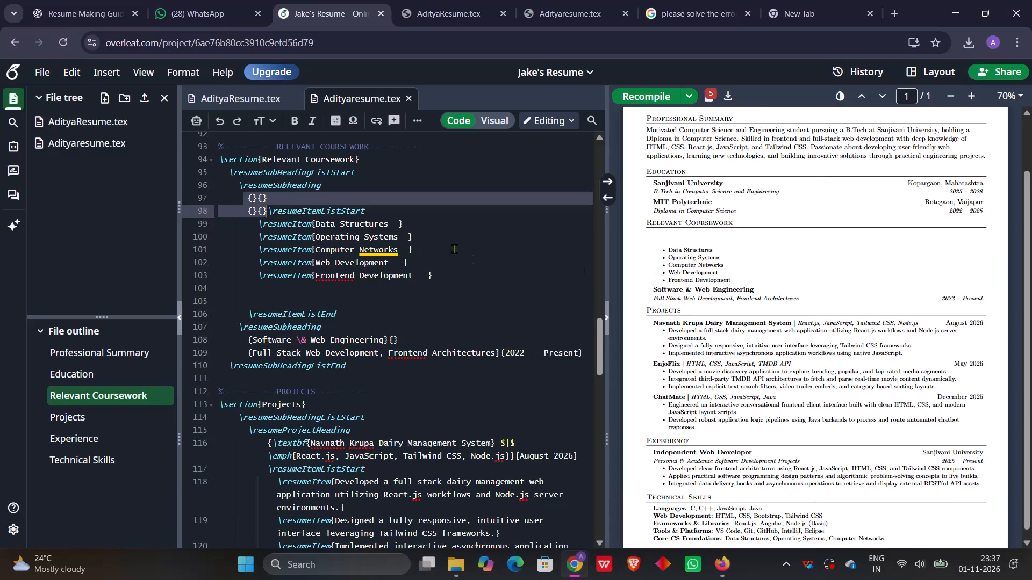
# Close the browser tab holding the Google search about solving the resume error.
pyautogui.click(668, 13)
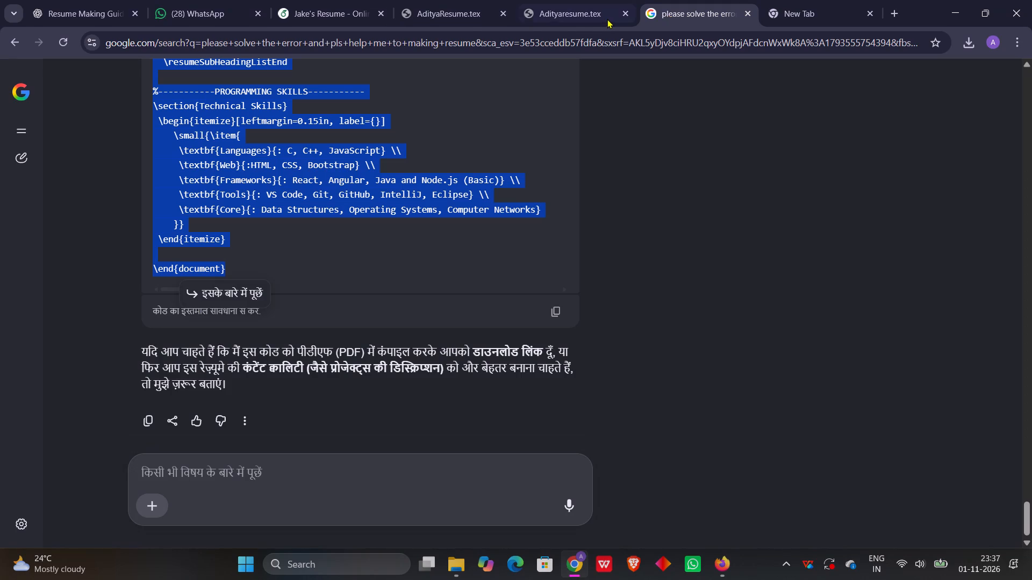
pyautogui.click(605, 19)
pyautogui.click(706, 17)
pyautogui.click(498, 0)
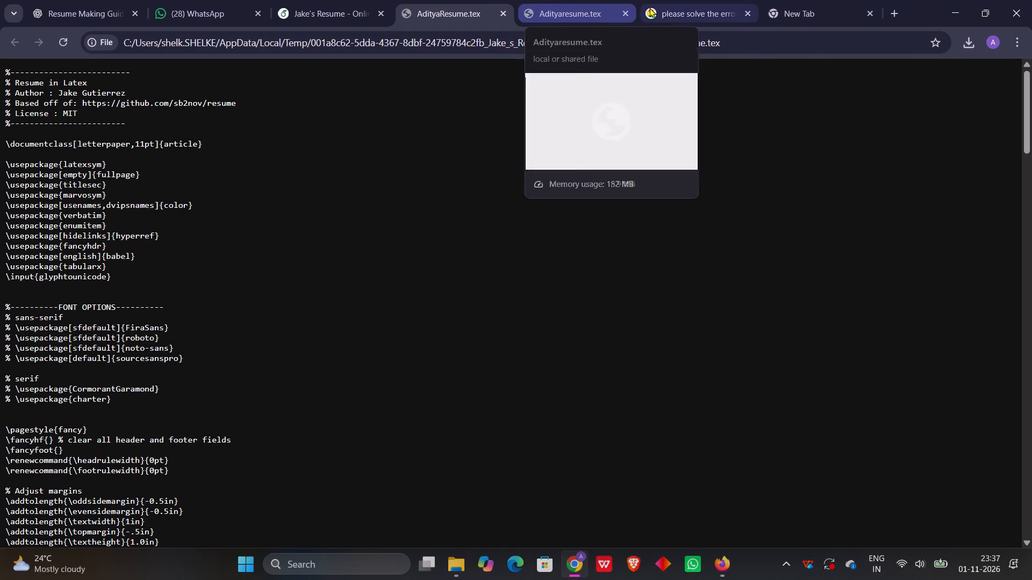
pyautogui.click(744, 16)
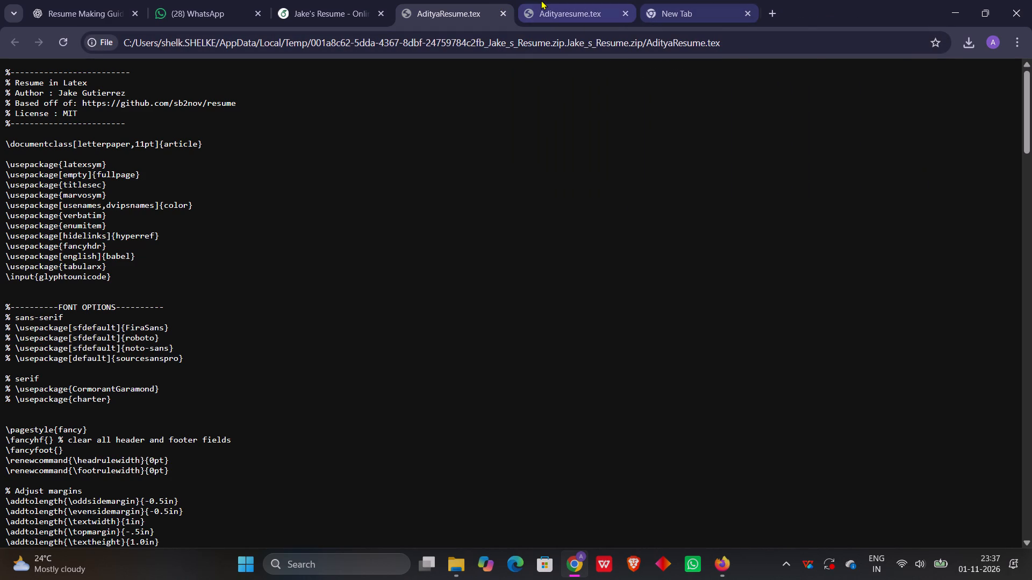
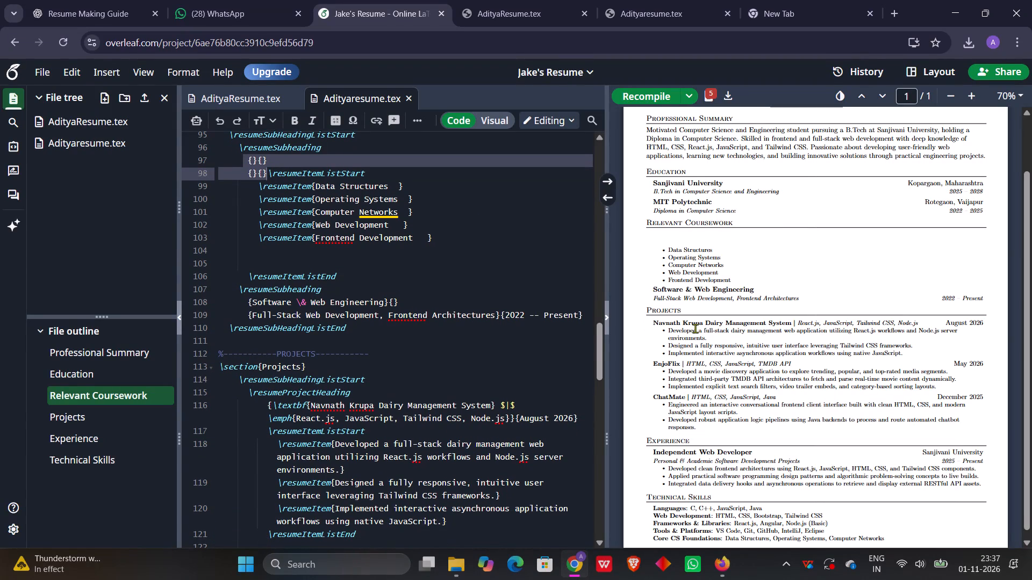
# Comment out the entire Relevant Coursework section, from its header comment through its \resumeSubHeadingListEnd, and recompile the resume.
pyautogui.scroll(1, 378, 368)
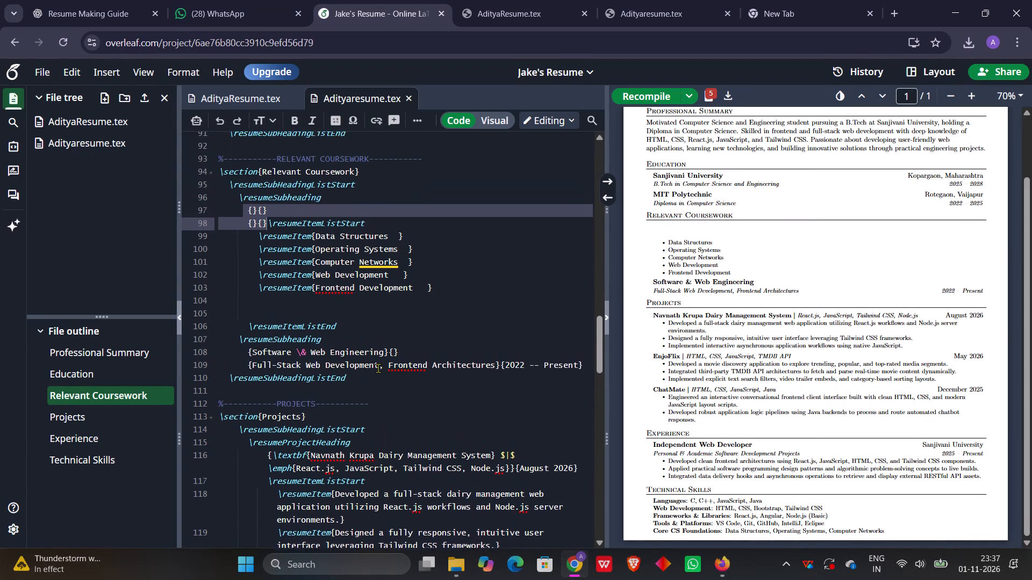
pyautogui.scroll(2, 378, 368)
pyautogui.moveTo(252, 202); pyautogui.dragTo(341, 411)
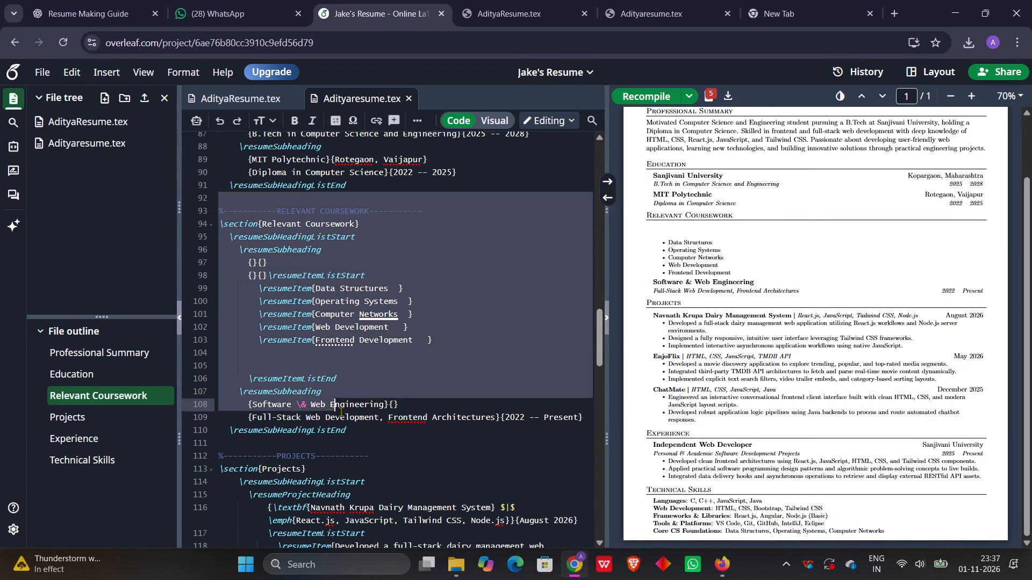
pyautogui.moveTo(341, 411); pyautogui.dragTo(360, 430)
pyautogui.hotkey('ctrl', '/')
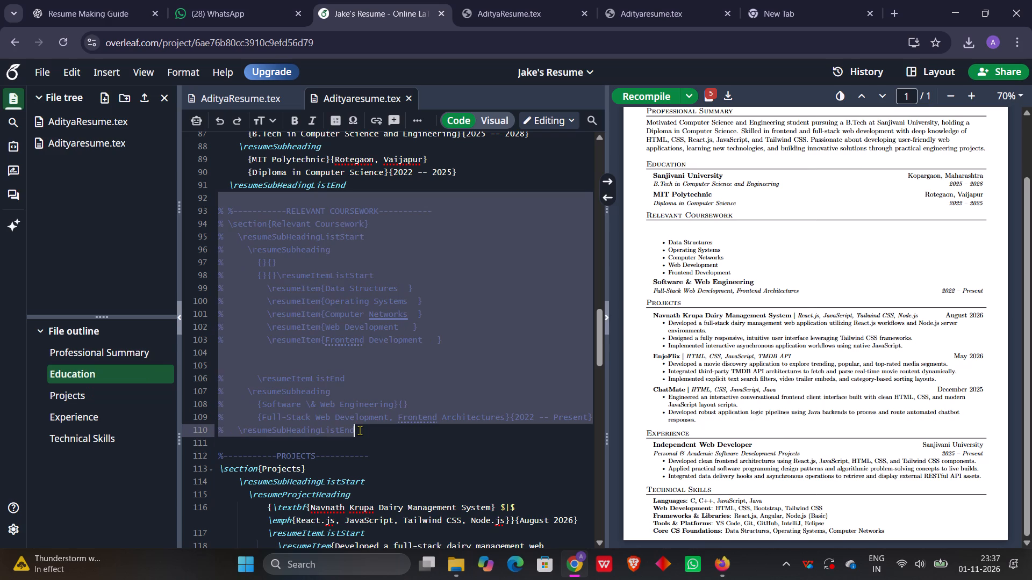
pyautogui.click(630, 92)
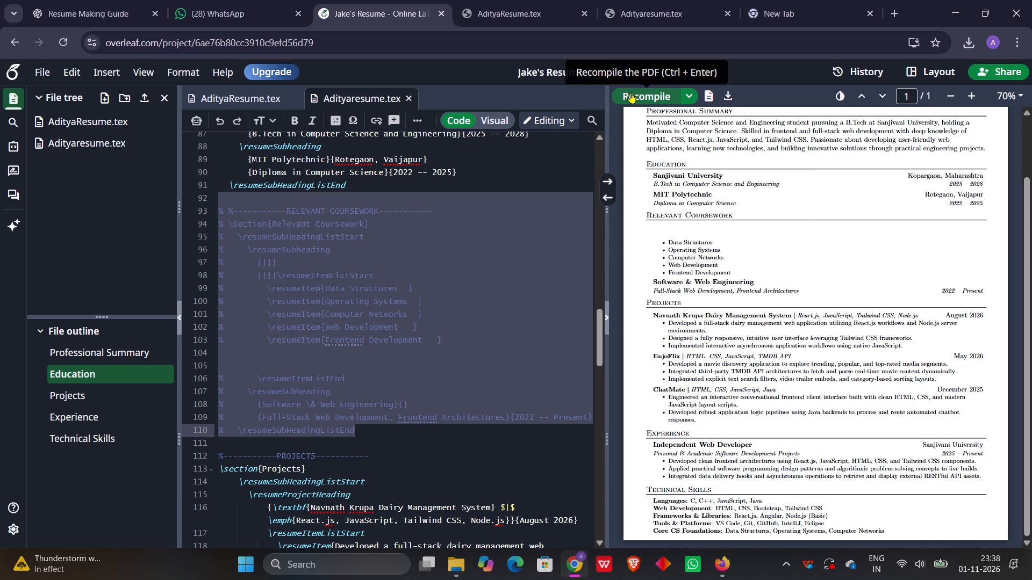
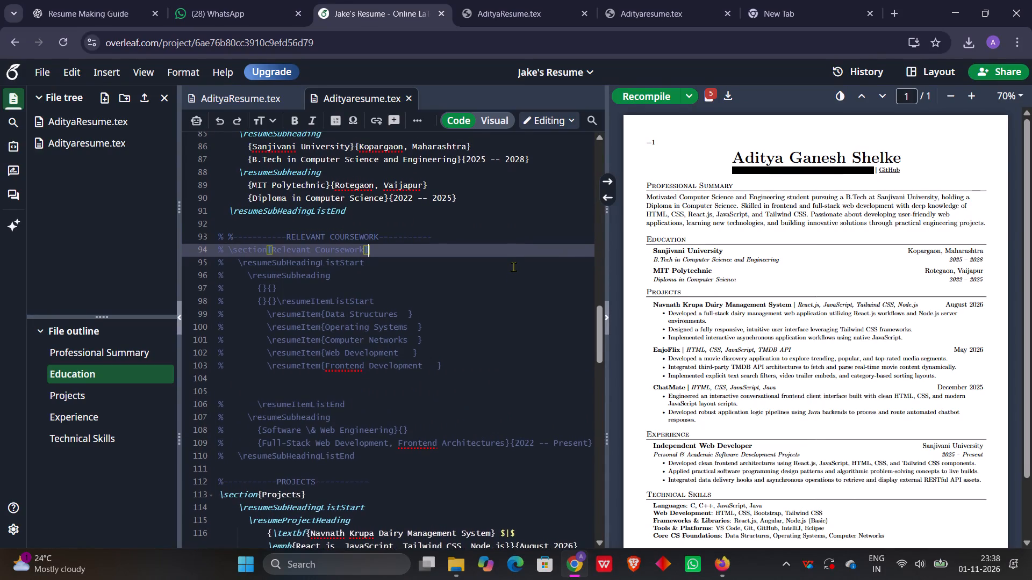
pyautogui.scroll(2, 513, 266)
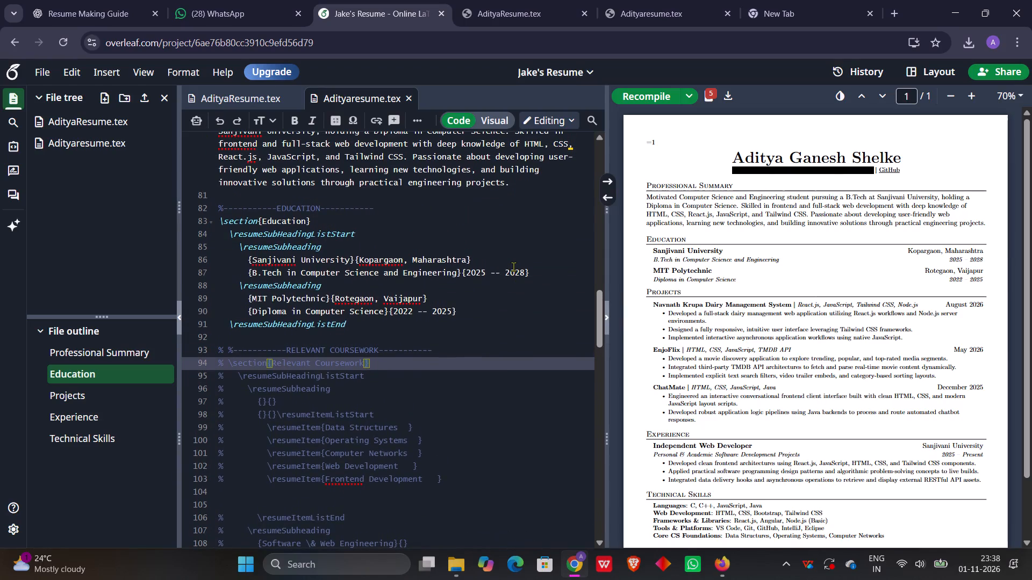
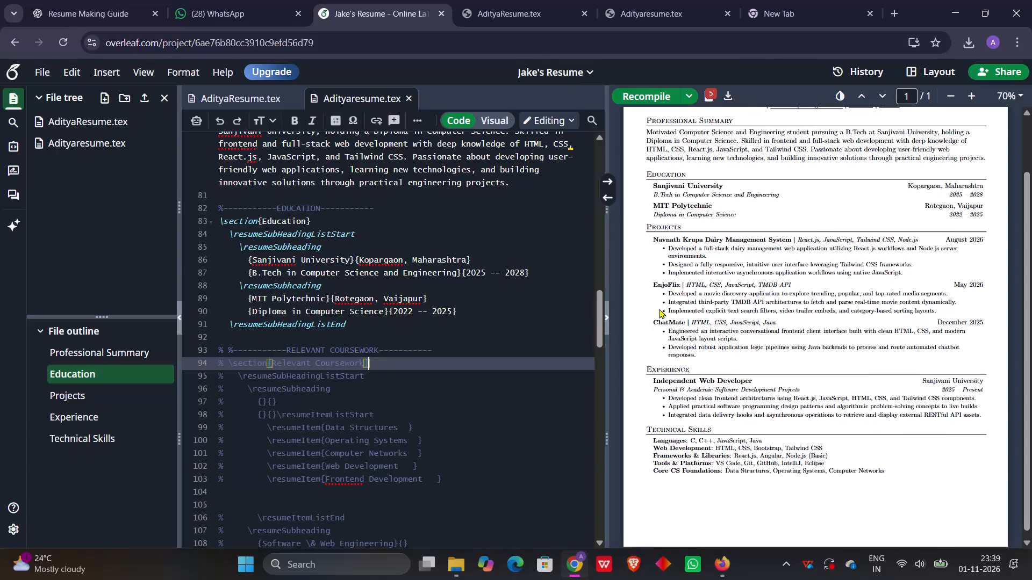
# Cut the entire Experience section, from its header comment through its closing \resumeSubHeadingListEnd, from its place between Projects and Technical Skills.
pyautogui.scroll(-3, 659, 309)
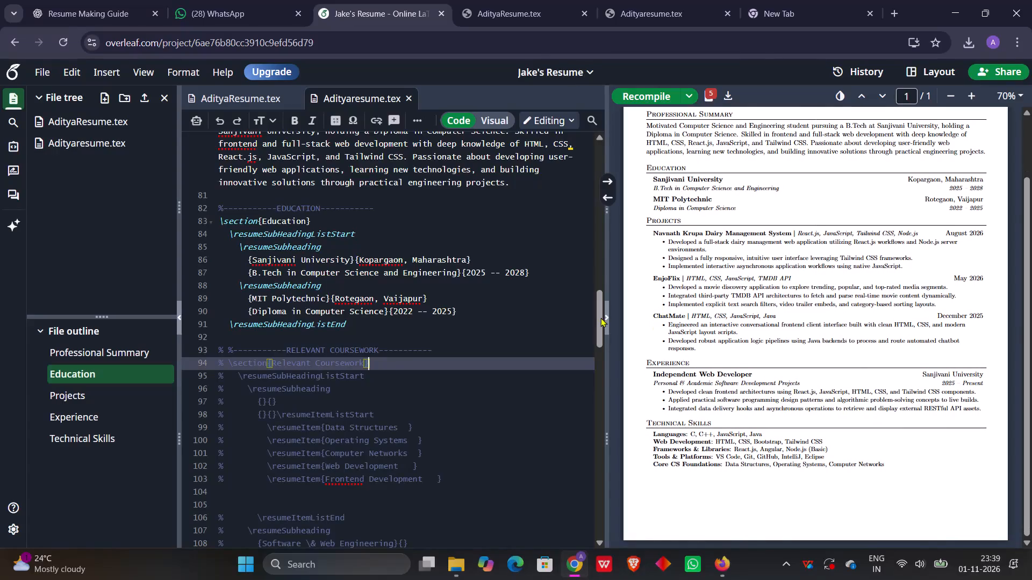
pyautogui.scroll(-5, 365, 438)
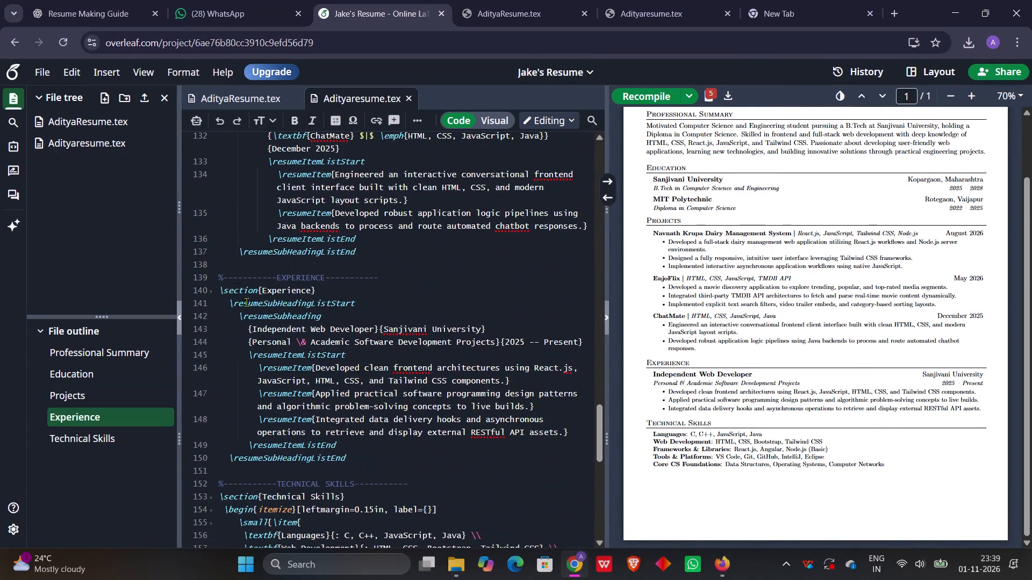
pyautogui.moveTo(231, 266); pyautogui.dragTo(325, 440)
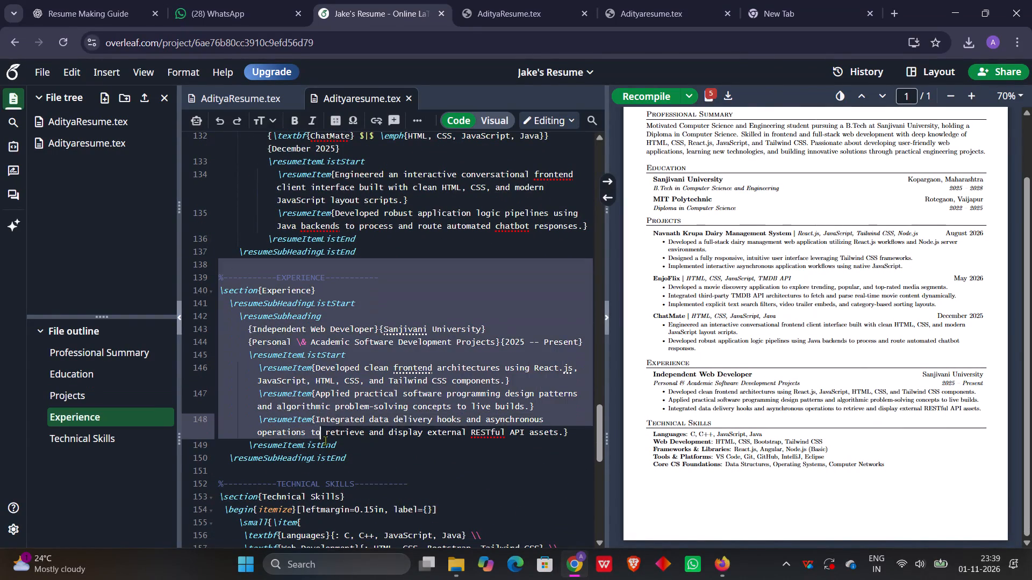
pyautogui.moveTo(325, 440); pyautogui.dragTo(375, 454)
pyautogui.hotkey('ctrl', 'x')
pyautogui.scroll(4, 382, 329)
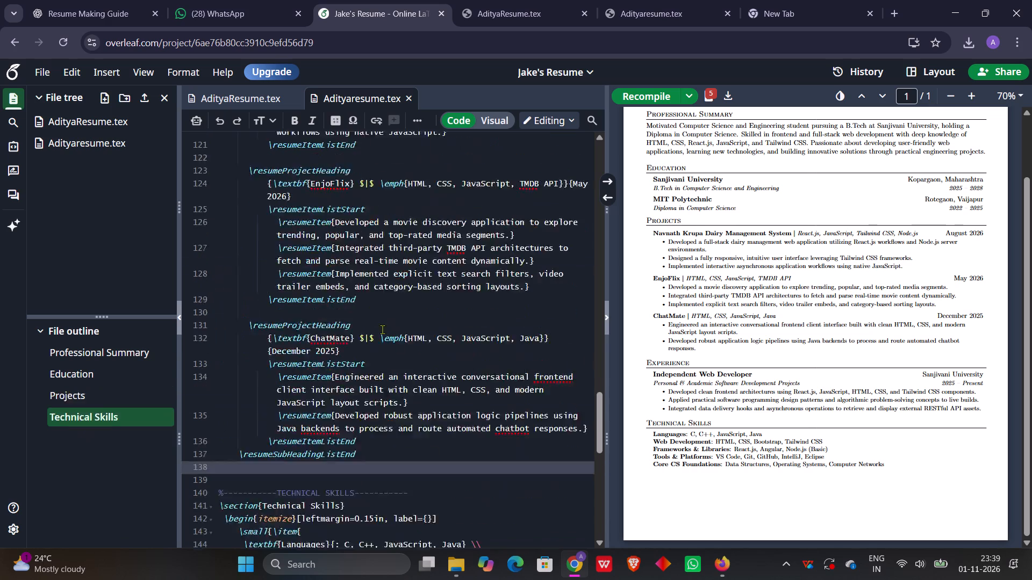
# Paste the cut Experience section between the Education section and the commented-out Relevant Coursework block, and recompile the resume.
pyautogui.scroll(4, 382, 329)
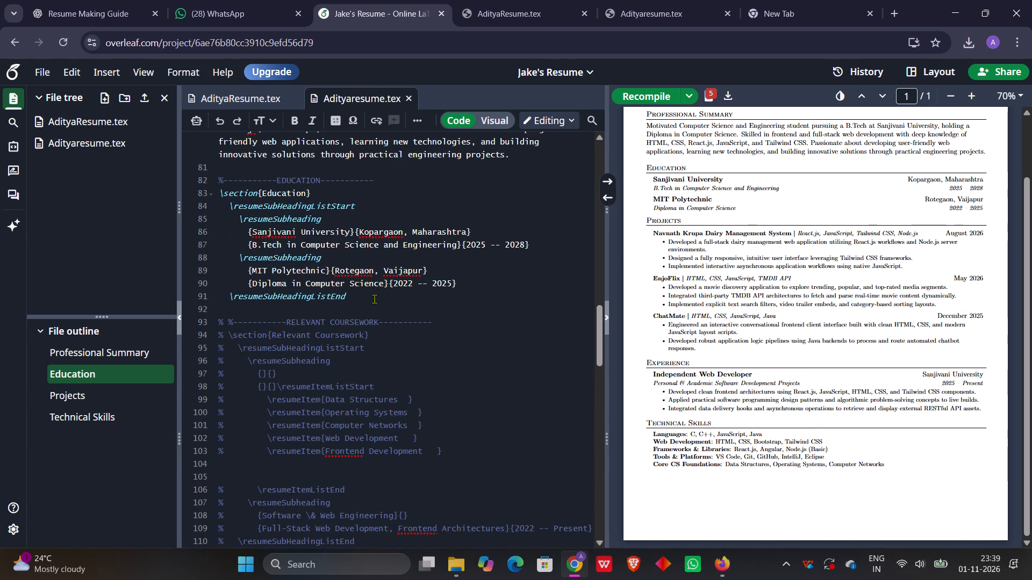
pyautogui.click(374, 299)
pyautogui.press('Return')
pyautogui.press('Return')
pyautogui.press('Return')
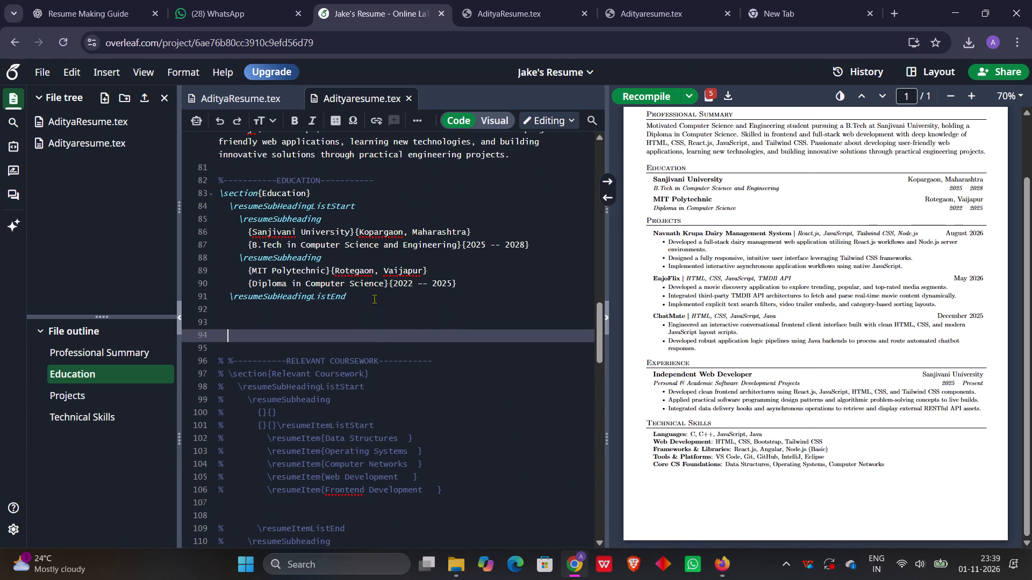
pyautogui.hotkey('ctrl', 'v')
pyautogui.click(633, 100)
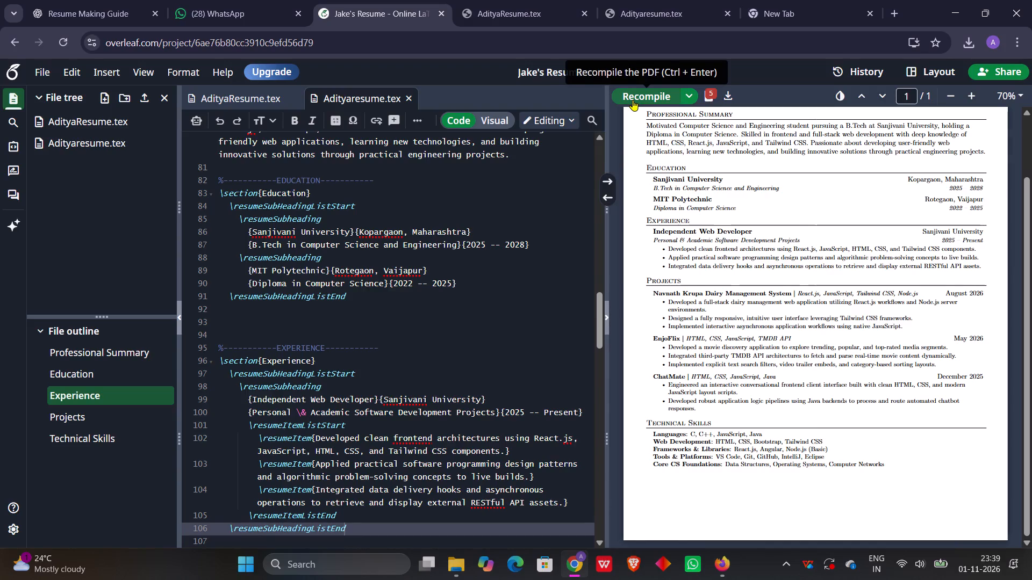
# Delete "Sanjivani University" from the Independent Web Developer entry in the Experience section, leaving its braces empty.
pyautogui.scroll(1, 754, 282)
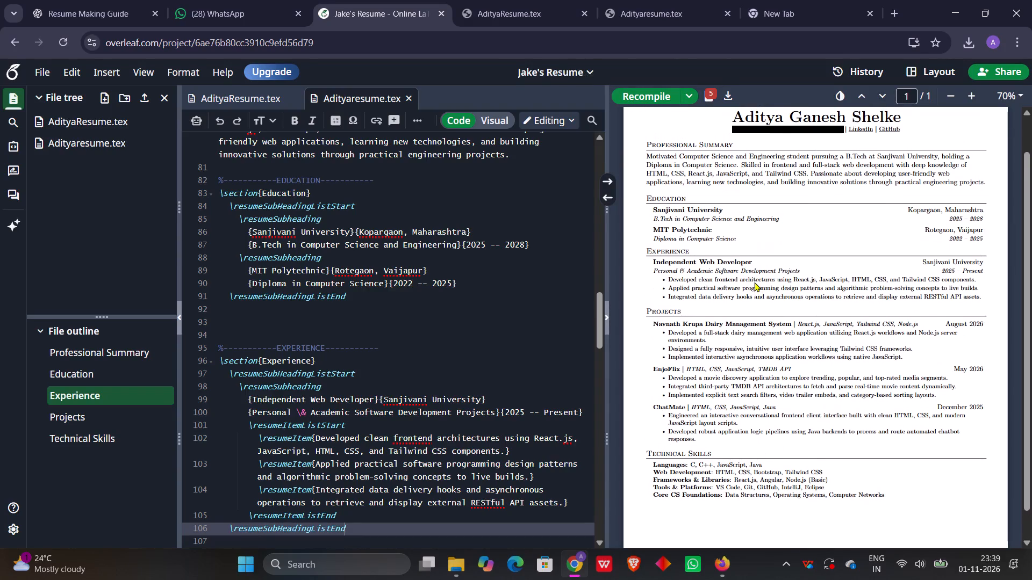
pyautogui.scroll(3, 754, 282)
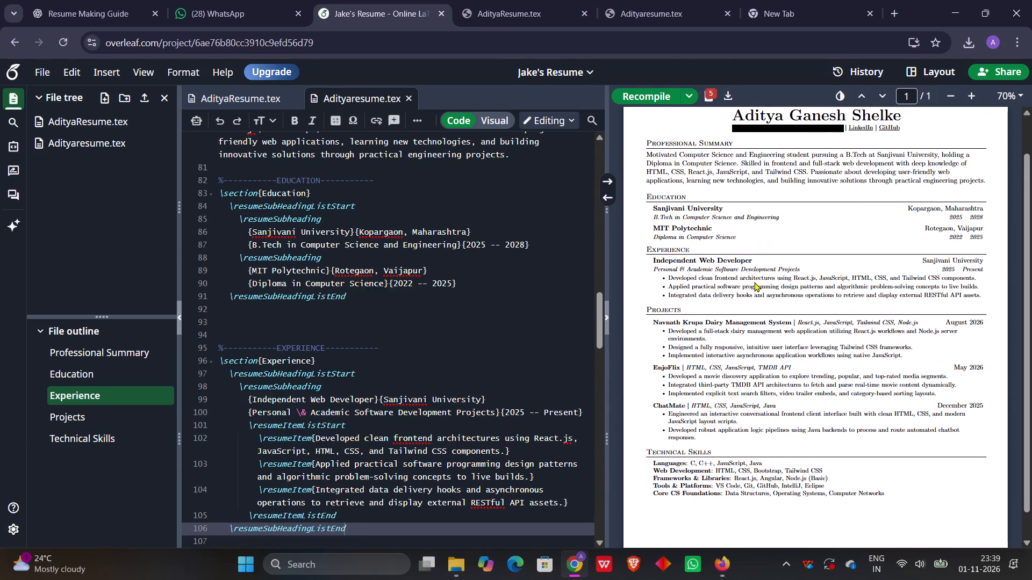
pyautogui.scroll(1, 754, 282)
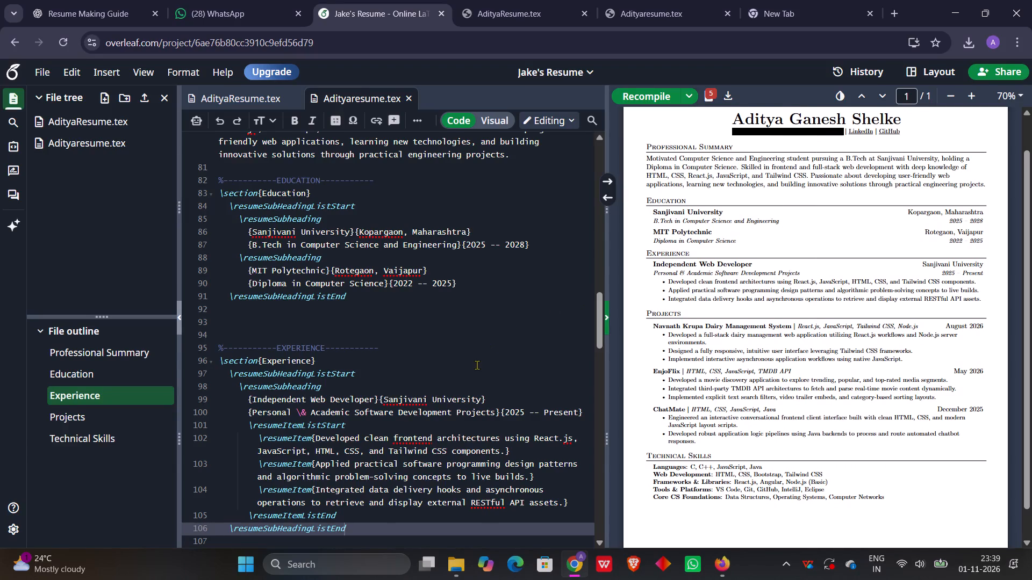
pyautogui.scroll(-1, 477, 365)
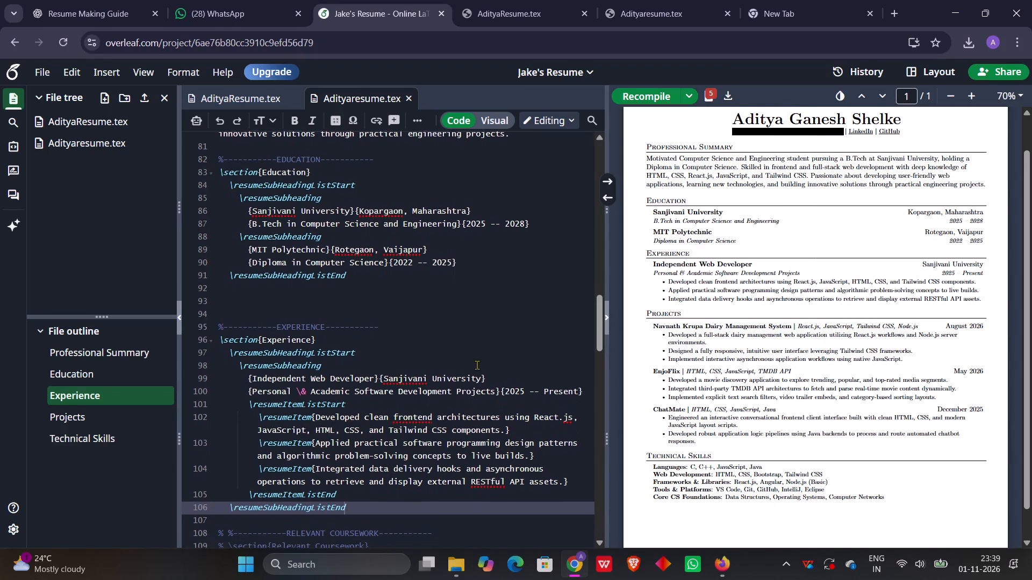
pyautogui.scroll(-1, 477, 365)
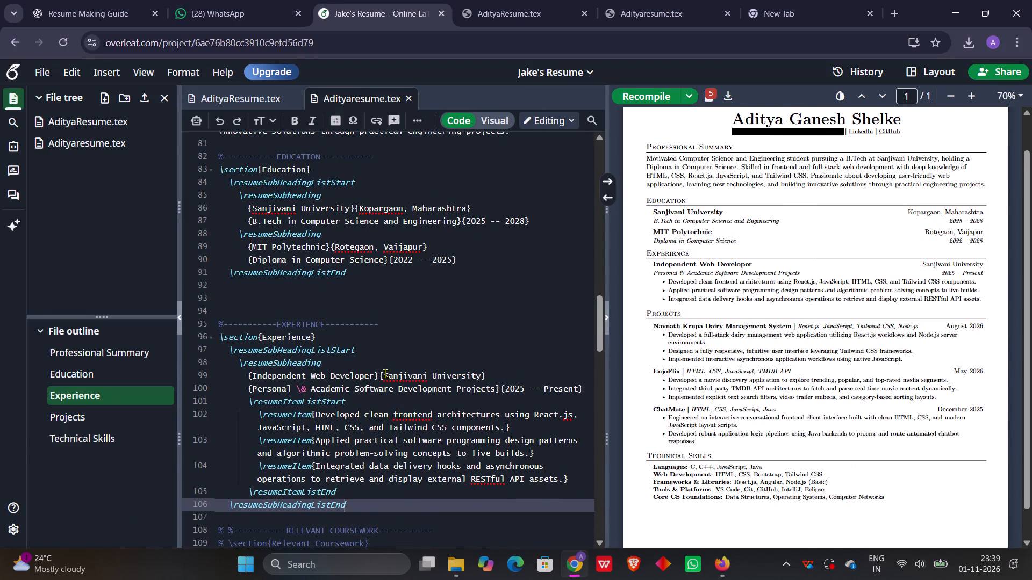
pyautogui.moveTo(384, 373); pyautogui.dragTo(483, 371)
pyautogui.press('BackSpace')
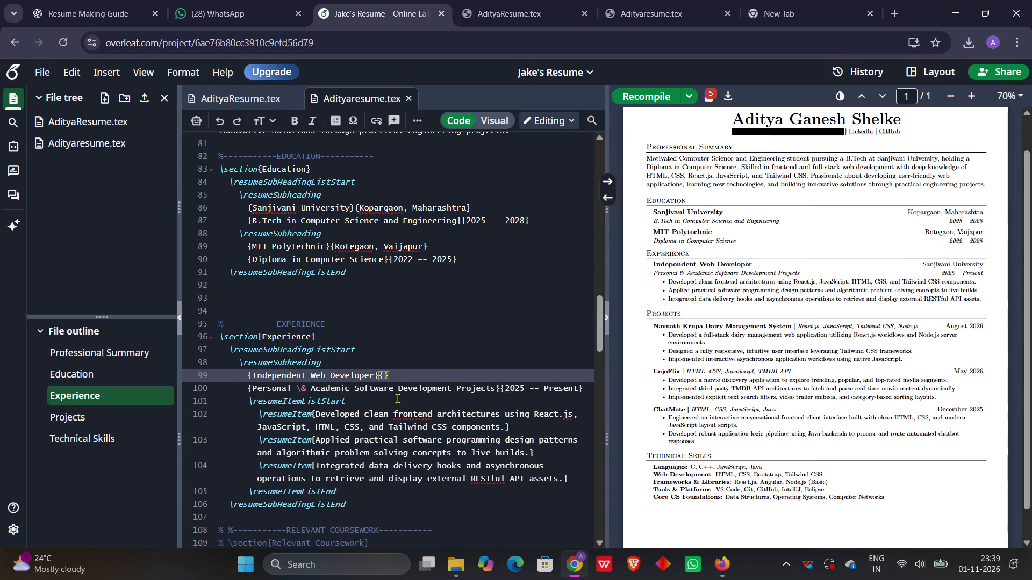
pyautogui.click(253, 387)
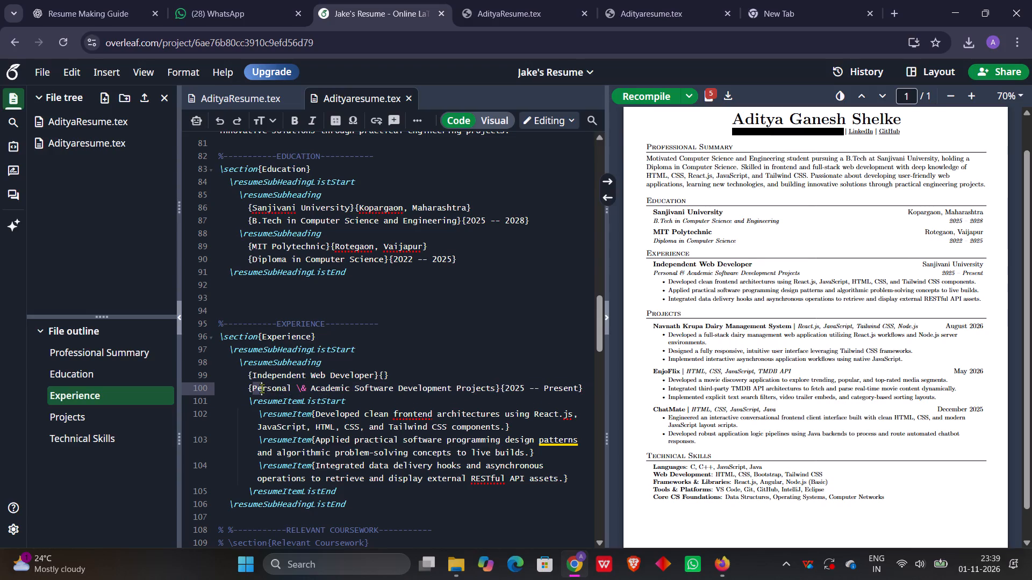
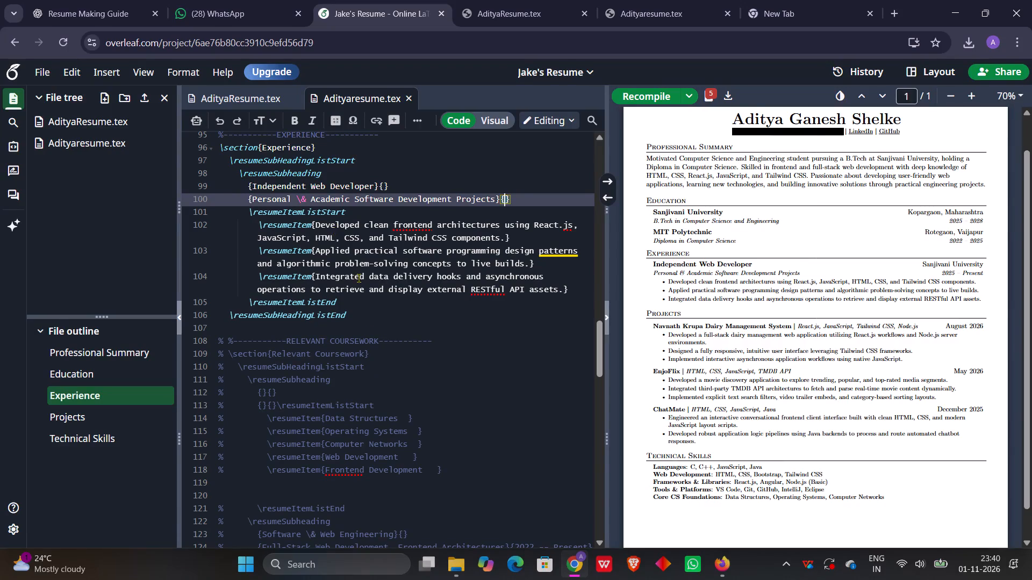
# Copy "(Basic)" from the Node.js entry in Technical Skills and add it after Java in the Languages line.
pyautogui.scroll(-7, 370, 322)
pyautogui.scroll(3, 370, 322)
pyautogui.scroll(-1, 370, 322)
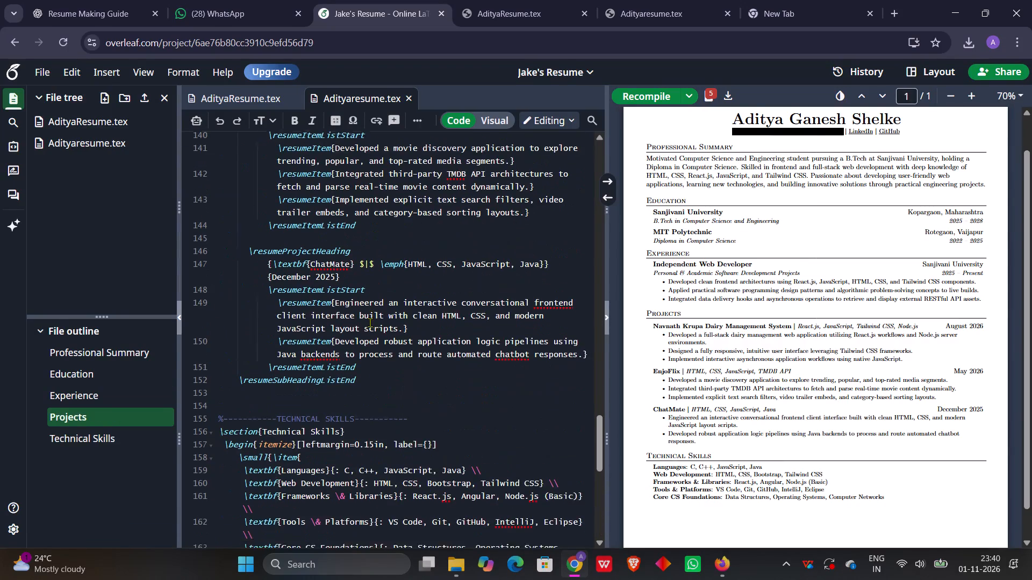
pyautogui.scroll(-2, 370, 322)
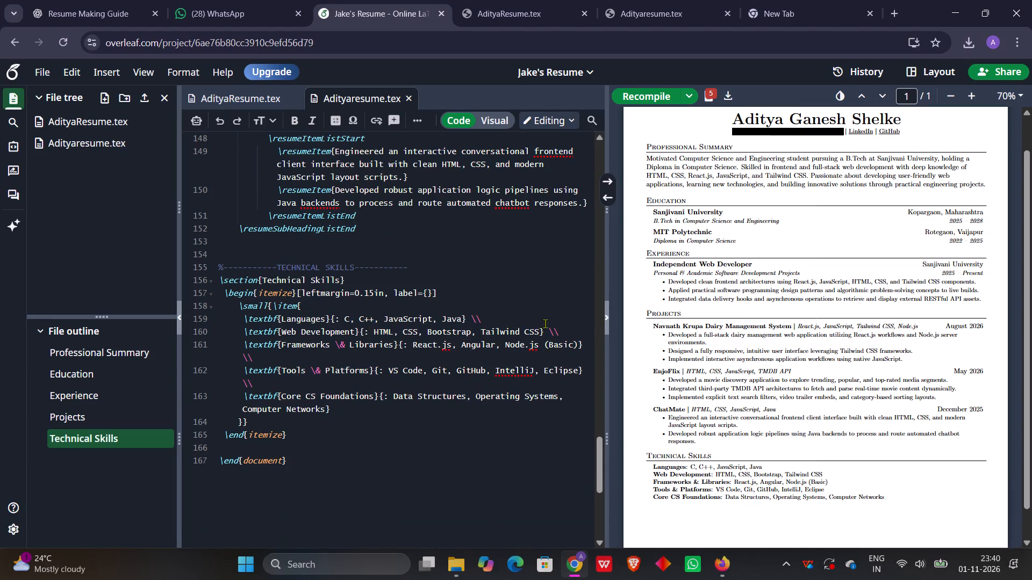
pyautogui.moveTo(545, 323); pyautogui.dragTo(578, 323)
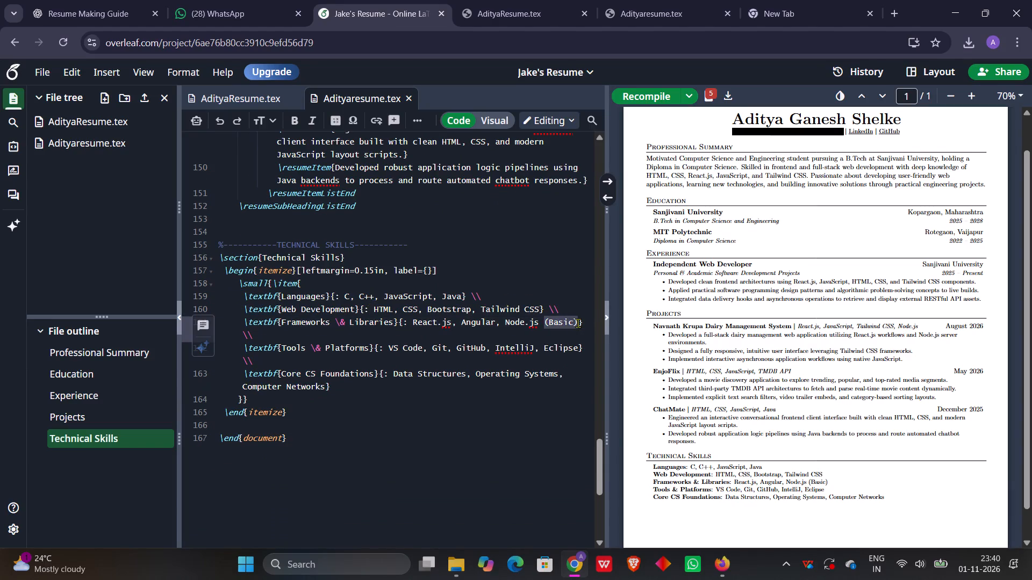
pyautogui.hotkey('ctrl', 'c')
pyautogui.click(462, 296)
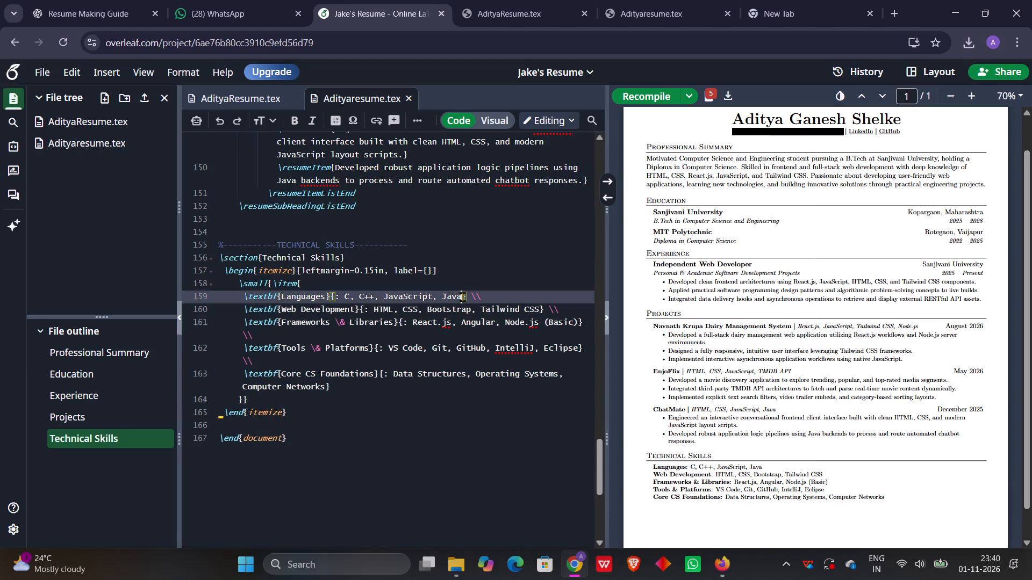
pyautogui.press('space')
pyautogui.hotkey('ctrl', 'v')
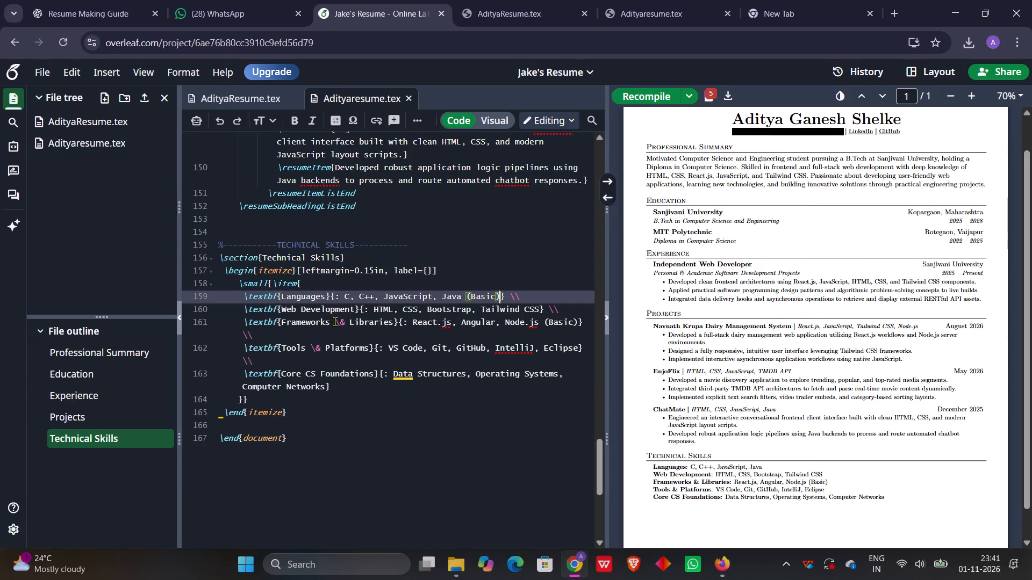
# Shorten the "Frameworks \& Libraries" label in Technical Skills to "Frameworks".
pyautogui.moveTo(336, 321); pyautogui.dragTo(393, 321)
pyautogui.press('BackSpace')
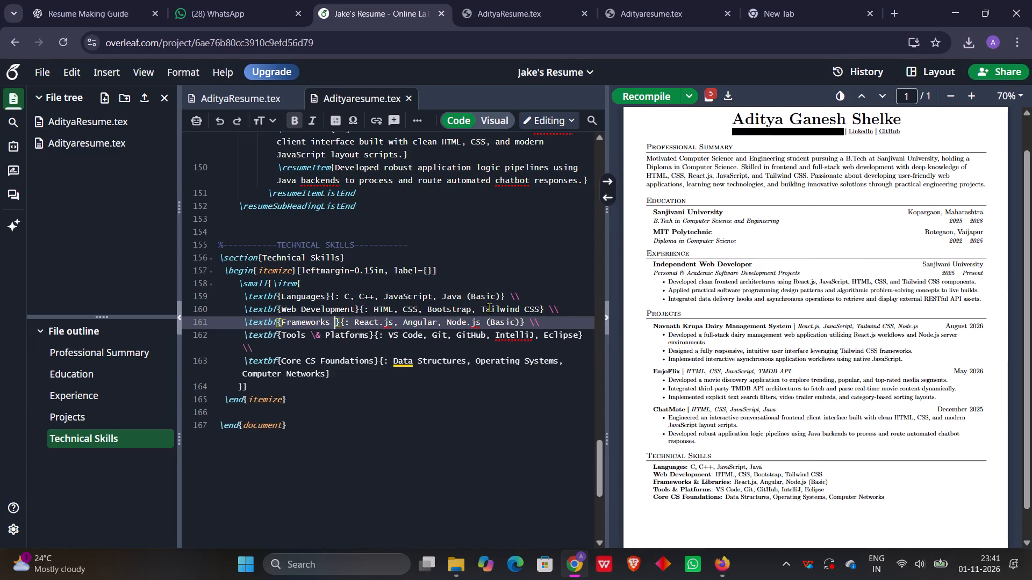
# Add a period at the end of each of the five Technical Skills lines, inside the closing brace.
pyautogui.click(501, 298)
pyautogui.press('.')
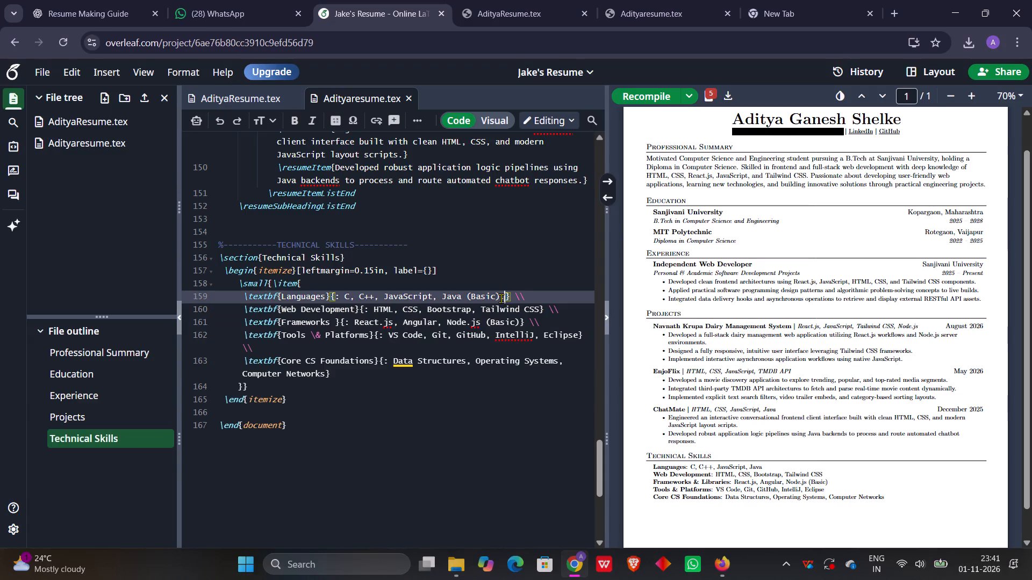
pyautogui.click(540, 310)
pyautogui.press('.')
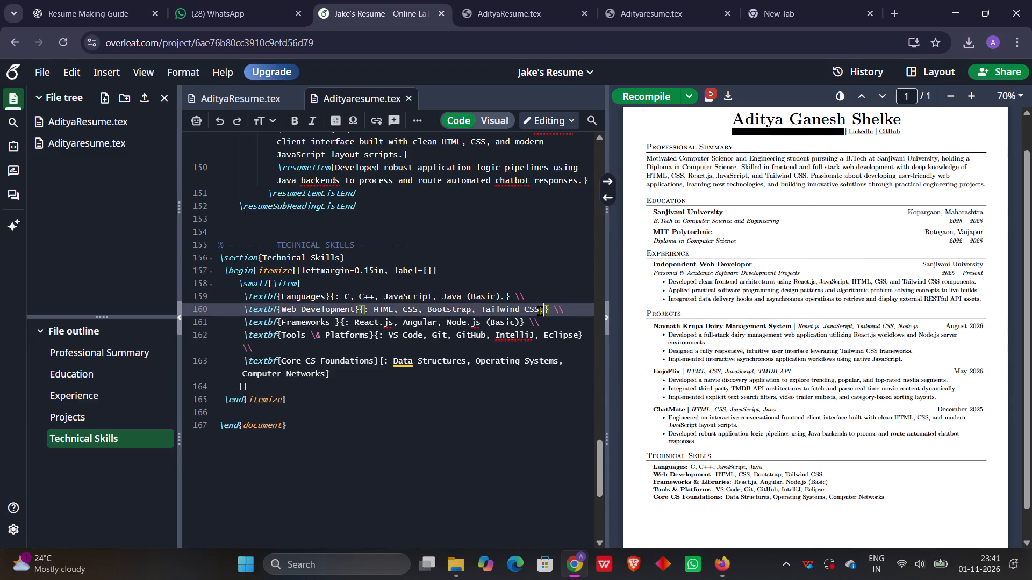
pyautogui.click(519, 323)
pyautogui.press('.')
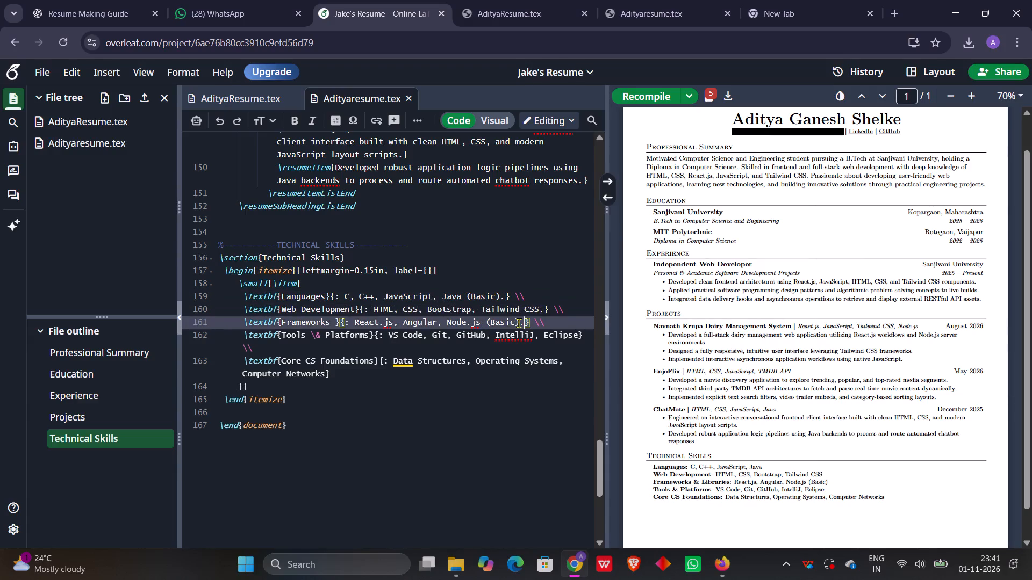
pyautogui.click(577, 337)
pyautogui.press('.')
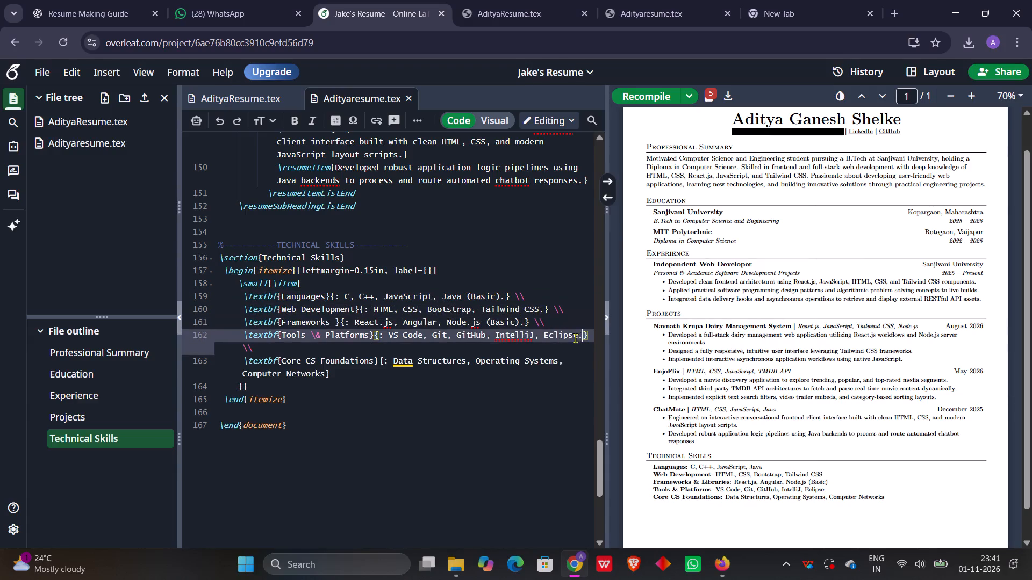
pyautogui.click(325, 374)
pyautogui.press('.')
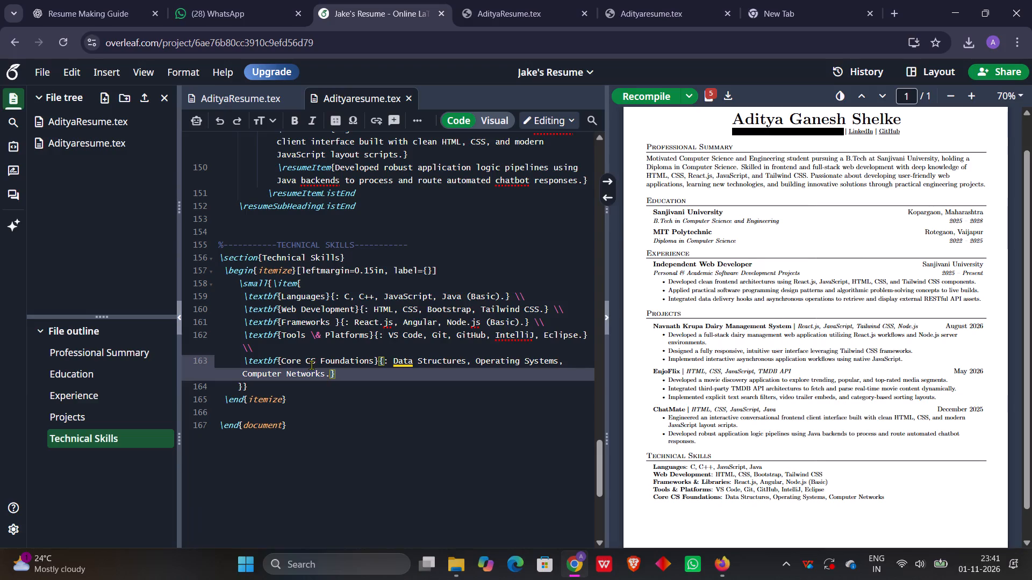
# Shorten the "Core CS Foundations" label in Technical Skills to "Core".
pyautogui.moveTo(305, 360); pyautogui.dragTo(378, 358)
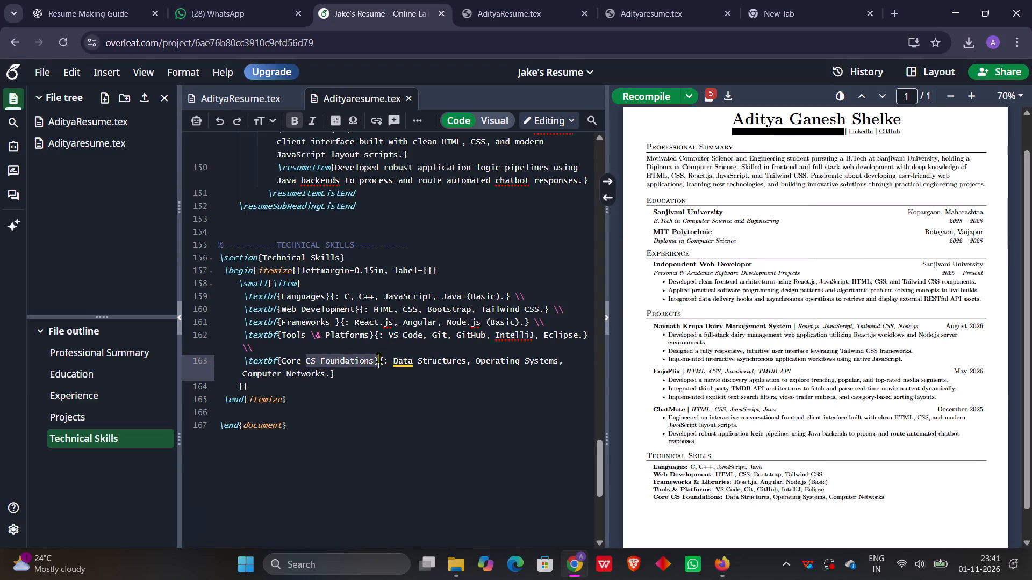
pyautogui.moveTo(378, 358); pyautogui.dragTo(376, 358)
pyautogui.press('.')
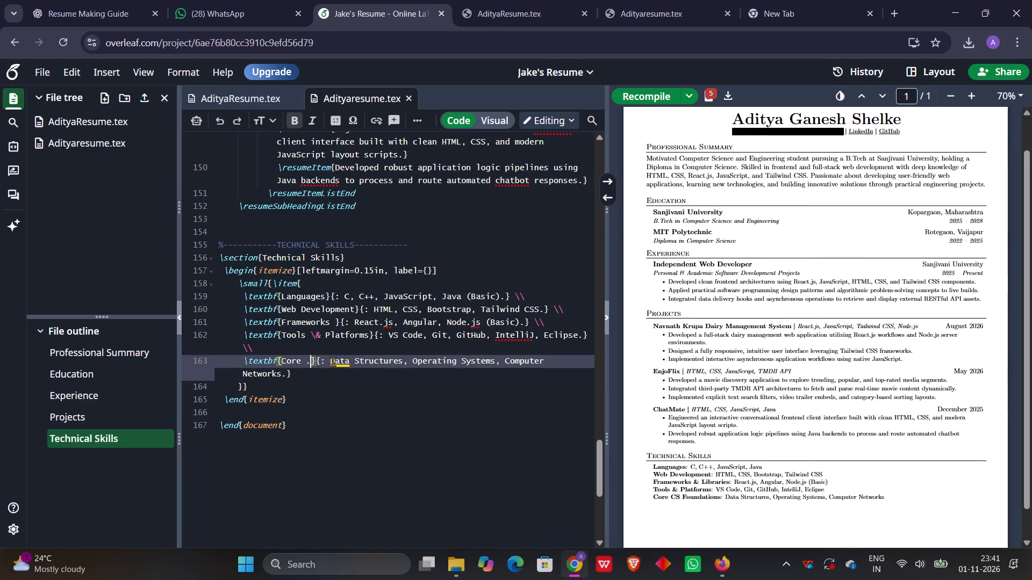
pyautogui.press('BackSpace')
pyautogui.press('BackSpace')
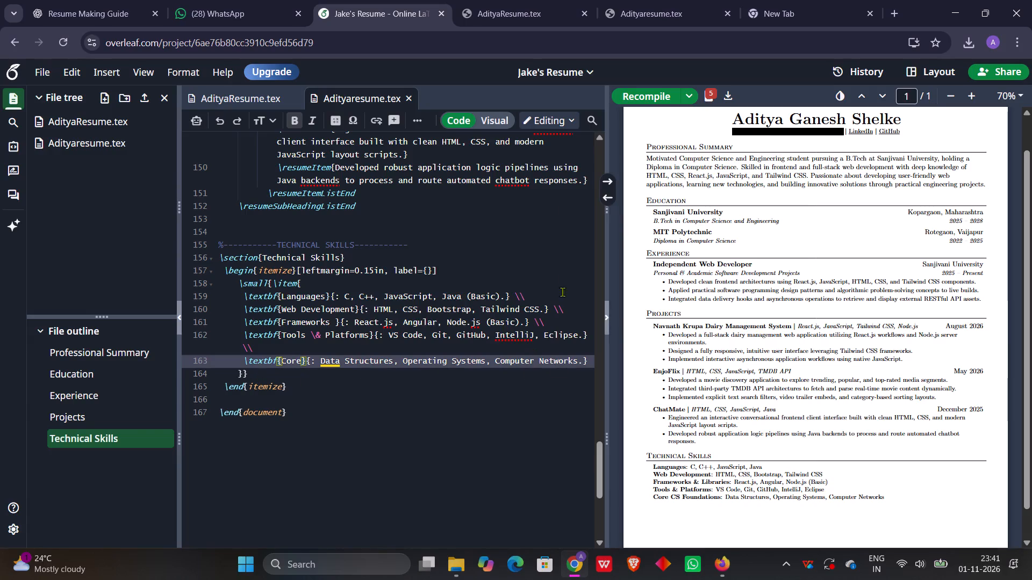
# Recompile the resume to update the PDF preview with the edited Technical Skills section.
pyautogui.click(649, 92)
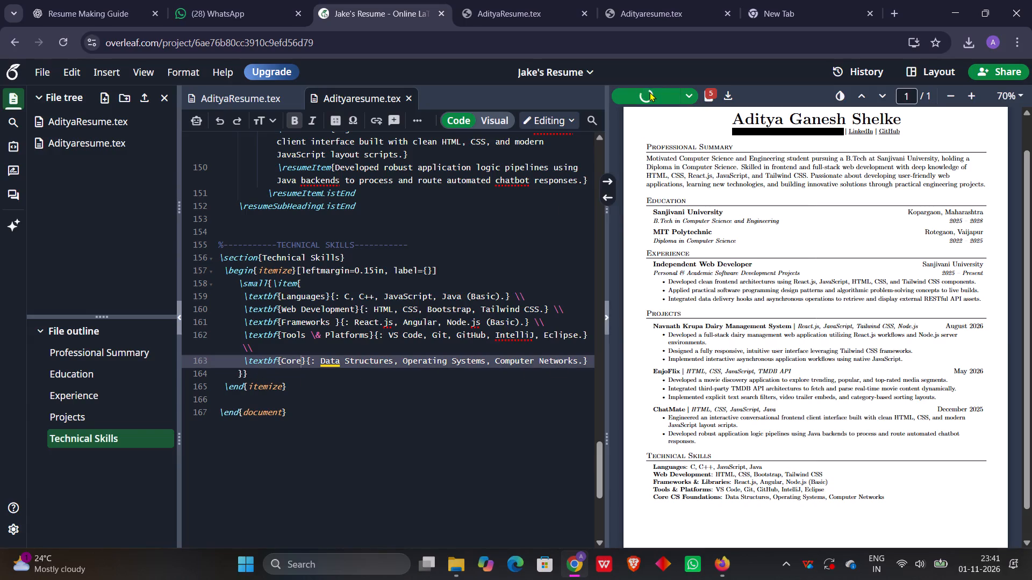
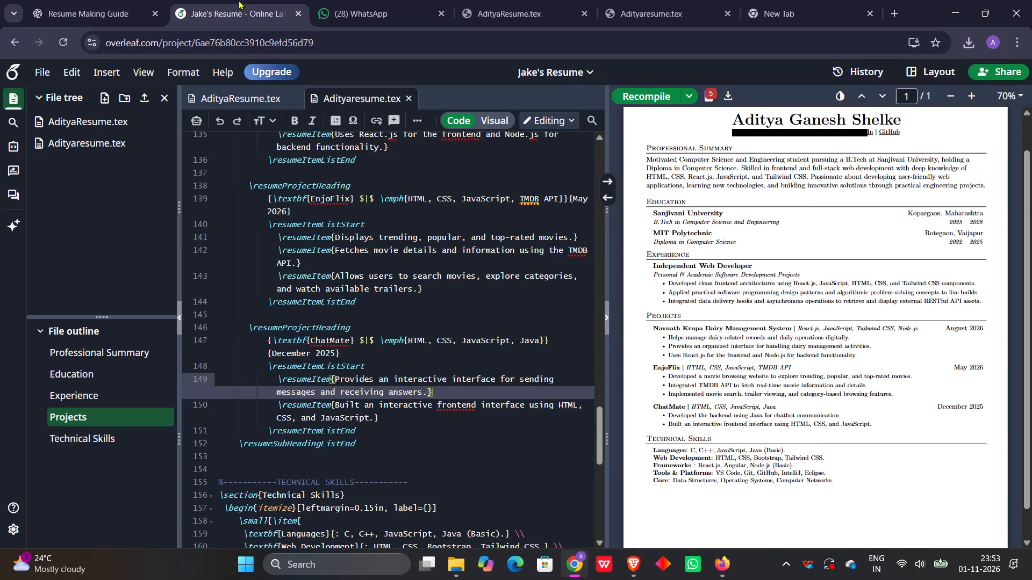
pyautogui.click(333, 403)
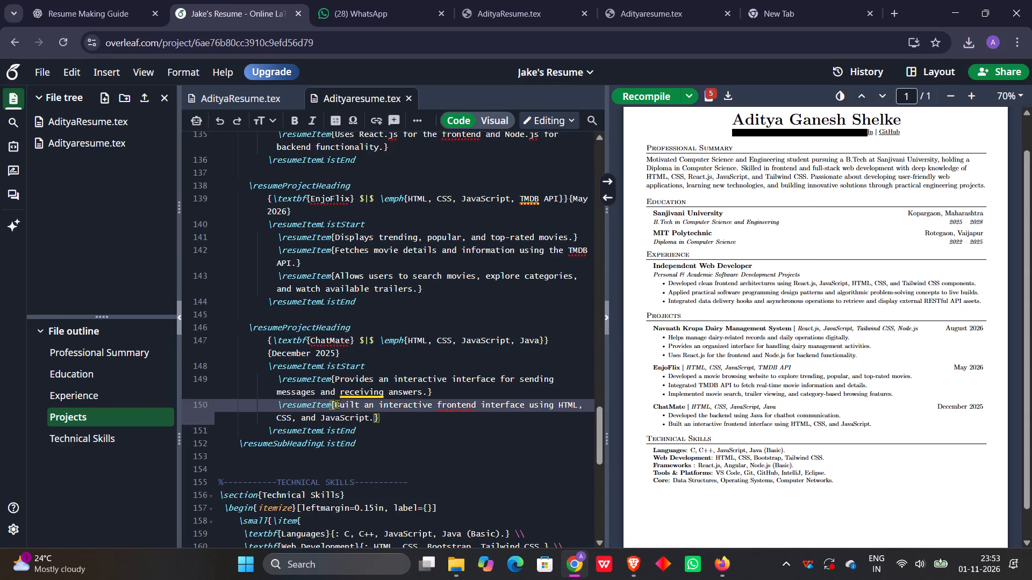
pyautogui.moveTo(336, 404); pyautogui.dragTo(368, 423)
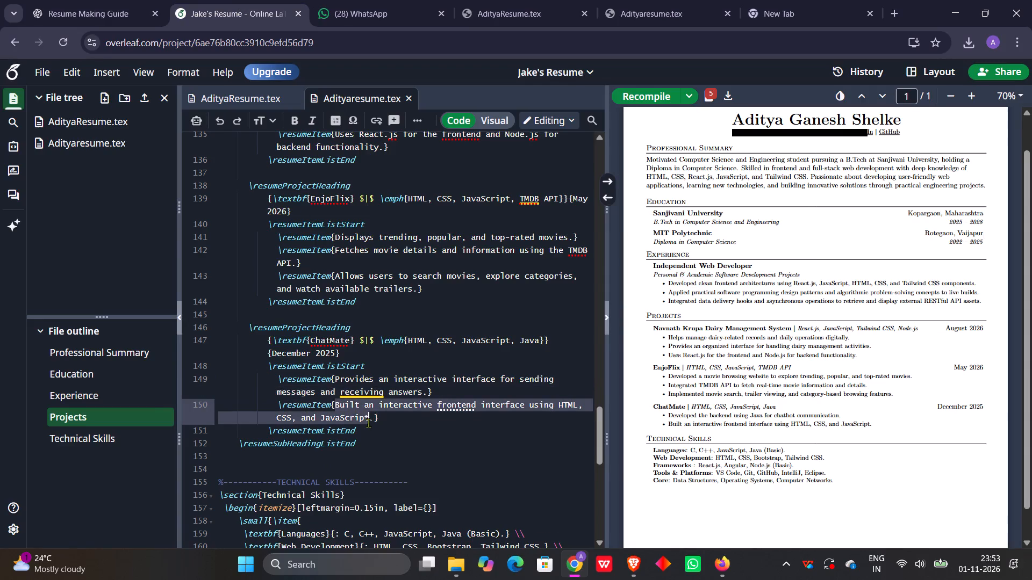
pyautogui.moveTo(368, 423); pyautogui.dragTo(375, 423)
pyautogui.hotkey('ctrl', 'v')
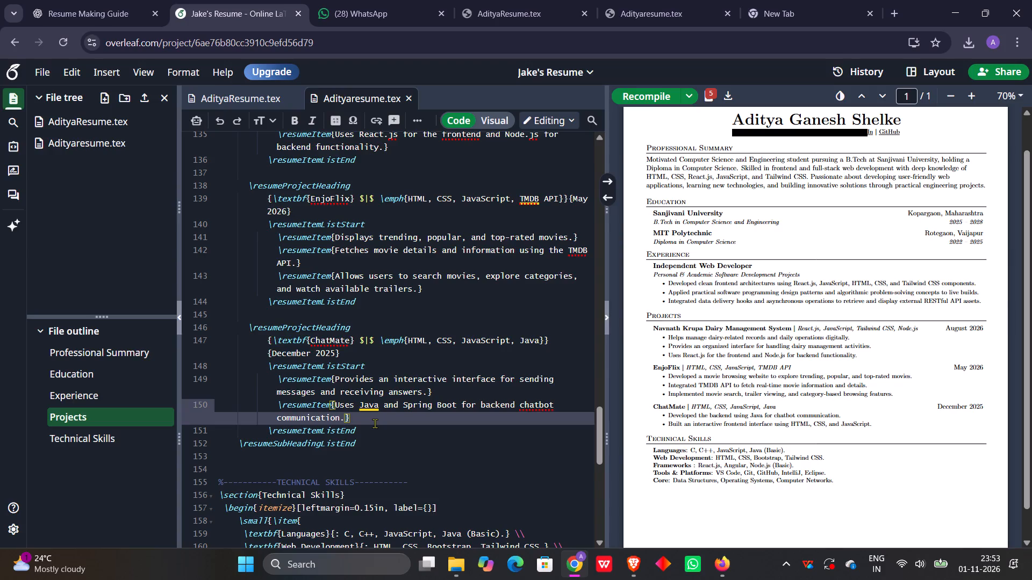
# Recompile the resume to refresh the PDF preview with the edited EnjoFlix and ChatMate project bullets.
pyautogui.click(635, 96)
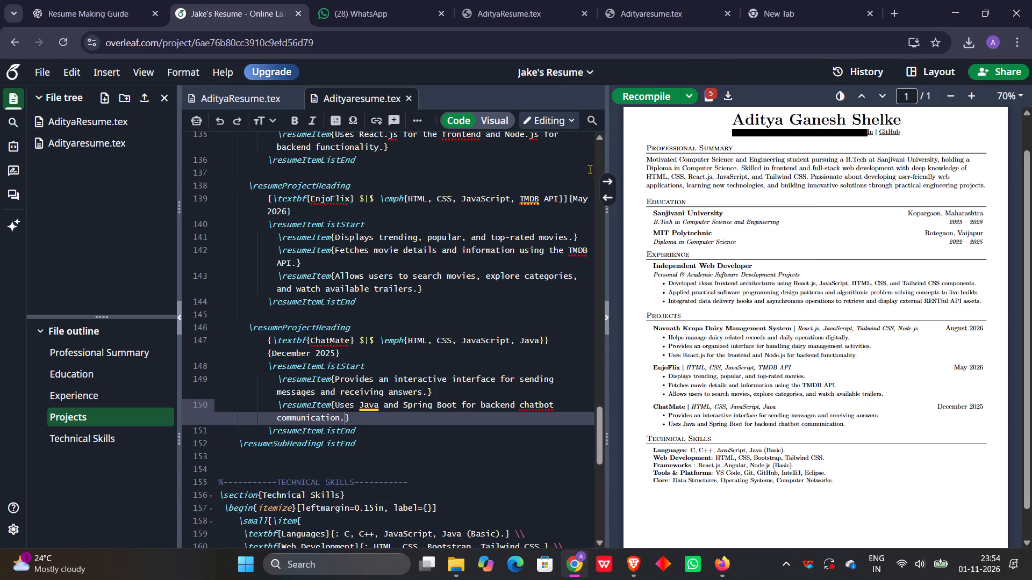
pyautogui.scroll(1, 519, 293)
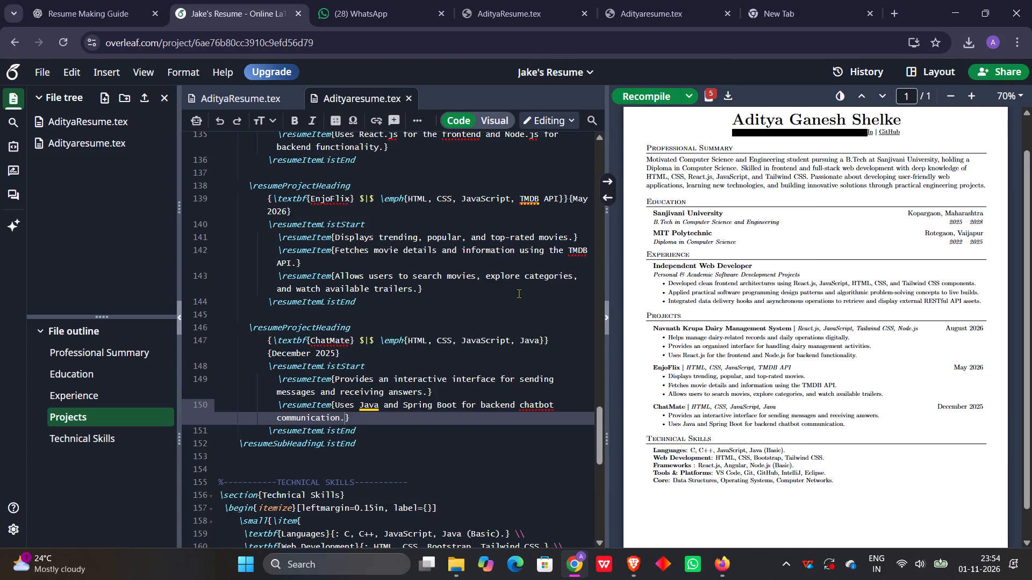
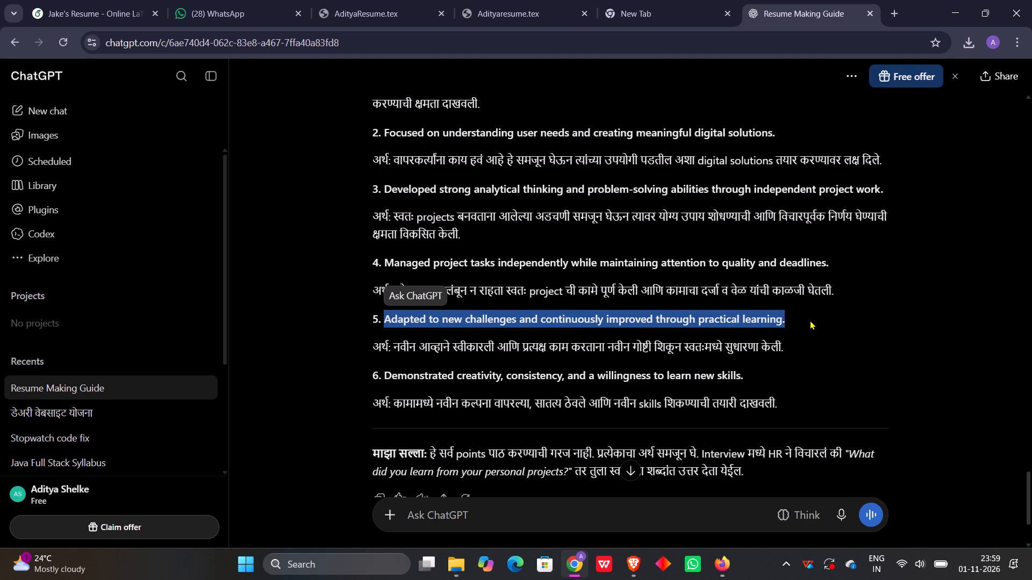
# Back in Overleaf, replace the third Experience bullet with the copied "Adapted to new challenges and continuously improved through practical learning.".
pyautogui.click(94, 0)
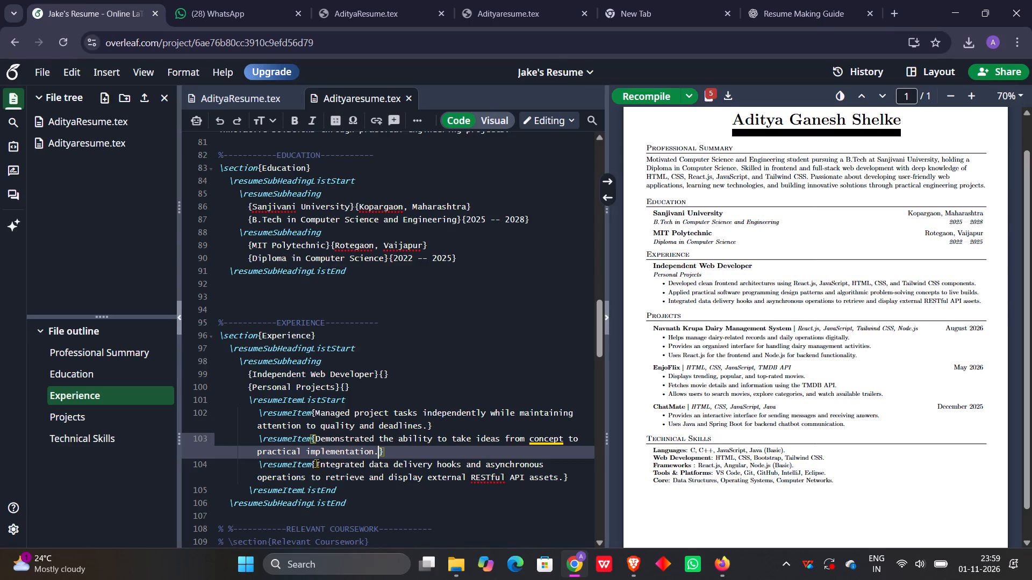
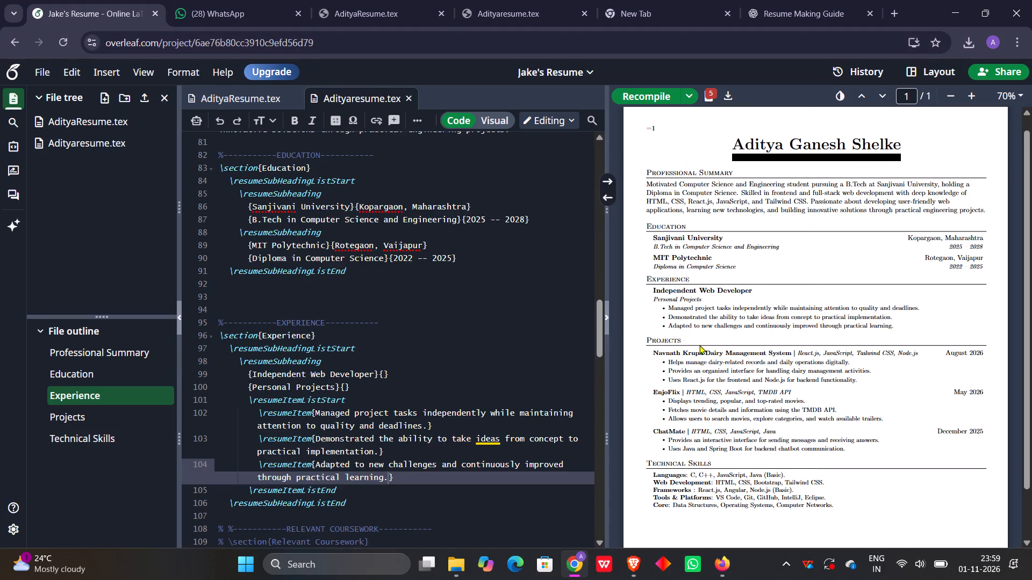
pyautogui.scroll(-2, 699, 345)
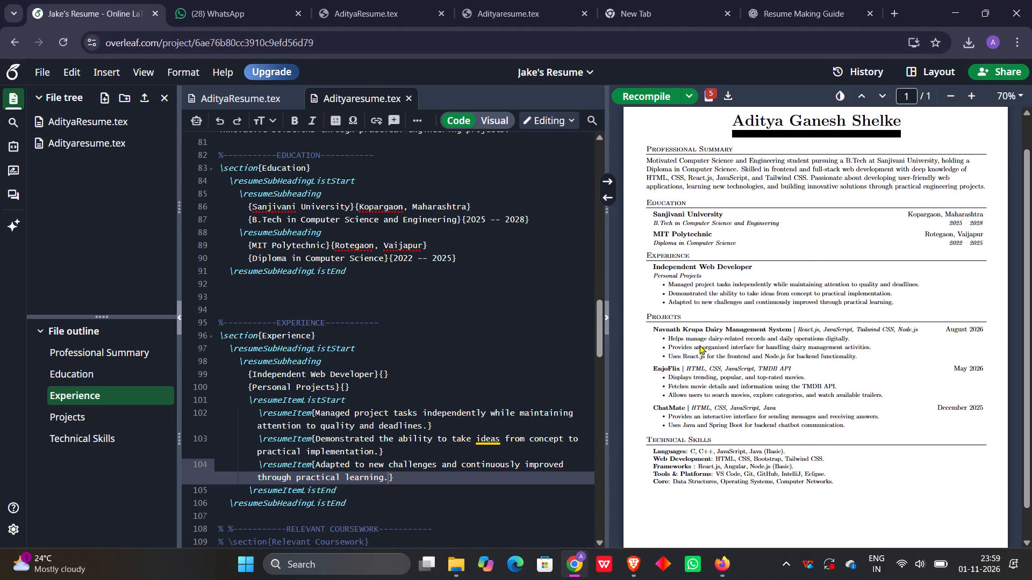
pyautogui.scroll(-2, 699, 345)
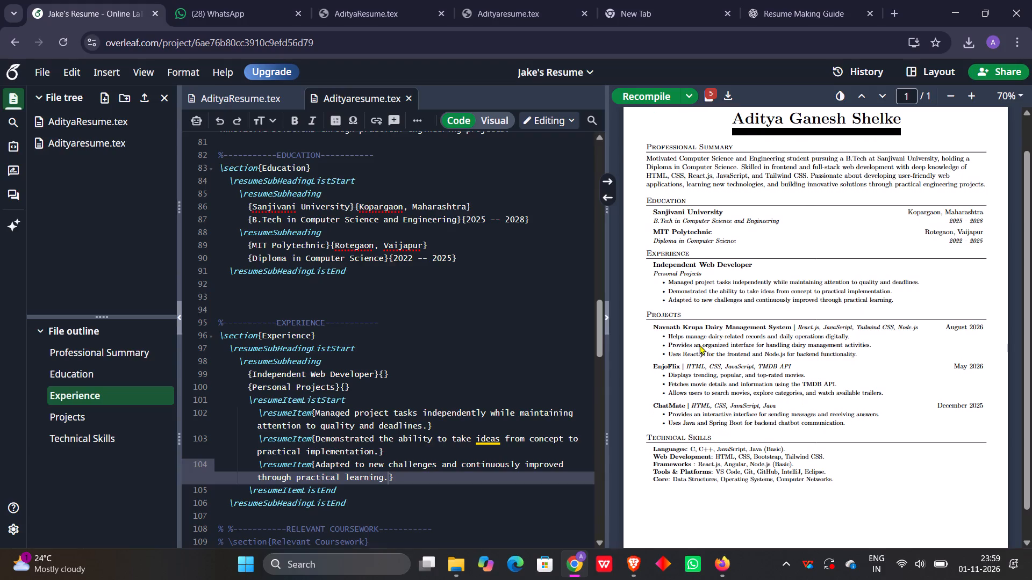
pyautogui.scroll(-1, 699, 345)
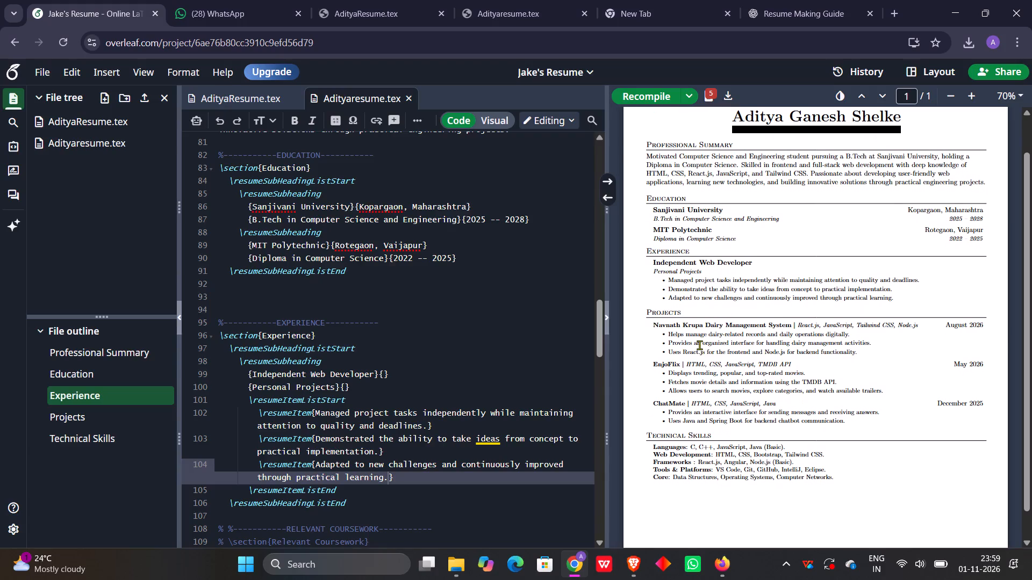
pyautogui.scroll(-1, 699, 345)
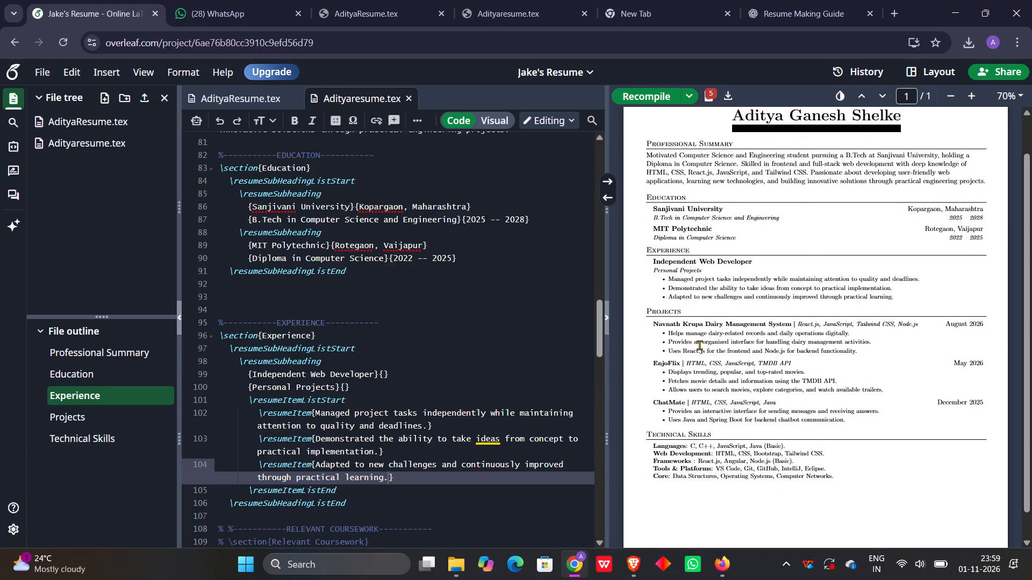
pyautogui.scroll(-2, 699, 345)
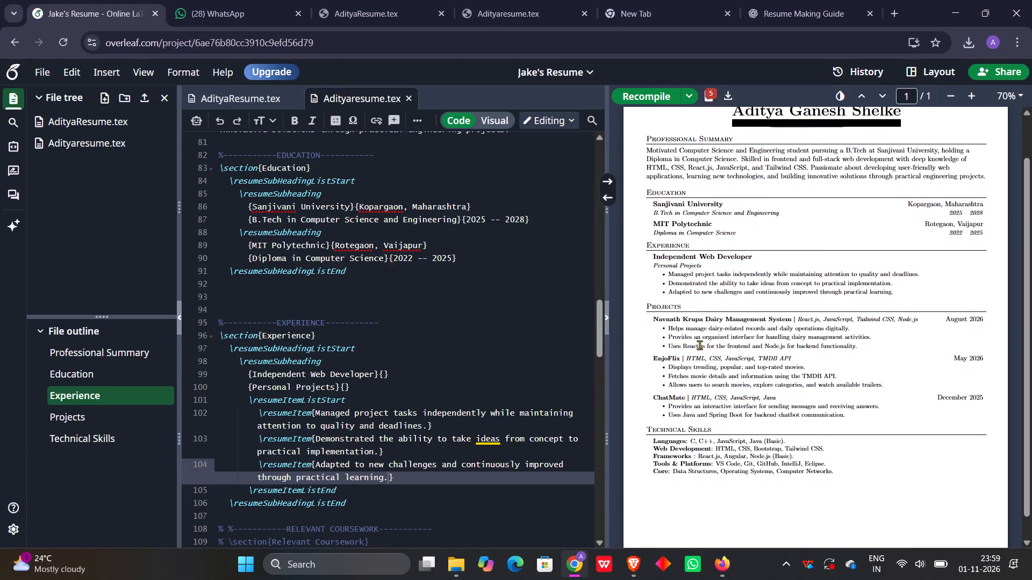
pyautogui.scroll(-2, 699, 345)
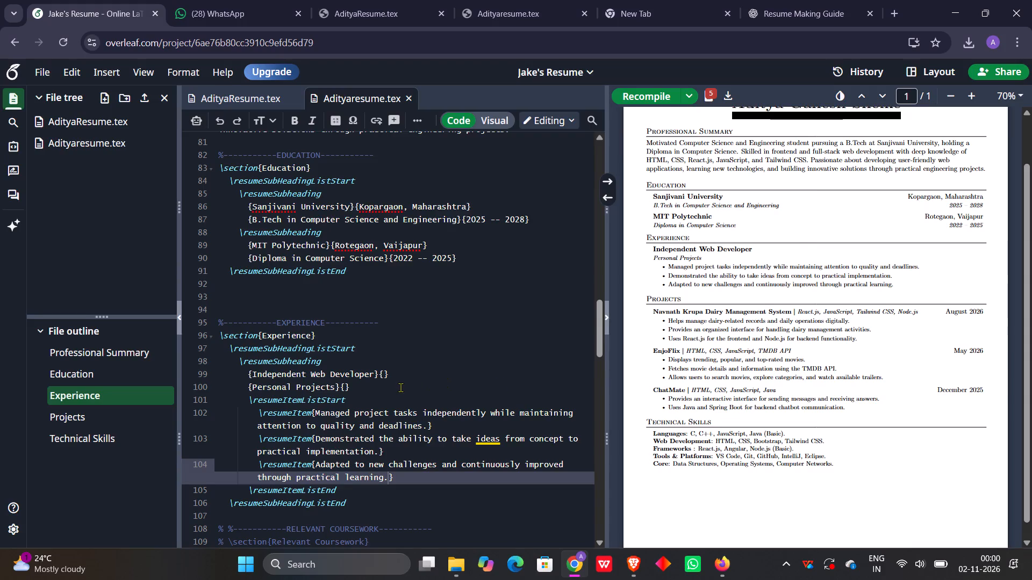
pyautogui.scroll(4, 385, 309)
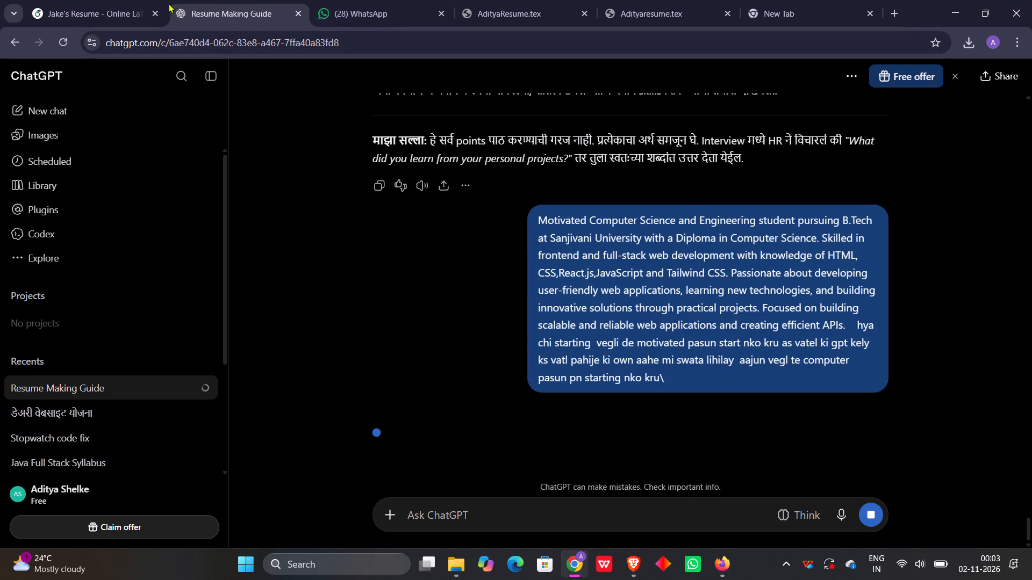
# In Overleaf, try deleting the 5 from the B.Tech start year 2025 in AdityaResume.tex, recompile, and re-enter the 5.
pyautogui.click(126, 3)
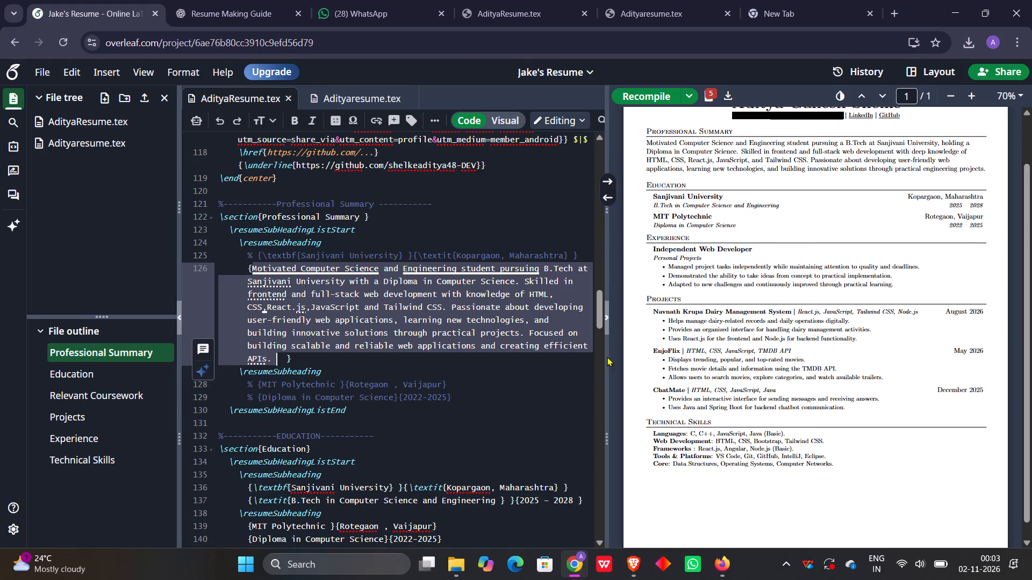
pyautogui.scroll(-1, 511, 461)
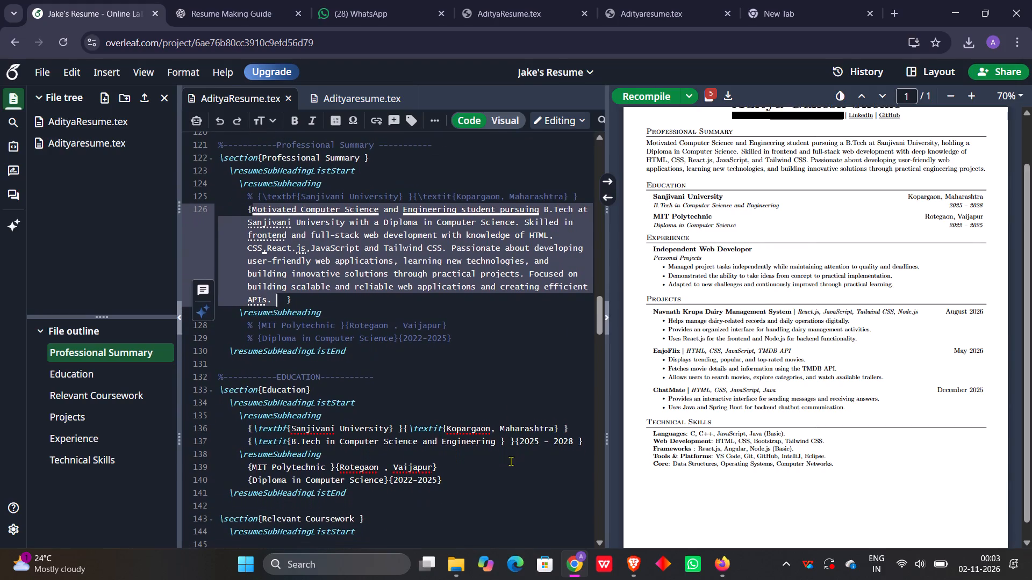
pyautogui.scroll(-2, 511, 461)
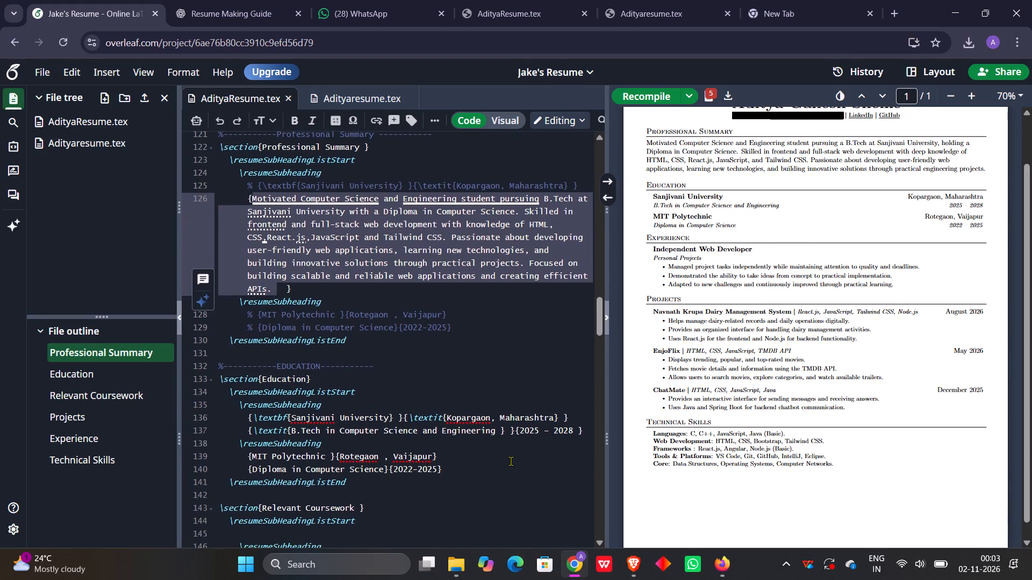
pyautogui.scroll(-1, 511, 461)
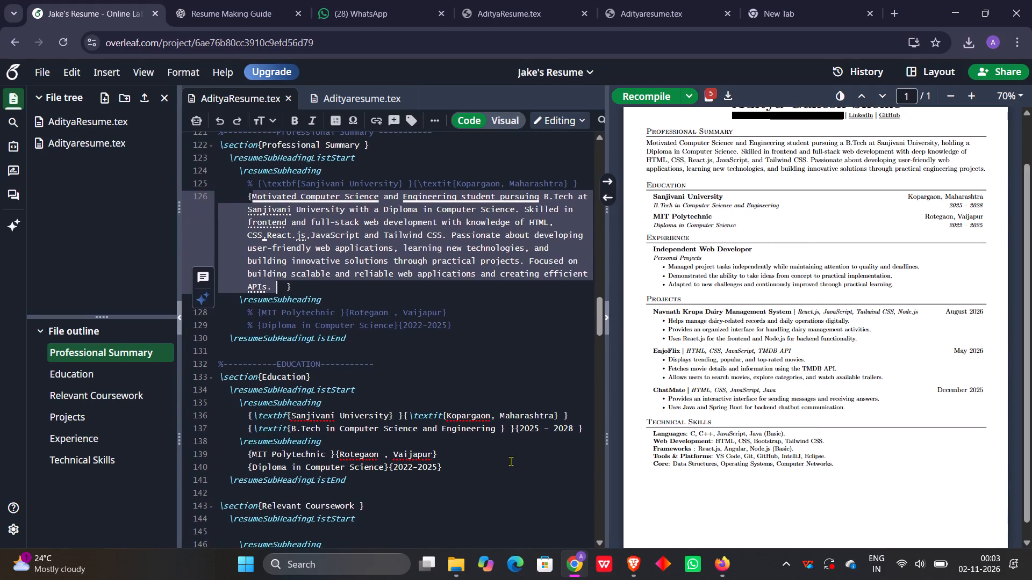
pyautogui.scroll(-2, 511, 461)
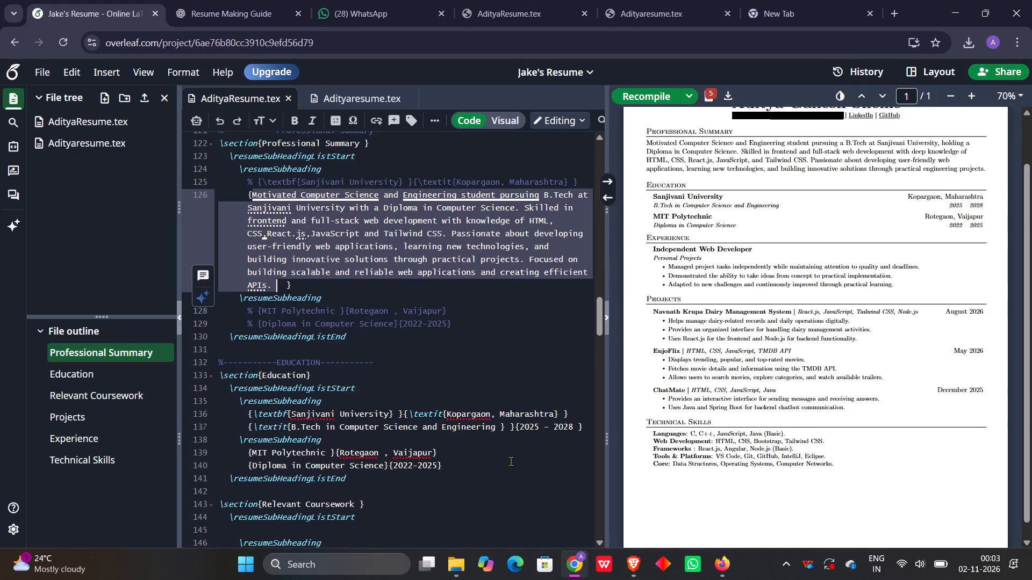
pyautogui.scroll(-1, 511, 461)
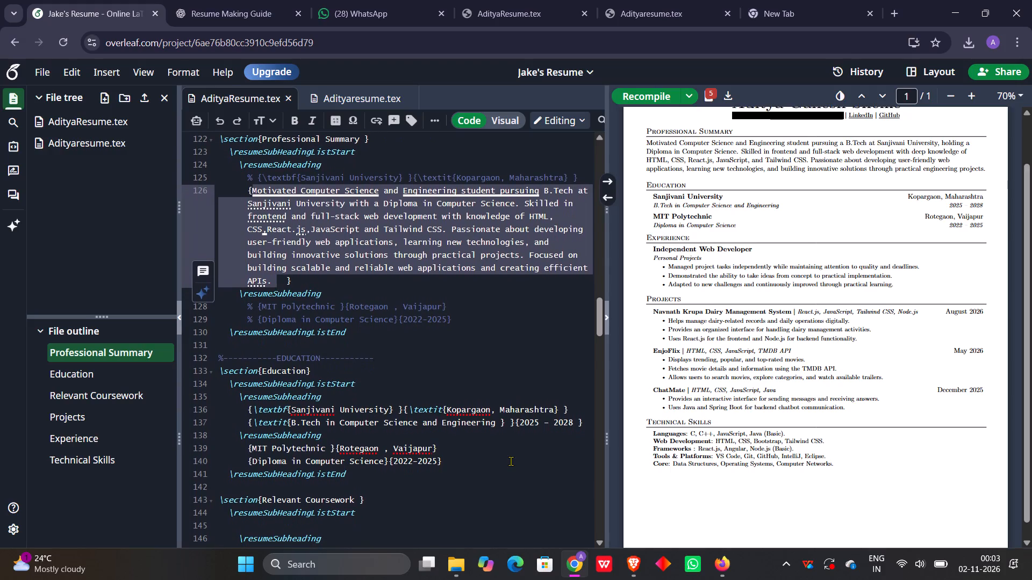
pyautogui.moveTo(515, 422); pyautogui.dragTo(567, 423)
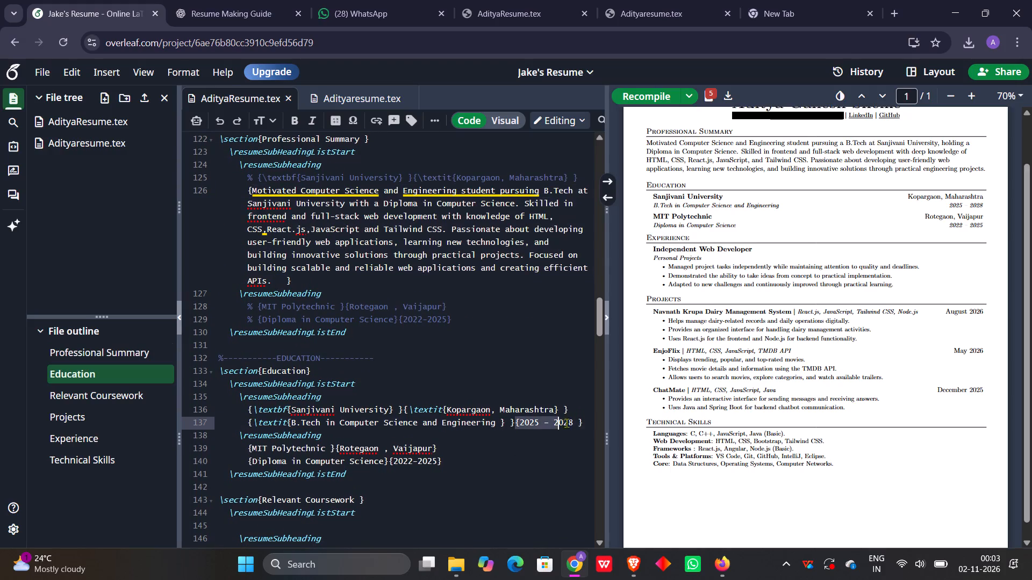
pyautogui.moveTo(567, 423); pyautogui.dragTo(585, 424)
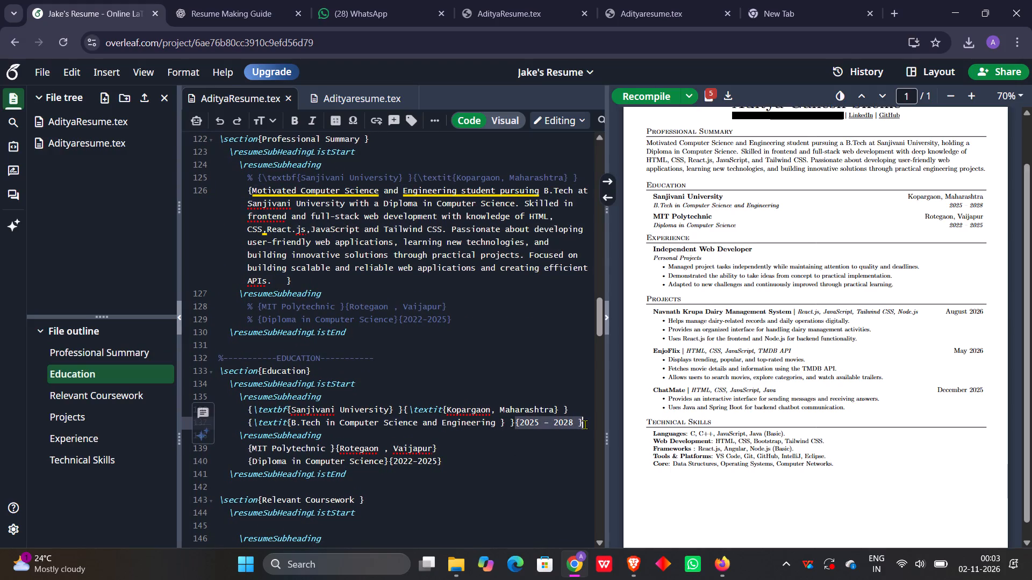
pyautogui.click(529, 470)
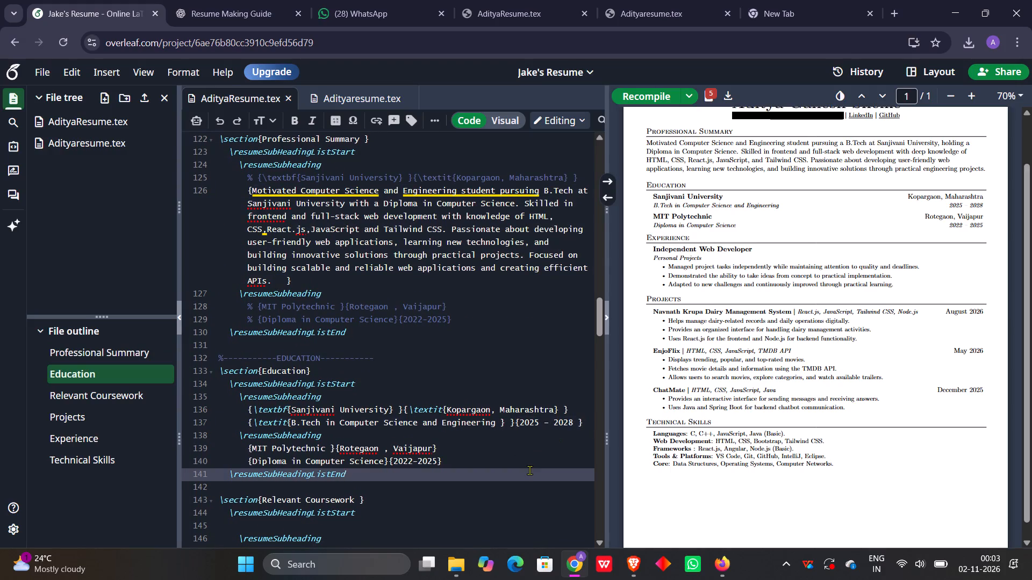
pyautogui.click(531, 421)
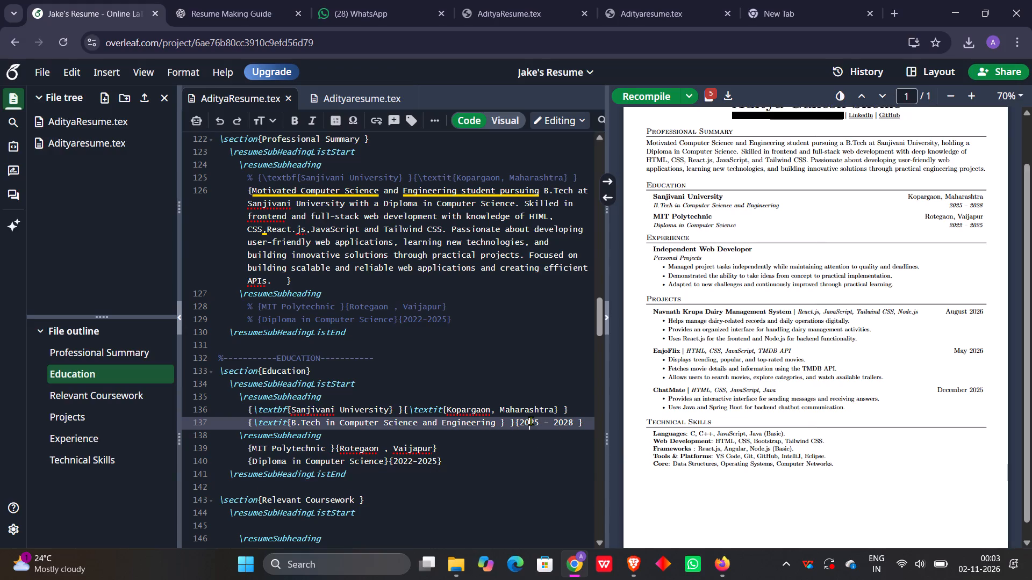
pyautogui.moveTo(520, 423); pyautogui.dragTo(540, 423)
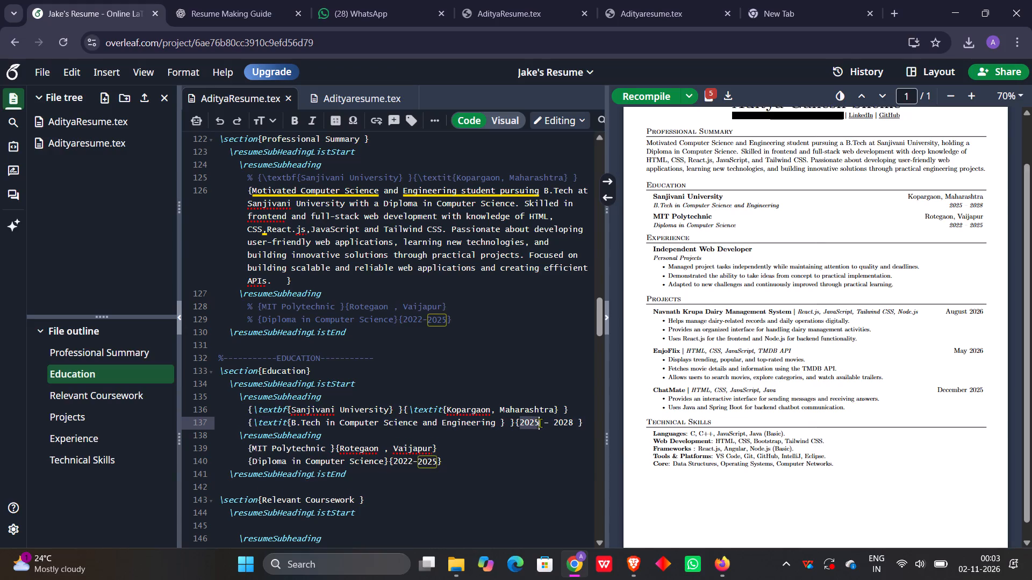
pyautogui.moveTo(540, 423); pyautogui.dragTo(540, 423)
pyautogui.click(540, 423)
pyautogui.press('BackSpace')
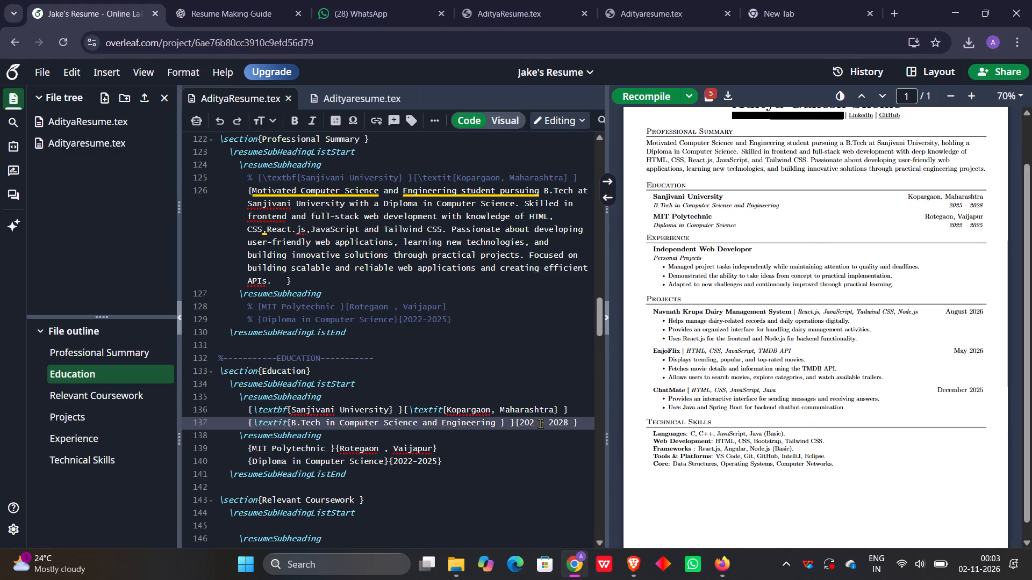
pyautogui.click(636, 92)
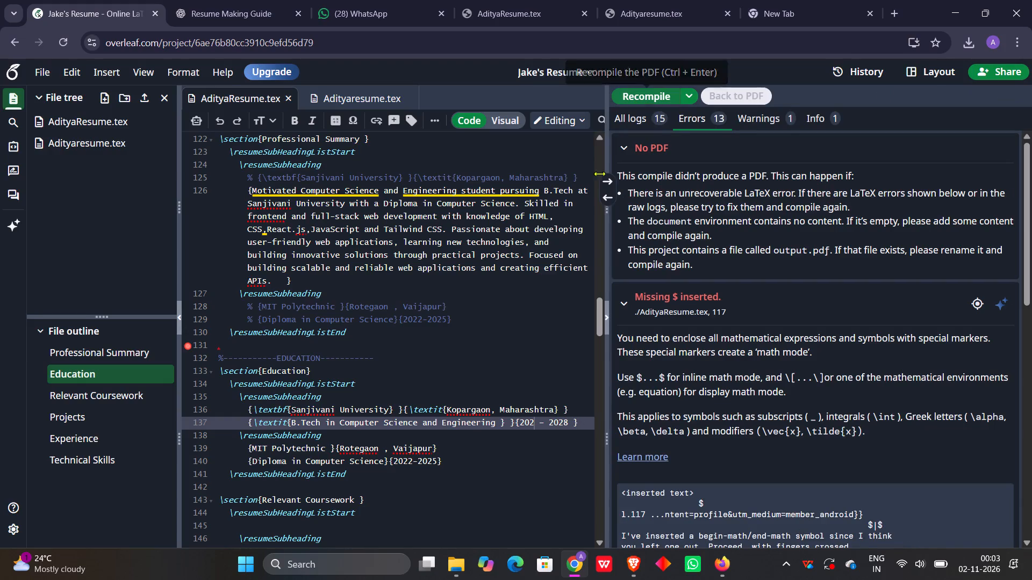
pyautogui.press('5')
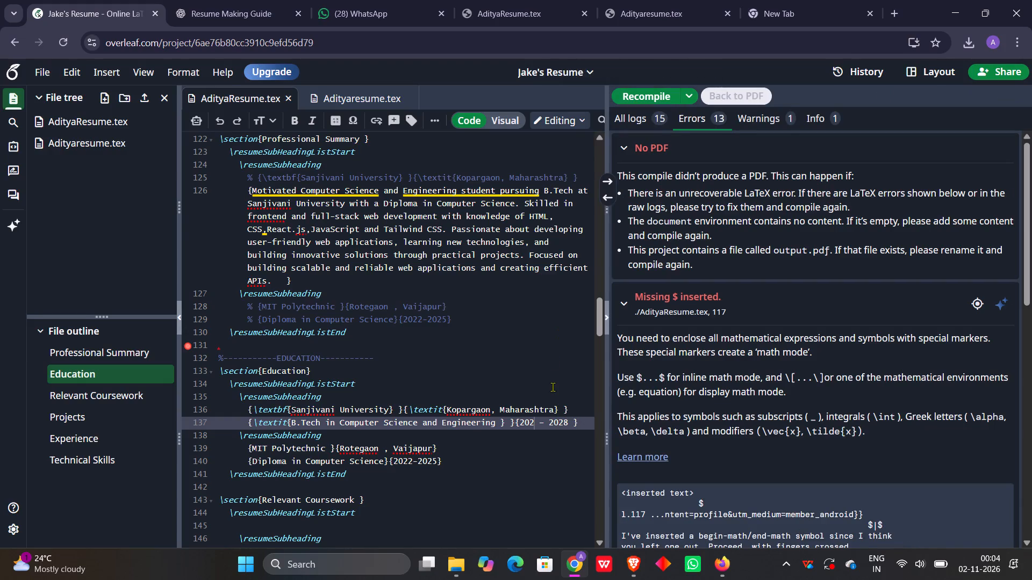
# Open Adityaresume.tex in the editor and recompile the PDF from it.
pyautogui.click(376, 86)
pyautogui.click(377, 95)
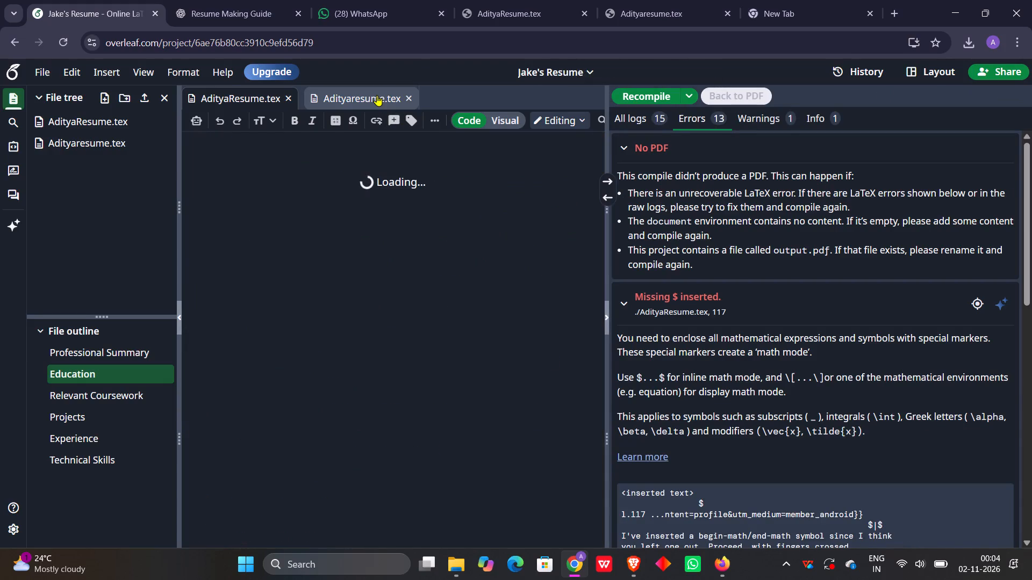
pyautogui.click(658, 100)
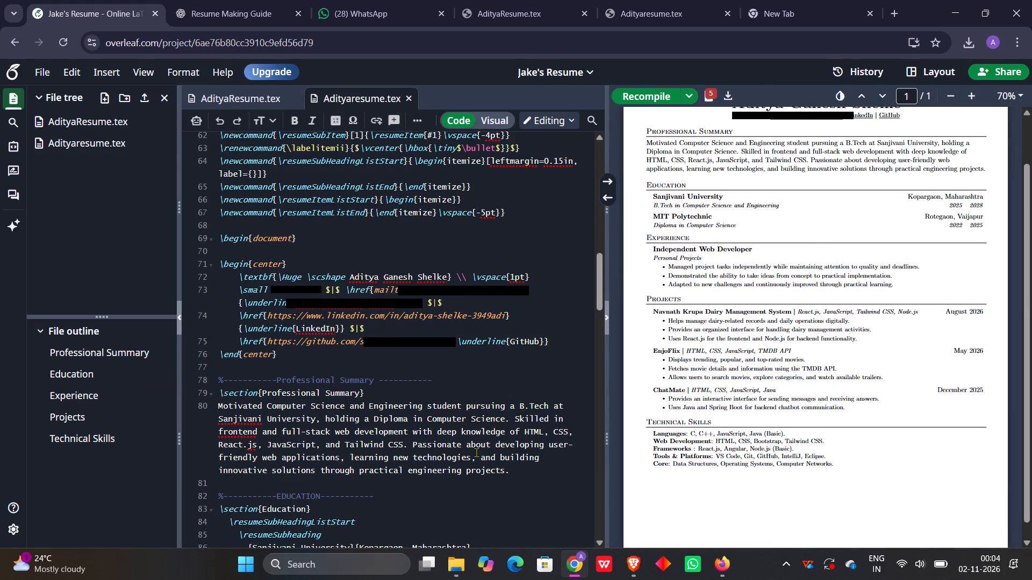
# Look through the Adityaresume.tex source, from the preamble and header to the Professional Summary, Education and Experience sections.
pyautogui.scroll(-3, 469, 438)
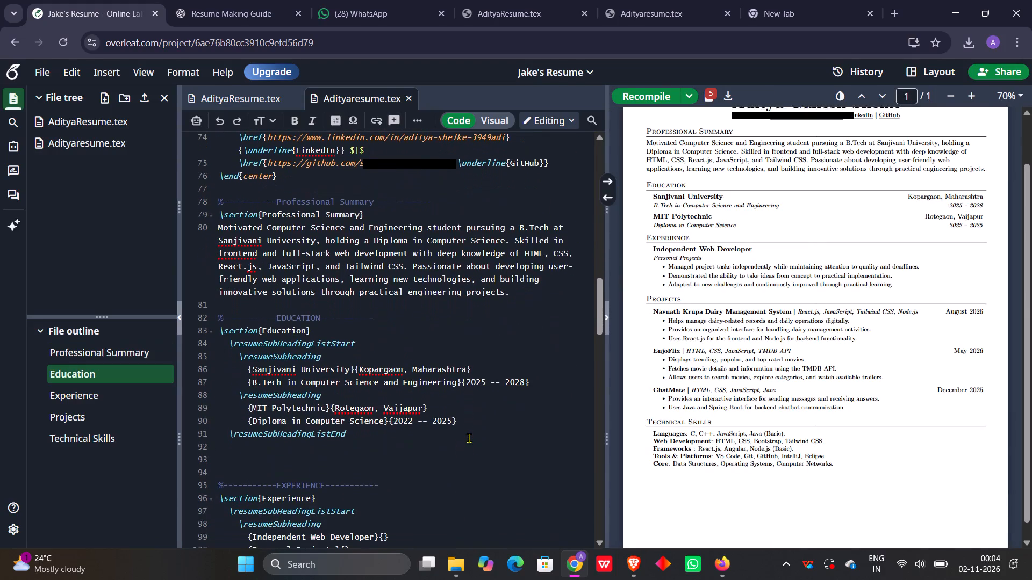
pyautogui.scroll(-1, 469, 438)
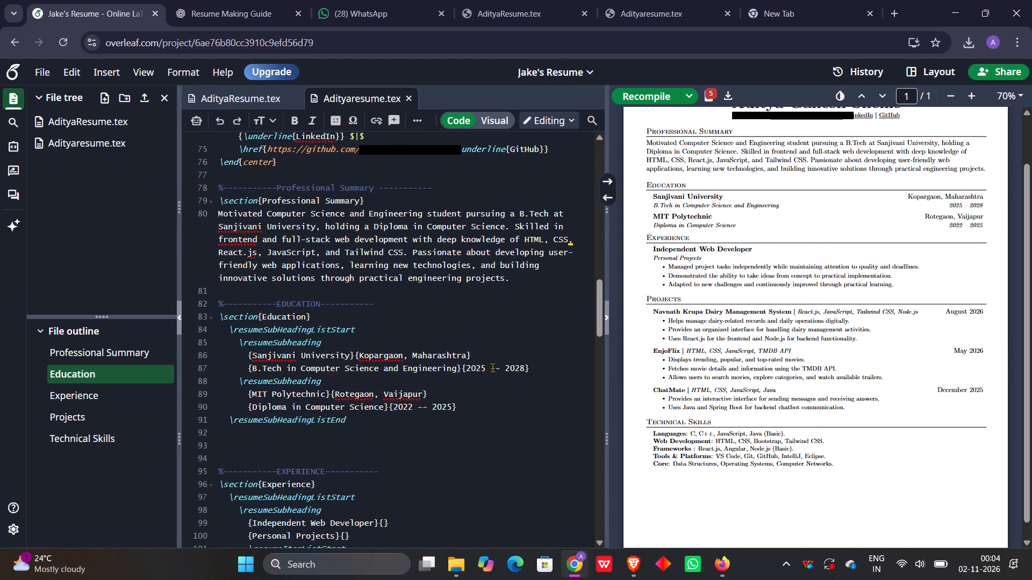
pyautogui.scroll(6, 477, 357)
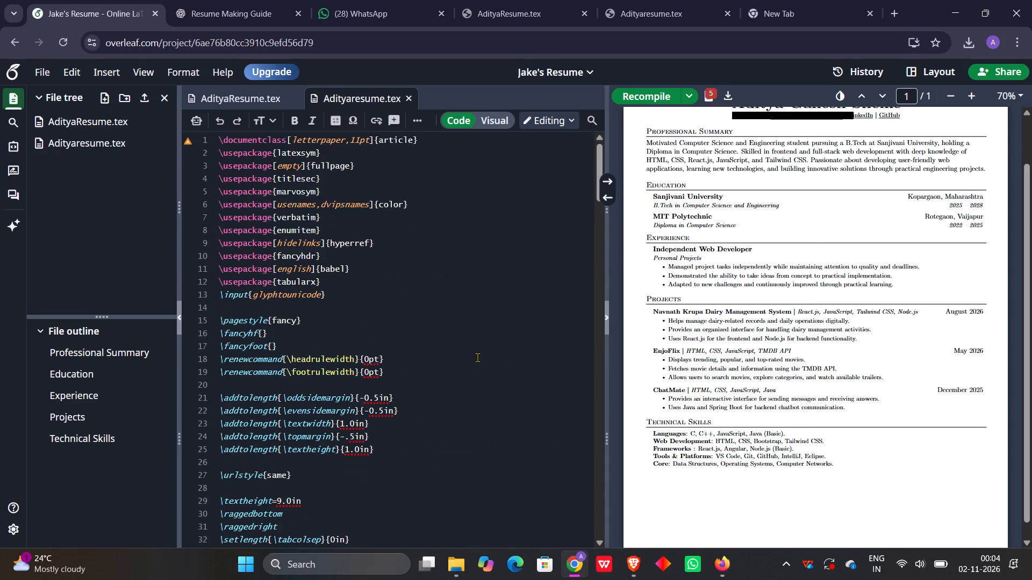
pyautogui.scroll(-6, 477, 357)
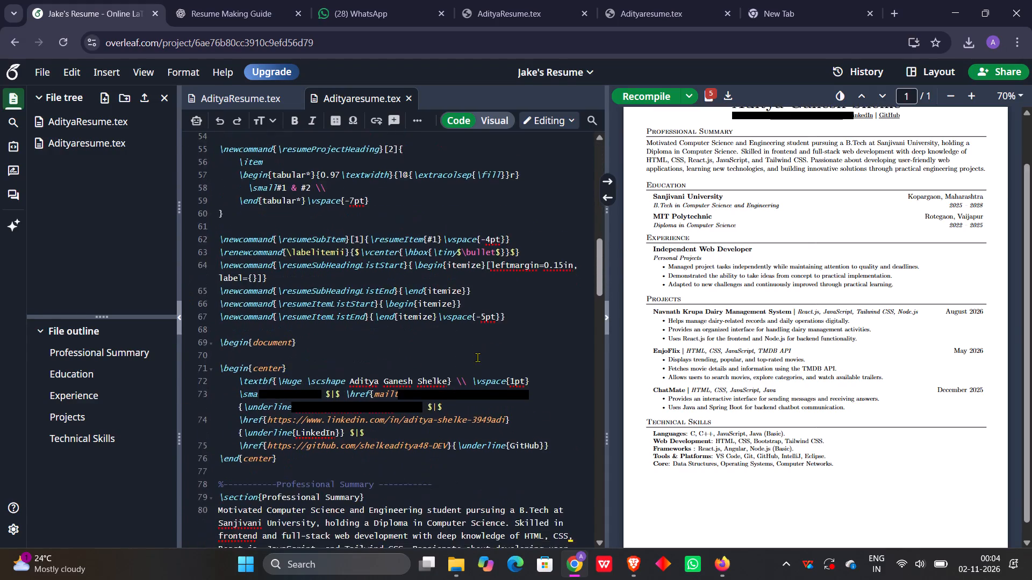
pyautogui.scroll(-2, 477, 357)
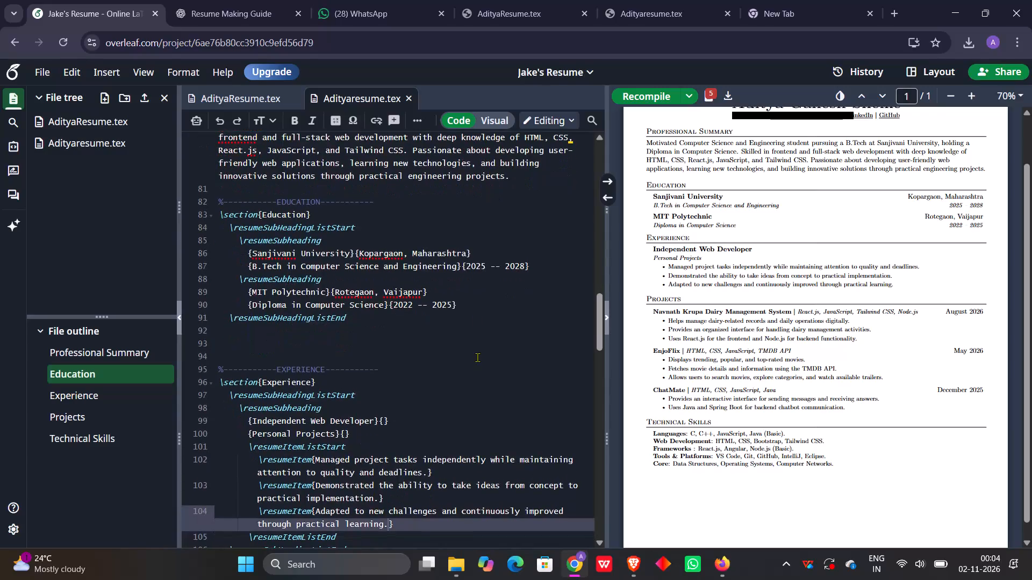
pyautogui.scroll(-3, 477, 357)
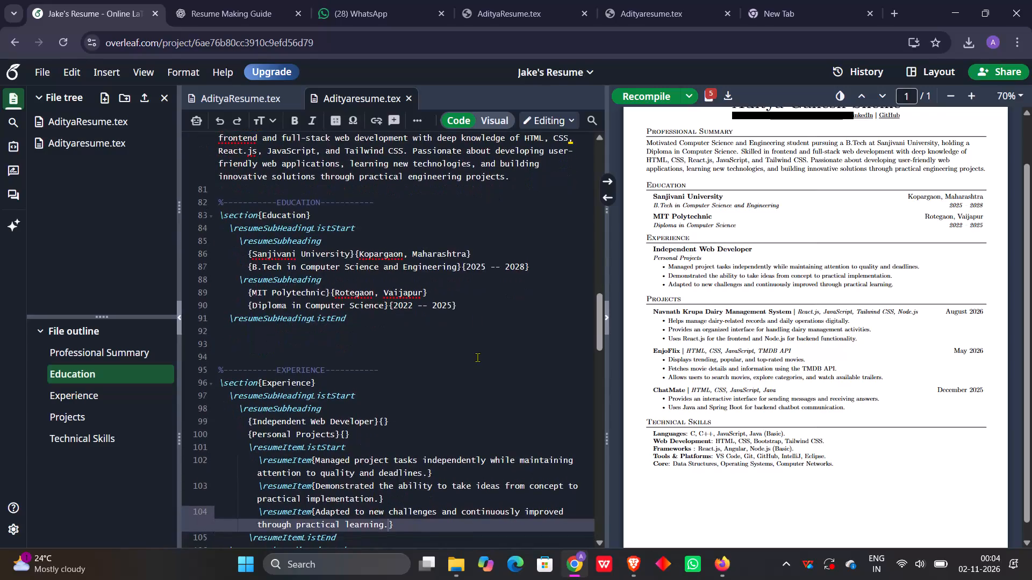
pyautogui.scroll(-1, 477, 357)
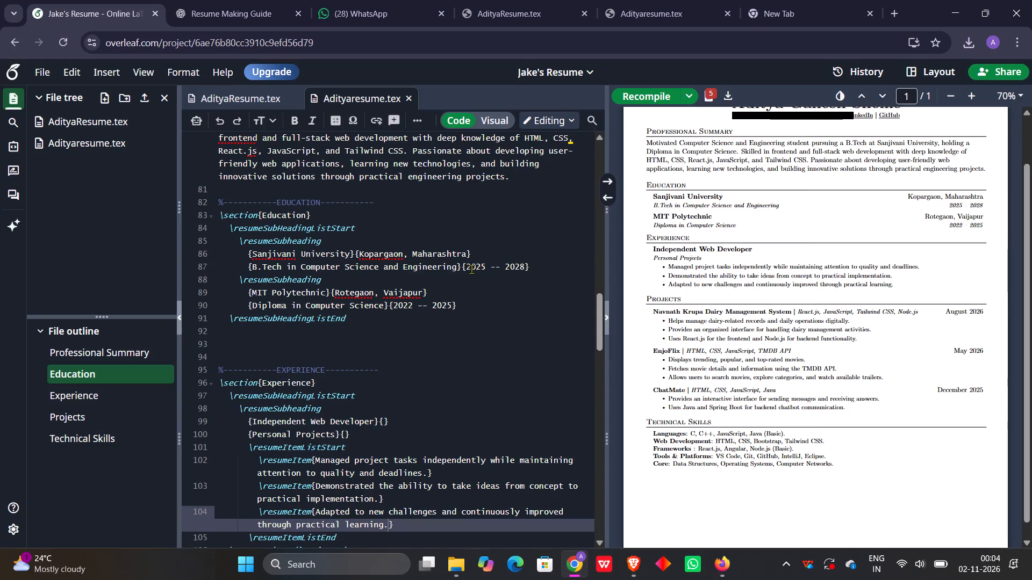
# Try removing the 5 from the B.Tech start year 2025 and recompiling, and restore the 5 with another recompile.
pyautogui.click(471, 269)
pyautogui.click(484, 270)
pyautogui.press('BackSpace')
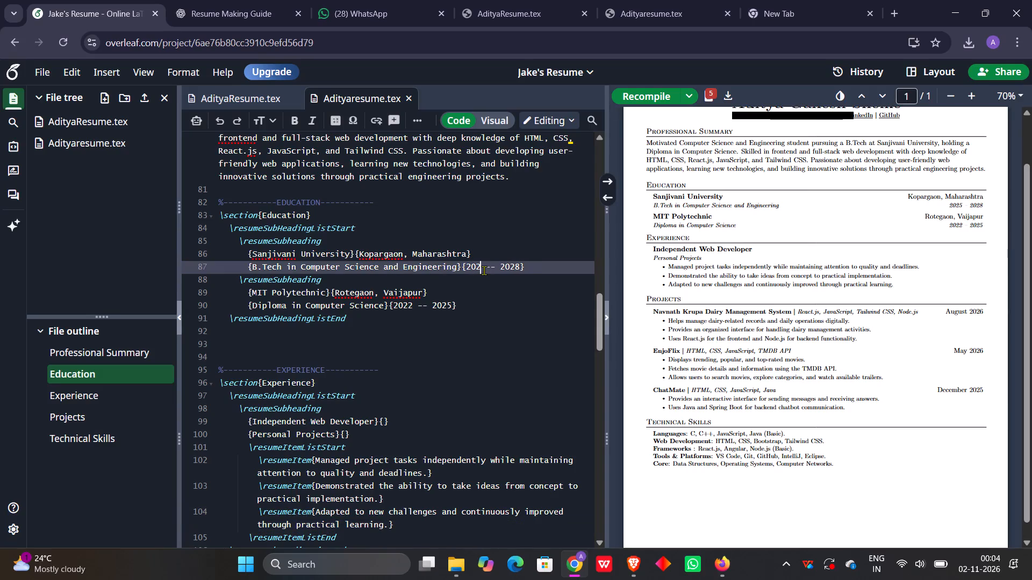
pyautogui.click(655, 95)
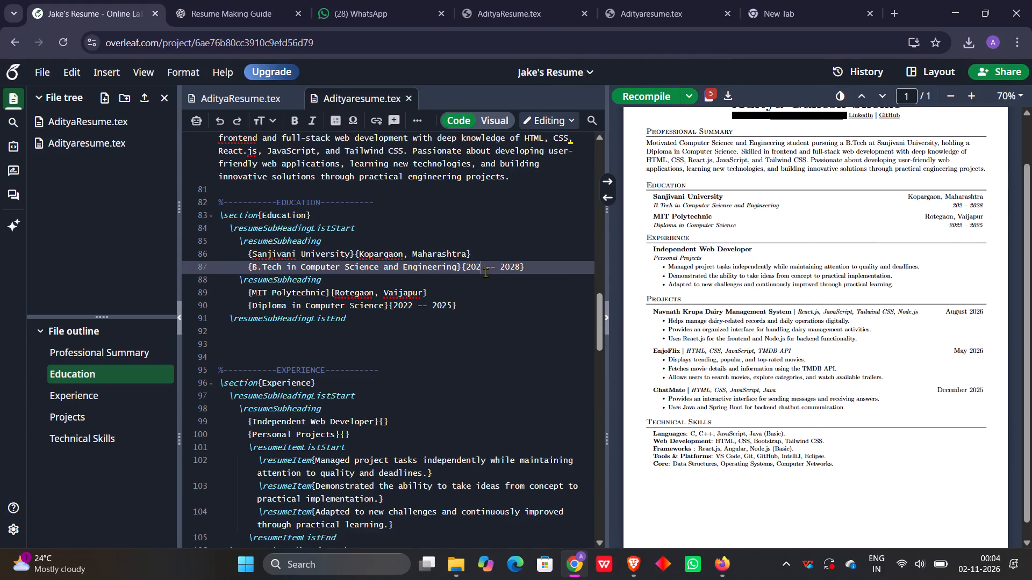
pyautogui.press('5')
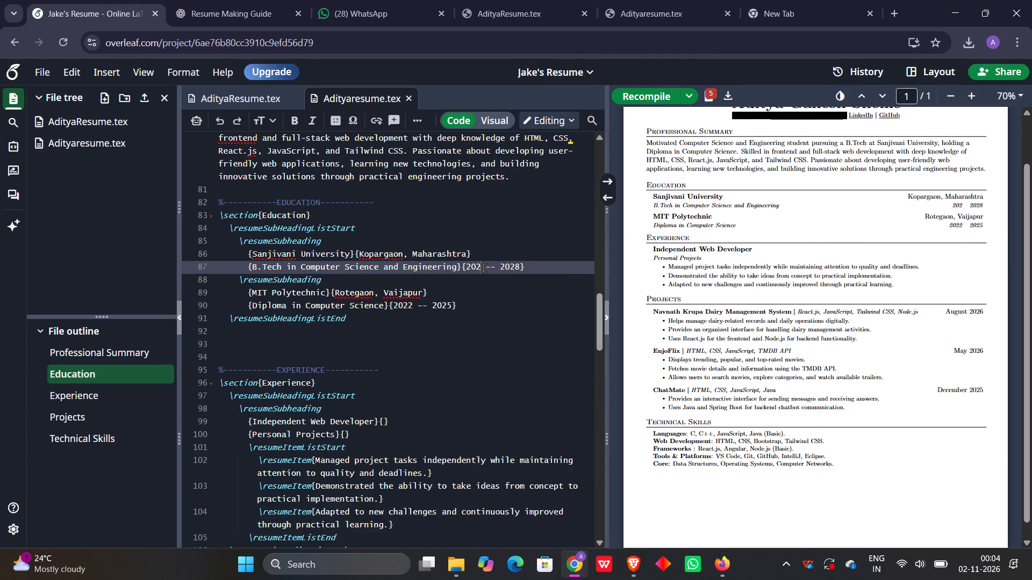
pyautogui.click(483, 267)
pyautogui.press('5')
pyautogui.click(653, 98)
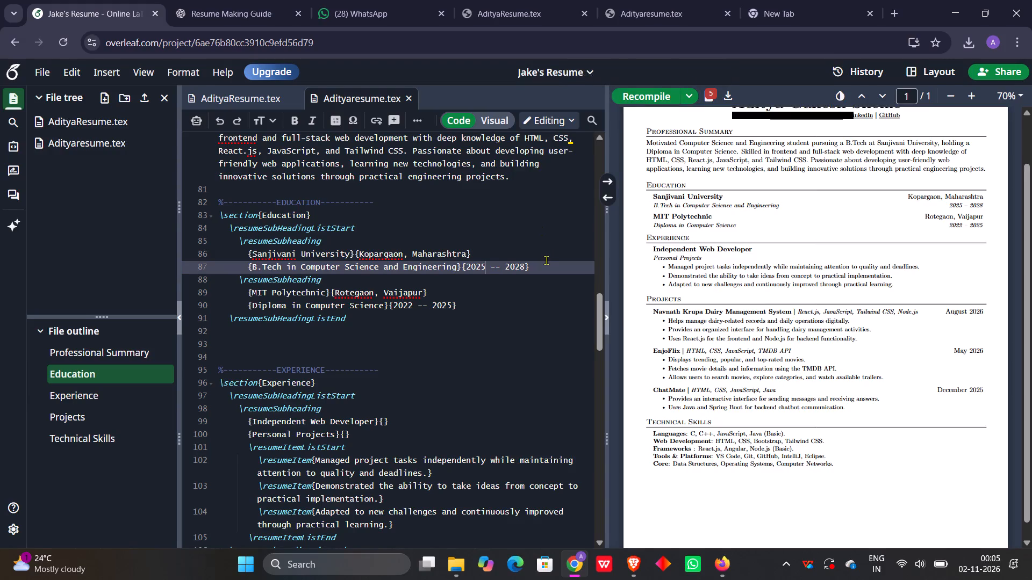
pyautogui.scroll(4, 520, 277)
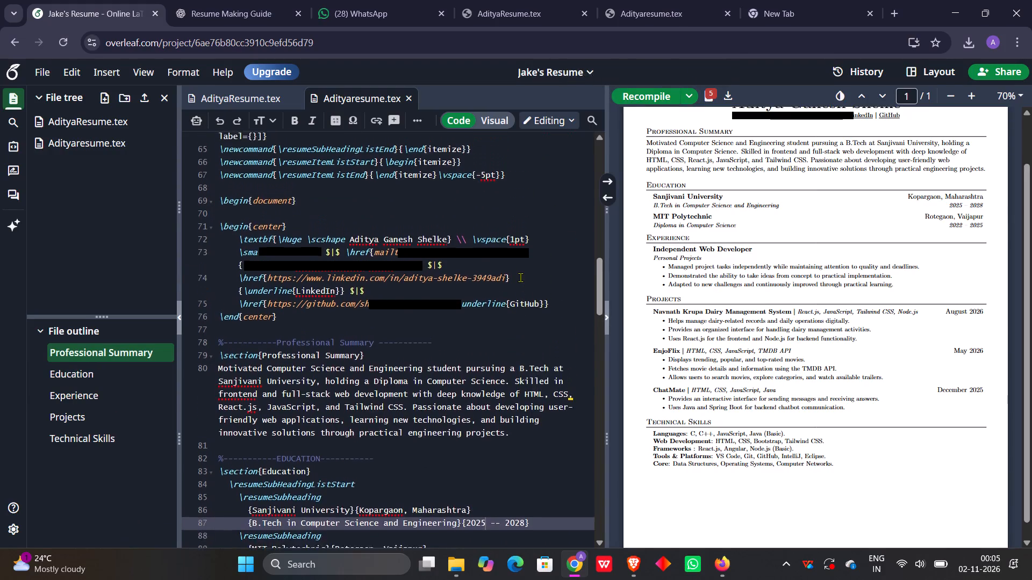
pyautogui.scroll(3, 520, 277)
pyautogui.scroll(-1, 520, 277)
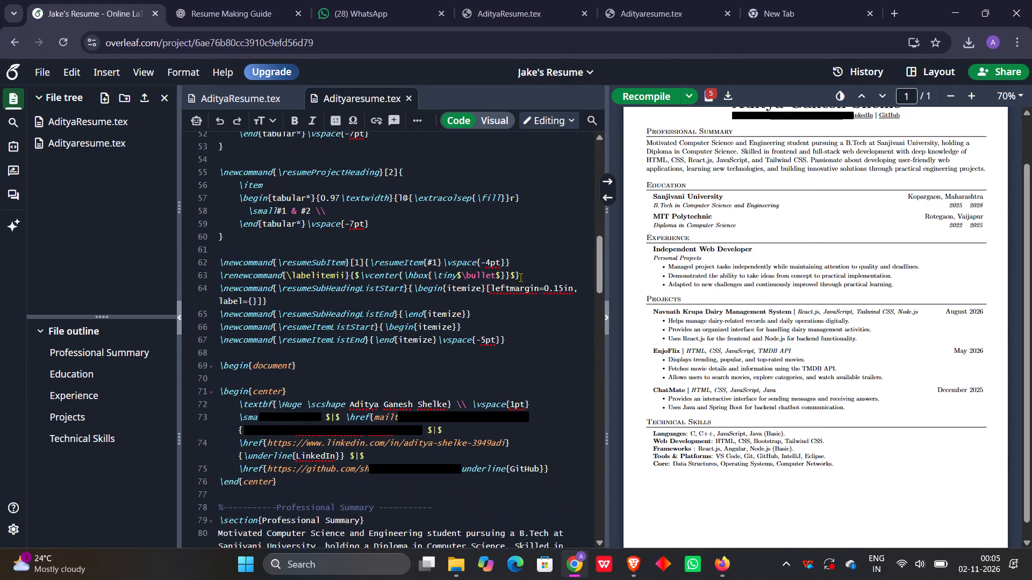
pyautogui.scroll(-2, 520, 277)
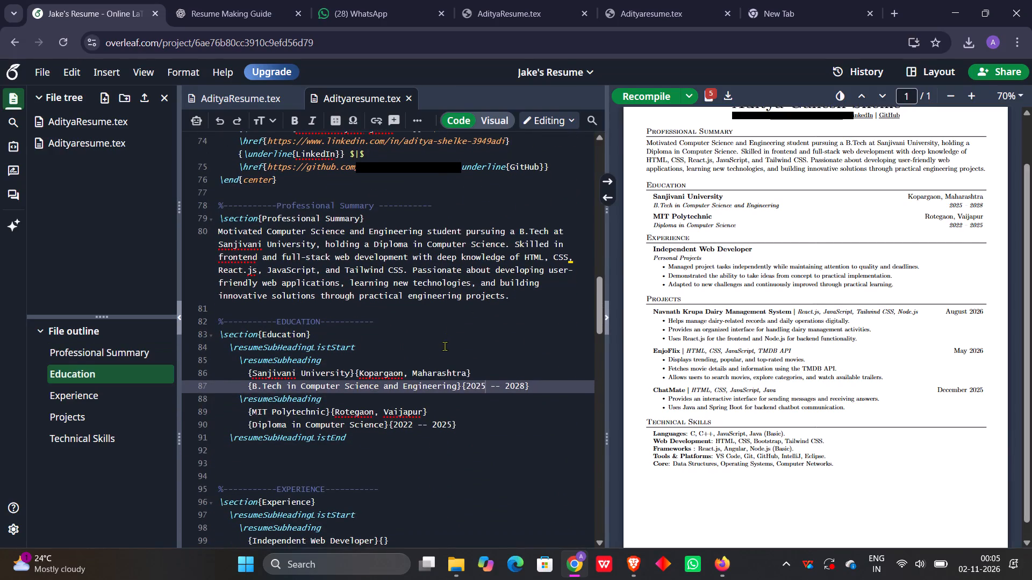
pyautogui.scroll(8, 445, 346)
pyautogui.scroll(-1, 445, 346)
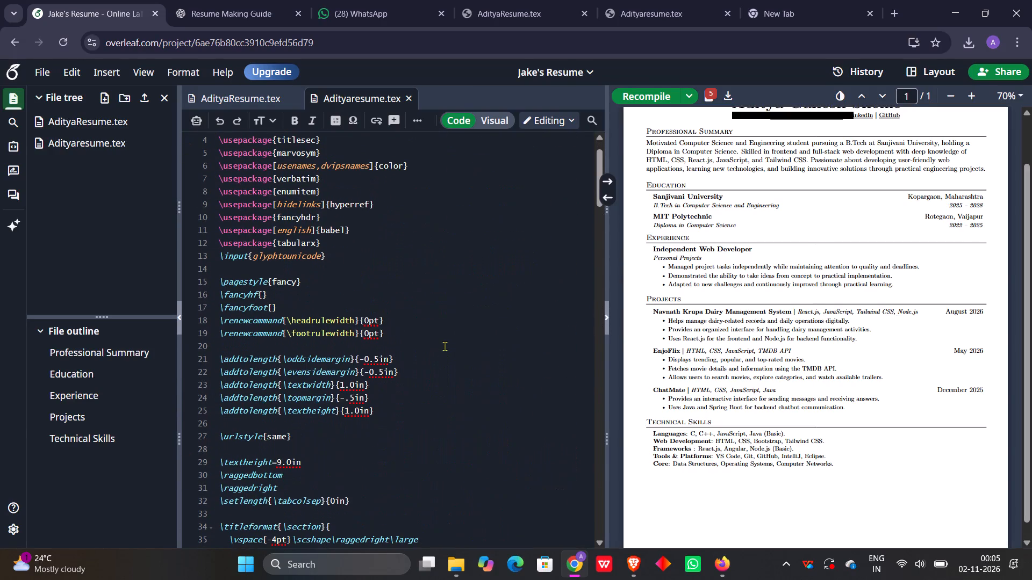
pyautogui.scroll(-1, 445, 346)
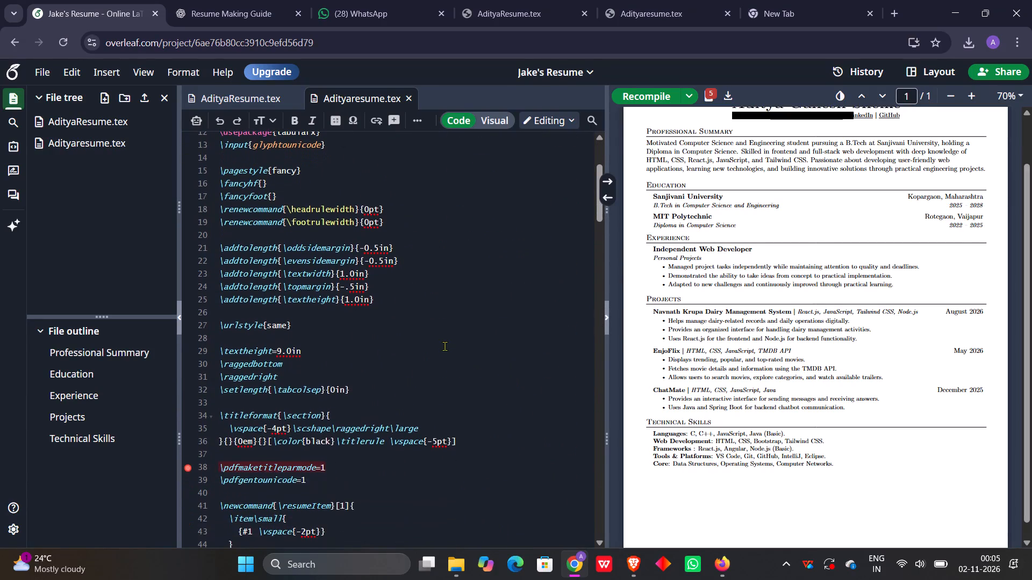
pyautogui.scroll(-1, 445, 346)
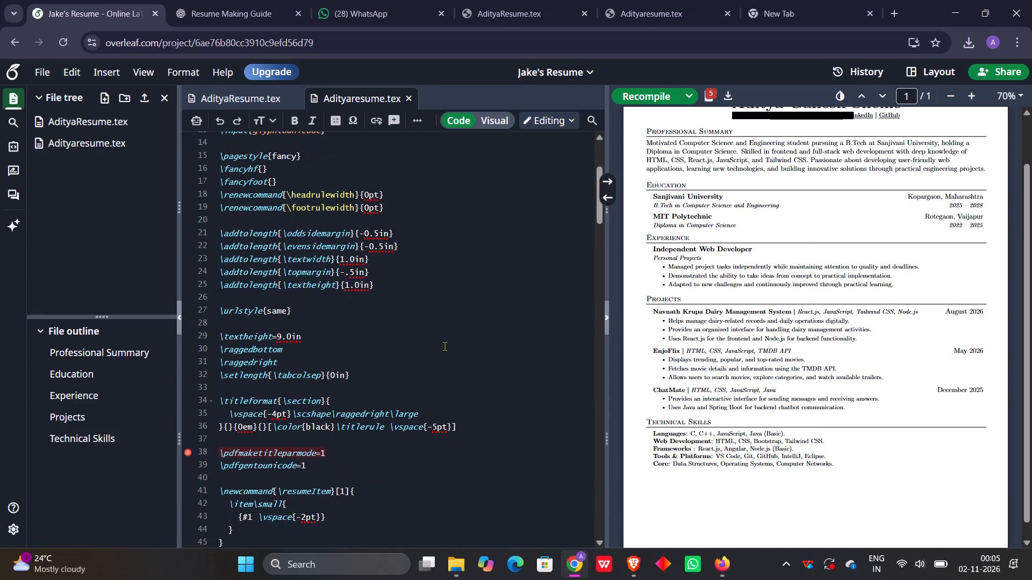
pyautogui.scroll(-1, 445, 346)
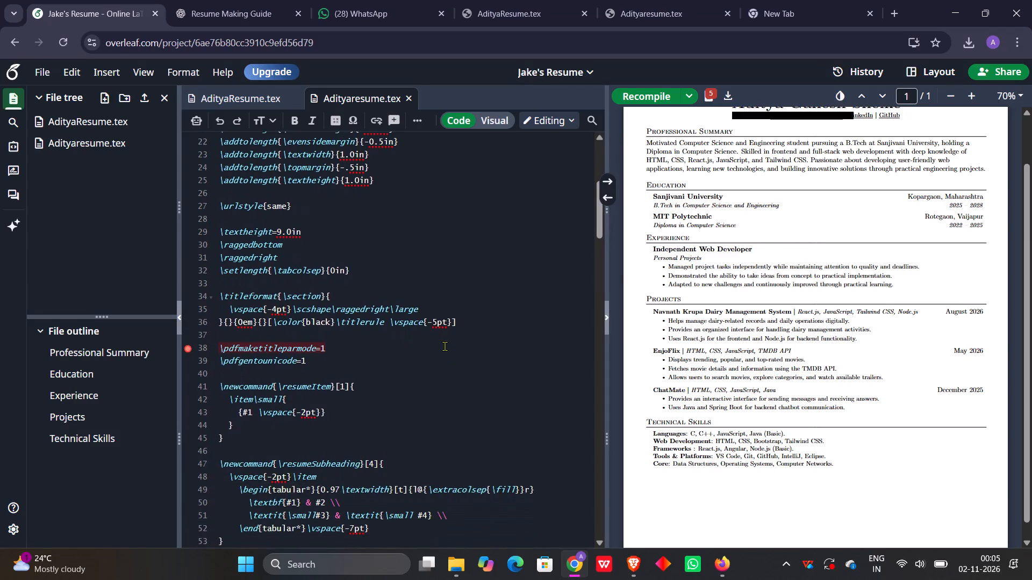
pyautogui.scroll(-2, 445, 346)
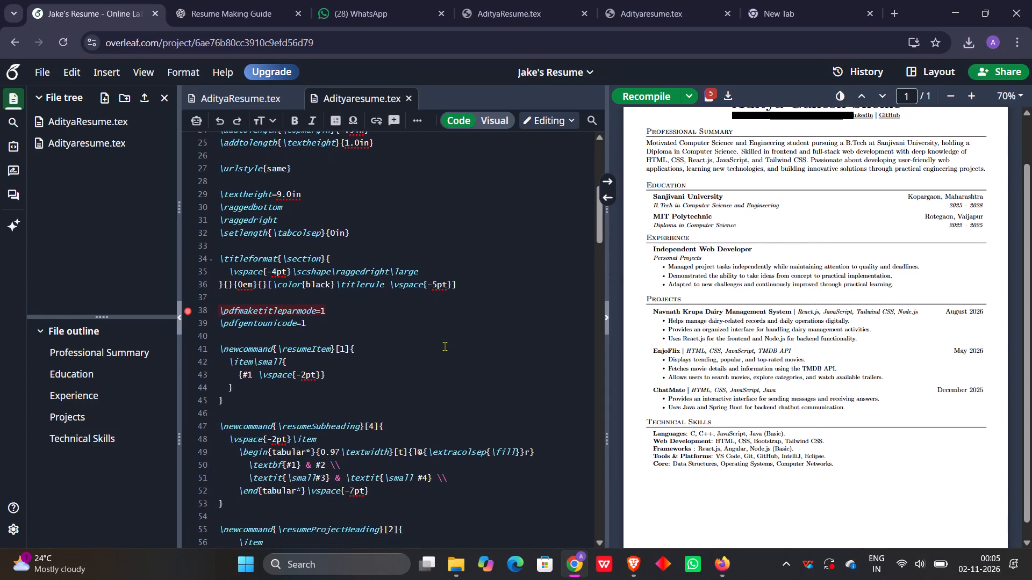
pyautogui.scroll(-1, 445, 346)
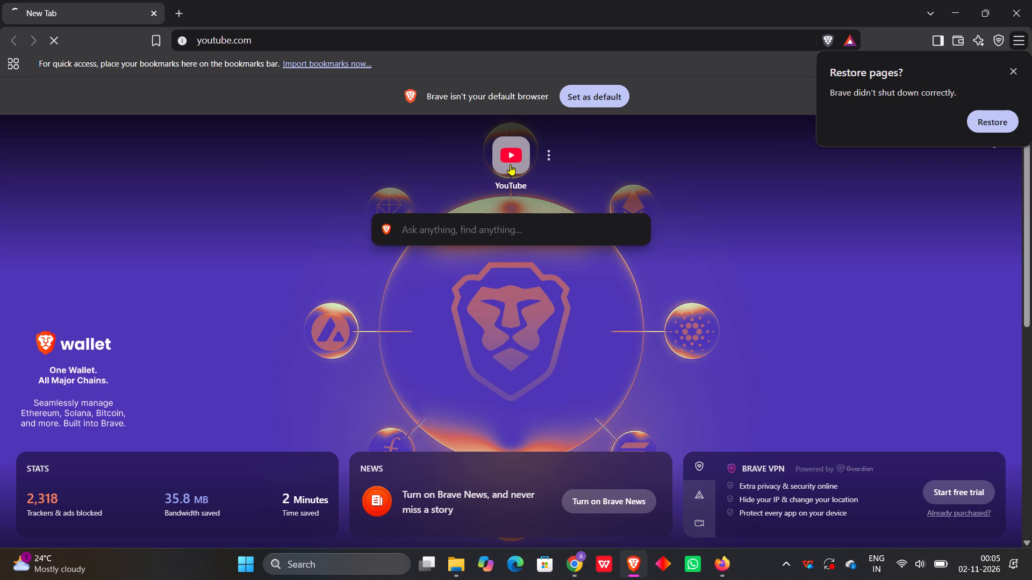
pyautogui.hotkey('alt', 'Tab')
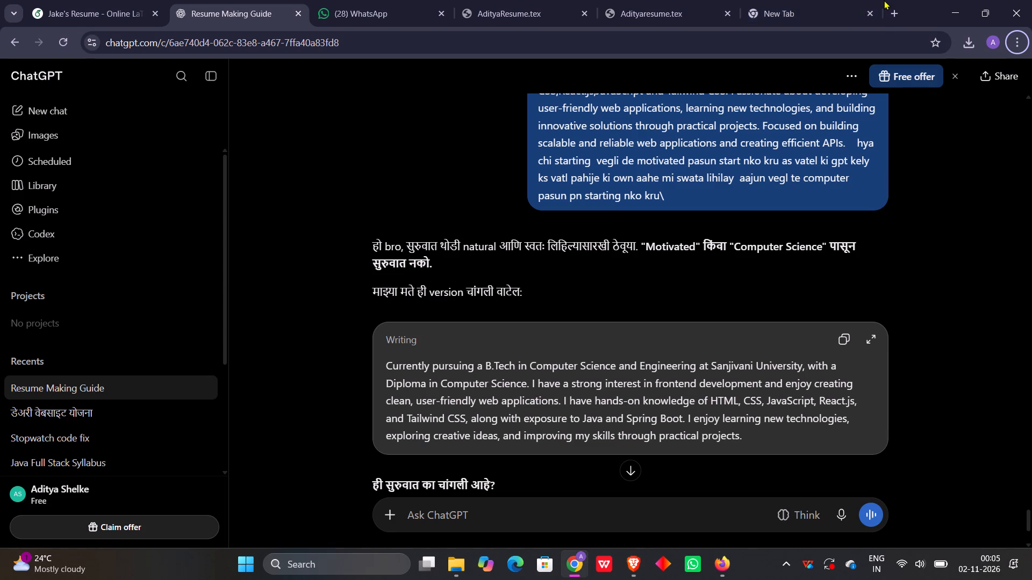
# Replace the old query on the Google new-tab page and search for "computer science".
pyautogui.click(830, 6)
pyautogui.click(471, 267)
pyautogui.moveTo(471, 267); pyautogui.dragTo(277, 277)
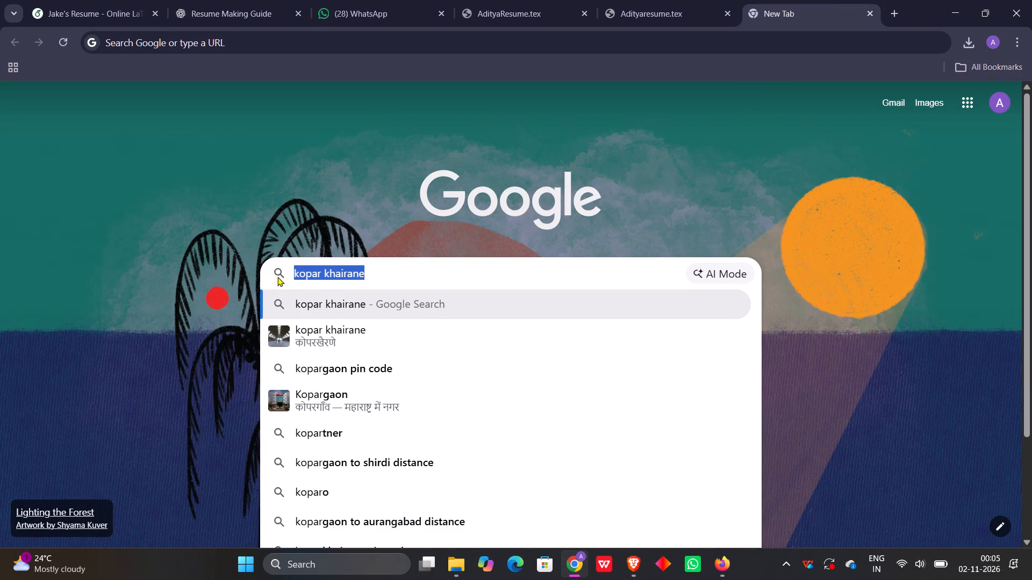
pyautogui.moveTo(277, 277); pyautogui.dragTo(277, 277)
pyautogui.press('BackSpace')
pyautogui.write('compu')
pyautogui.write('ter s')
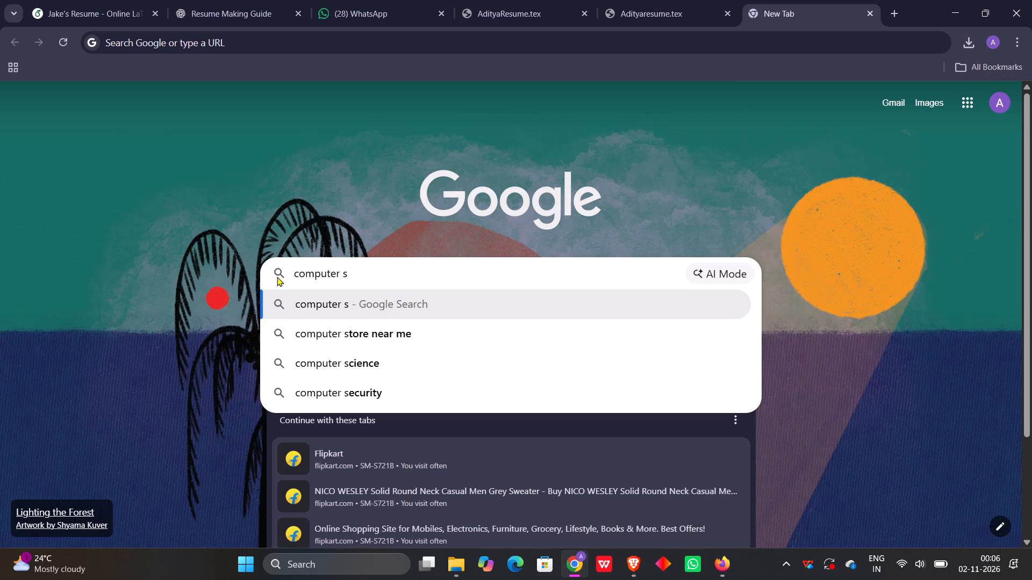
pyautogui.click(327, 351)
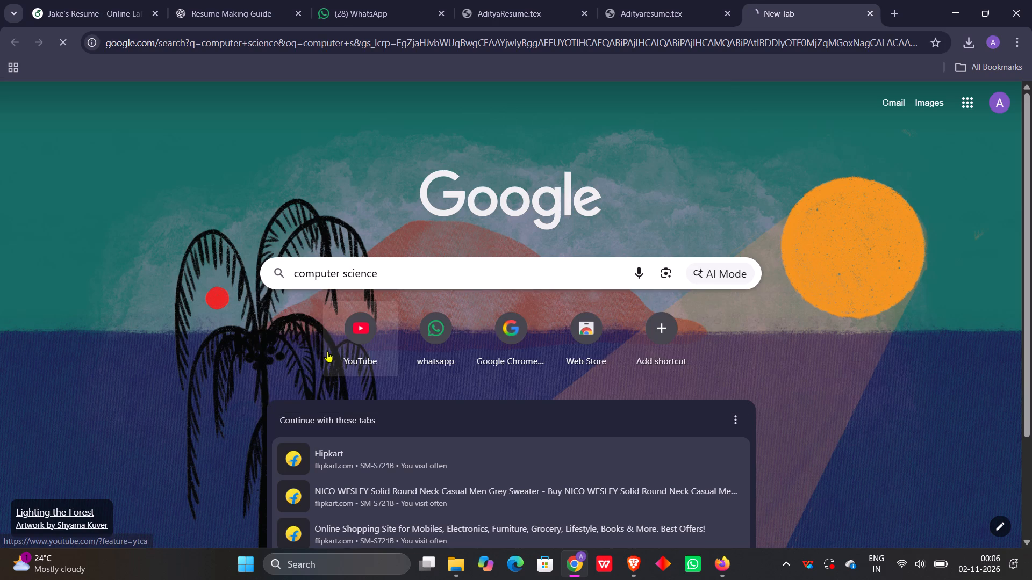
# Extend the Google query to "computer science and engineering student fresher resume image" and show the image results.
pyautogui.click(427, 258)
pyautogui.click(373, 103)
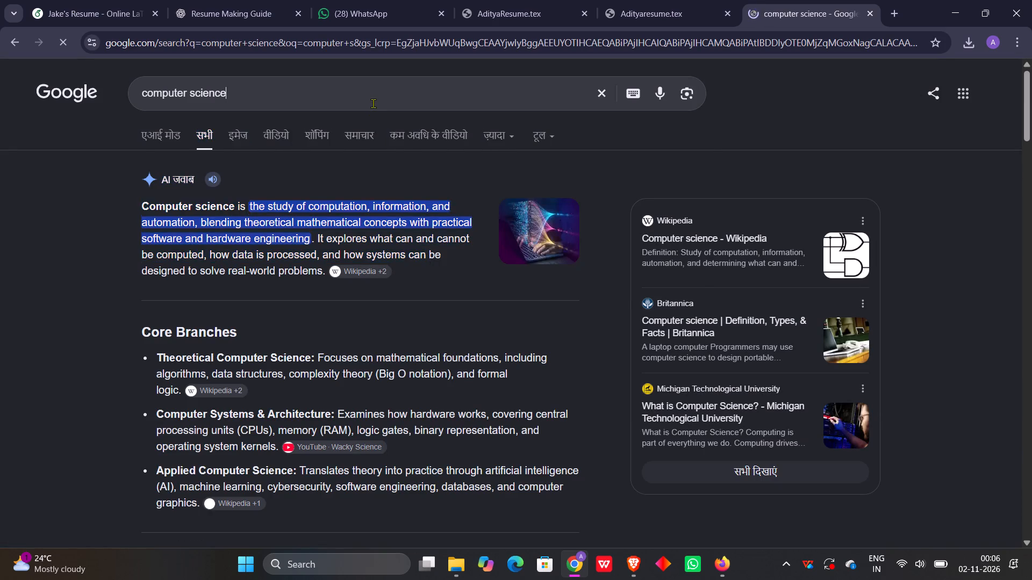
pyautogui.press('space')
pyautogui.write('and e')
pyautogui.press('n')
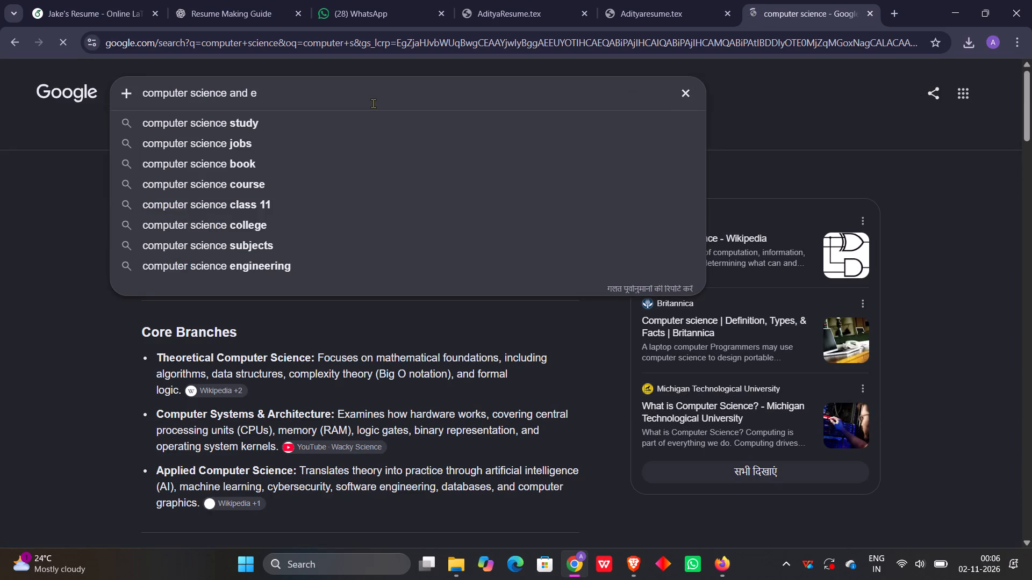
pyautogui.write('gineering student')
pyautogui.press('space')
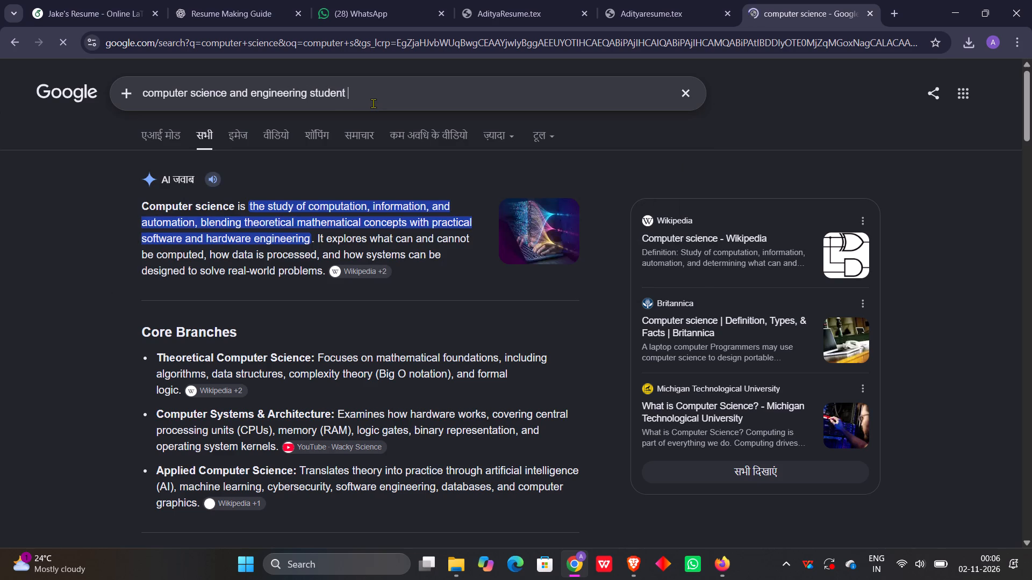
pyautogui.write('fresher resume image')
pyautogui.press('Return')
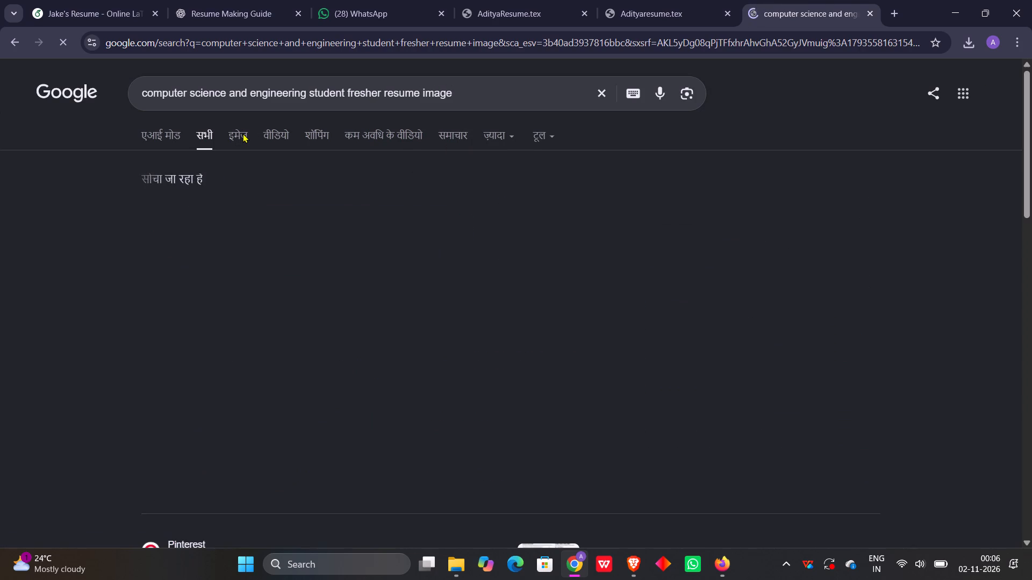
pyautogui.click(242, 133)
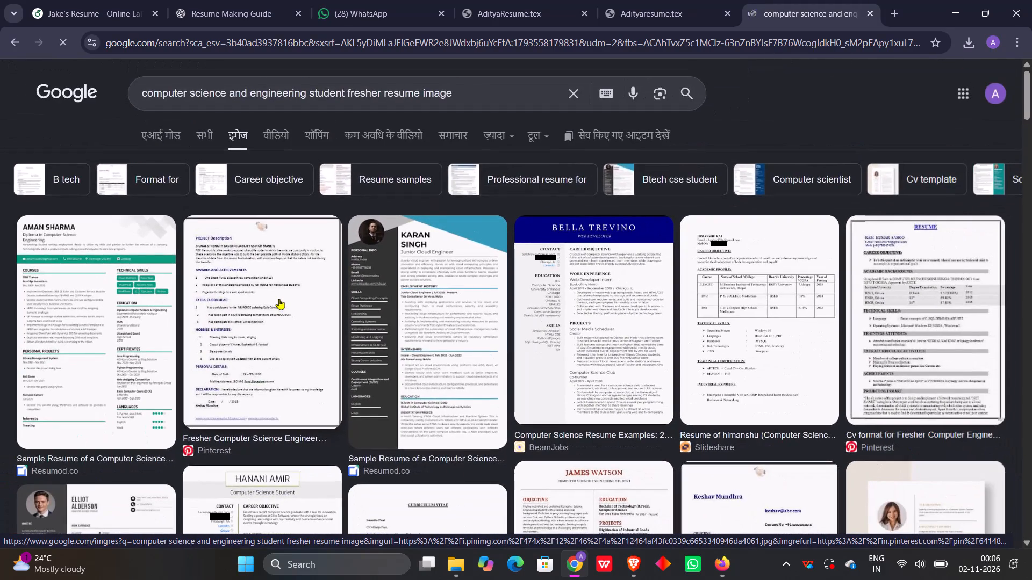
pyautogui.scroll(-3, 279, 299)
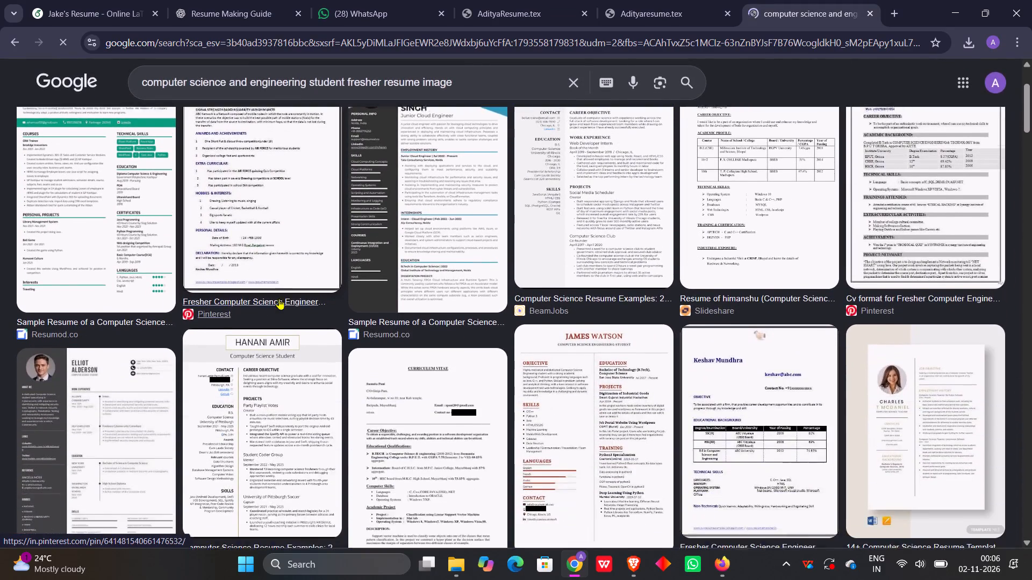
pyautogui.scroll(-1, 279, 299)
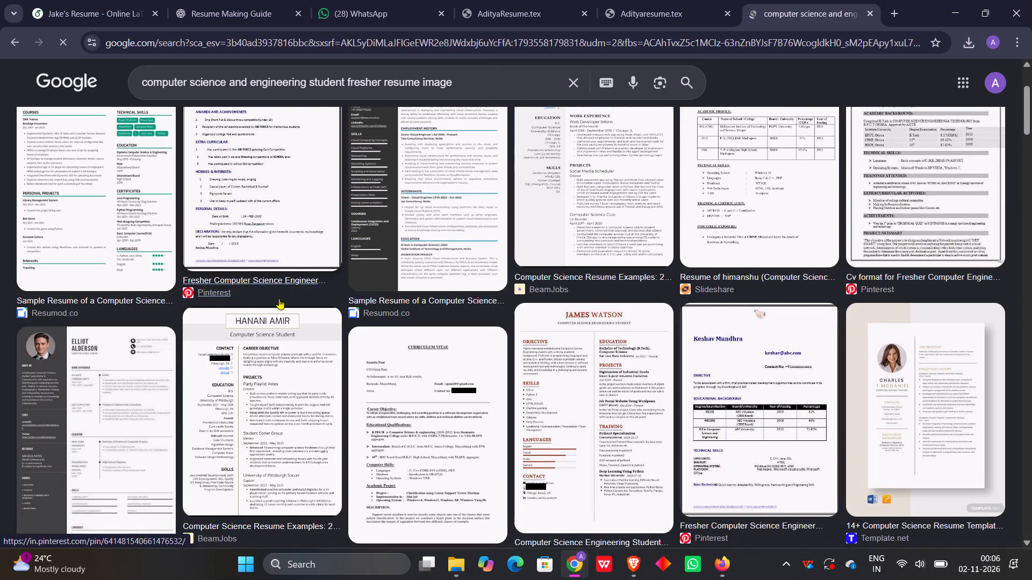
pyautogui.scroll(-3, 279, 299)
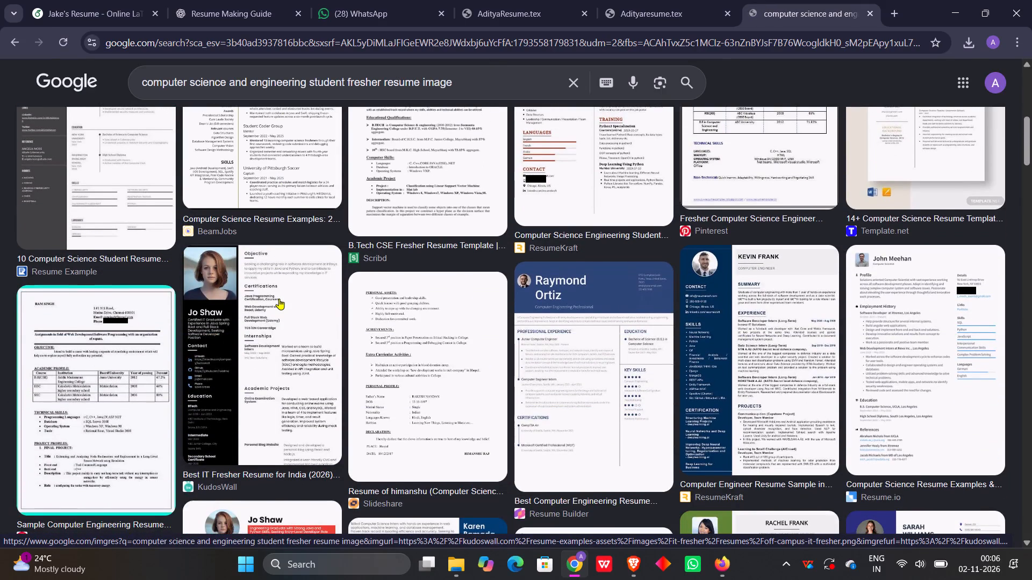
pyautogui.scroll(-3, 279, 299)
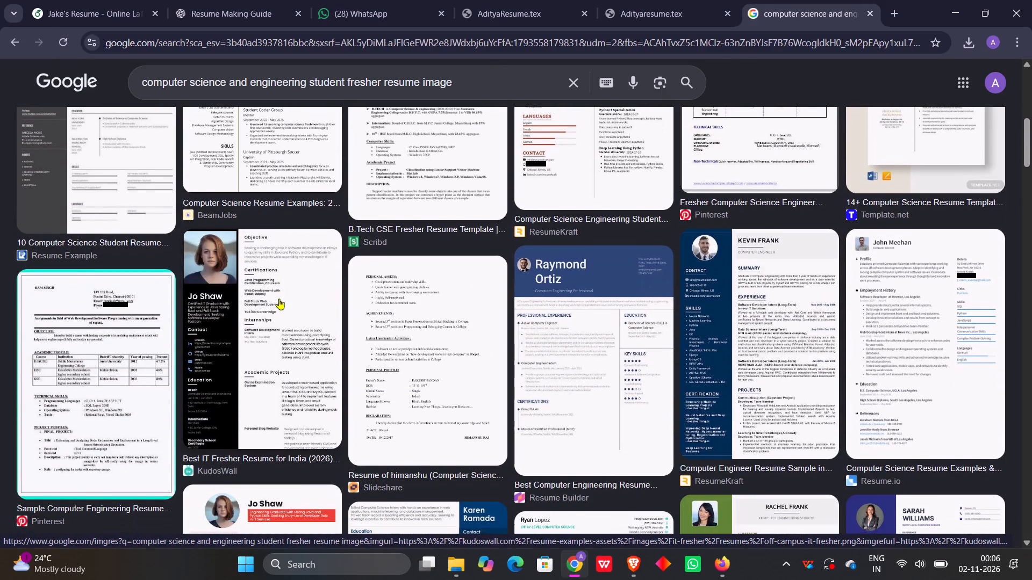
pyautogui.scroll(-1, 279, 299)
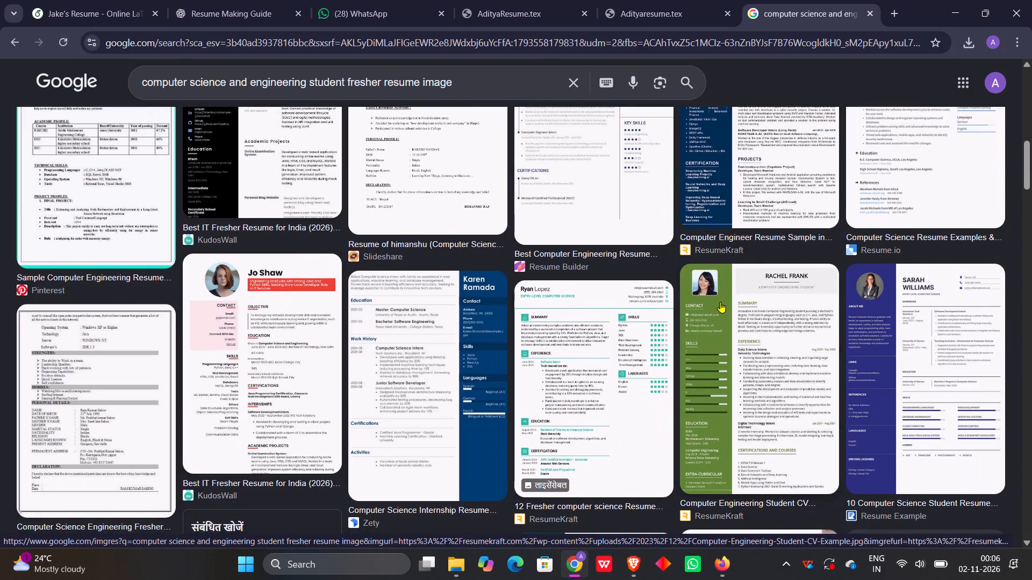
pyautogui.hscroll(-1, 801, 330)
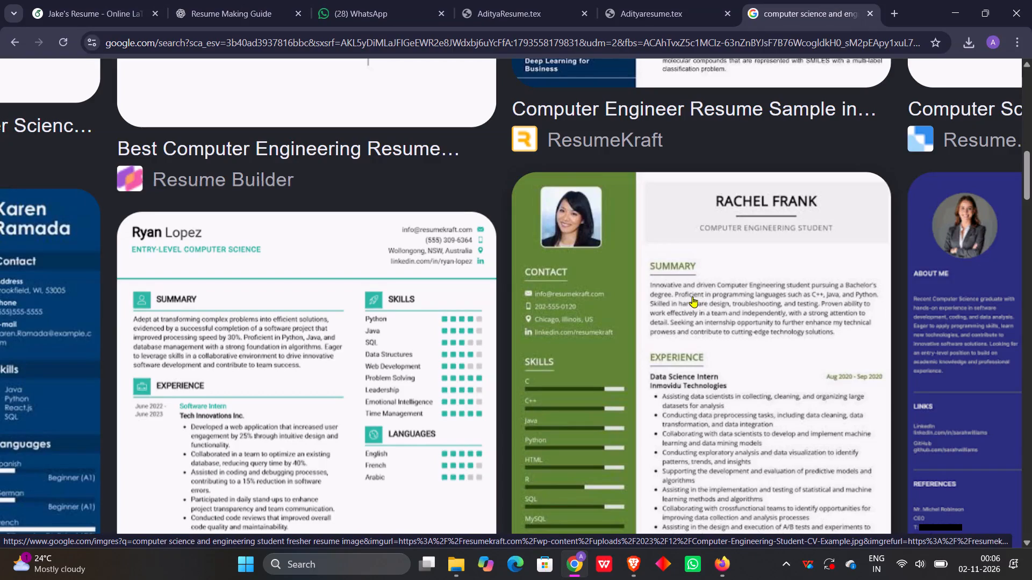
pyautogui.scroll(-1, 692, 296)
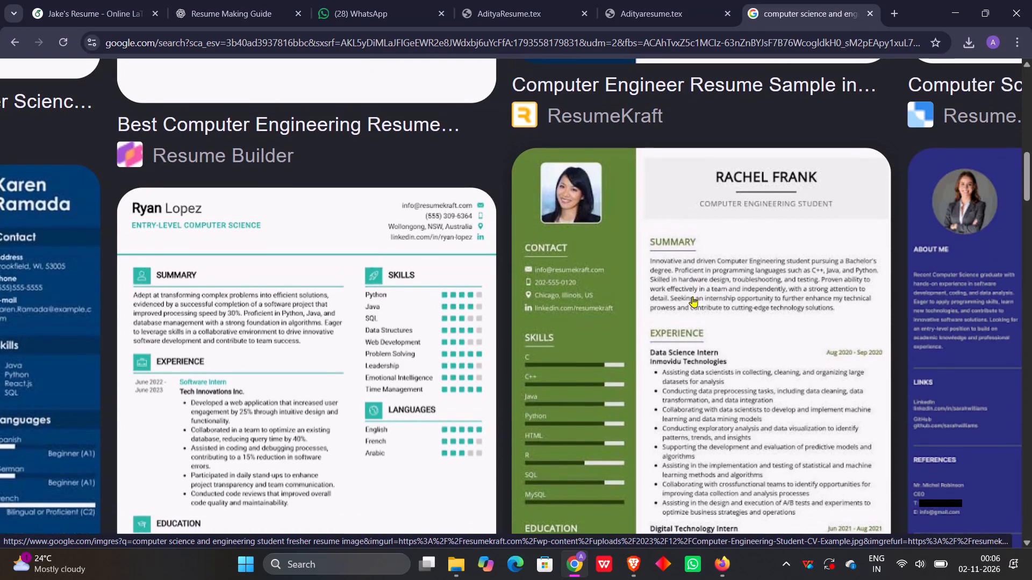
pyautogui.scroll(-1, 692, 296)
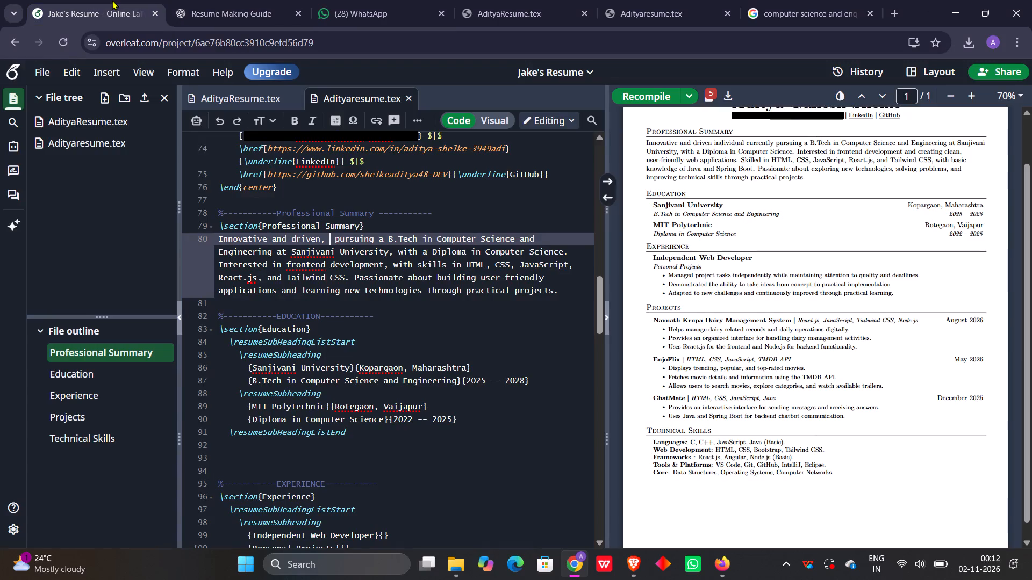
pyautogui.moveTo(218, 238); pyautogui.dragTo(497, 283)
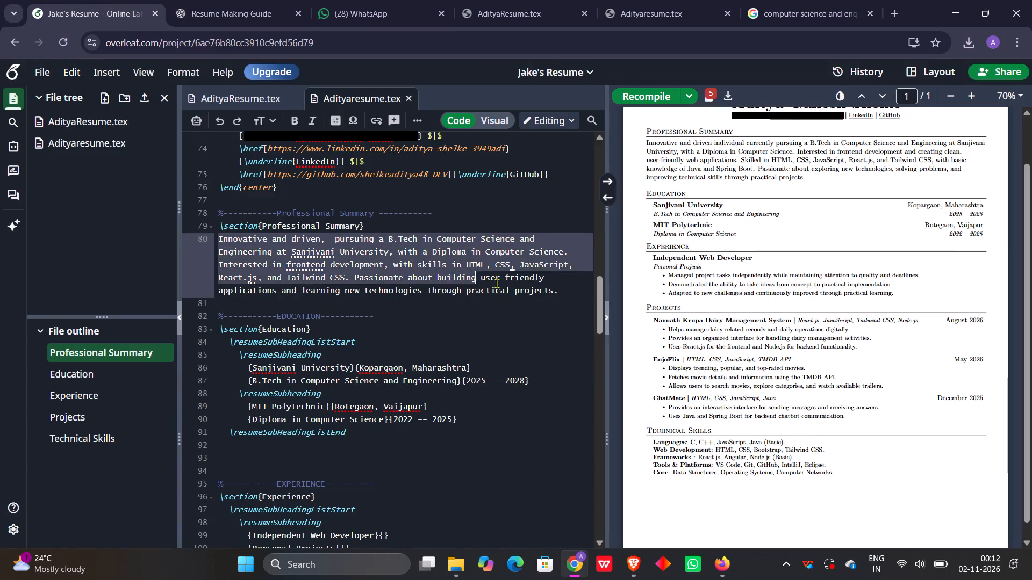
pyautogui.moveTo(497, 283); pyautogui.dragTo(574, 294)
pyautogui.hotkey('ctrl', 'v')
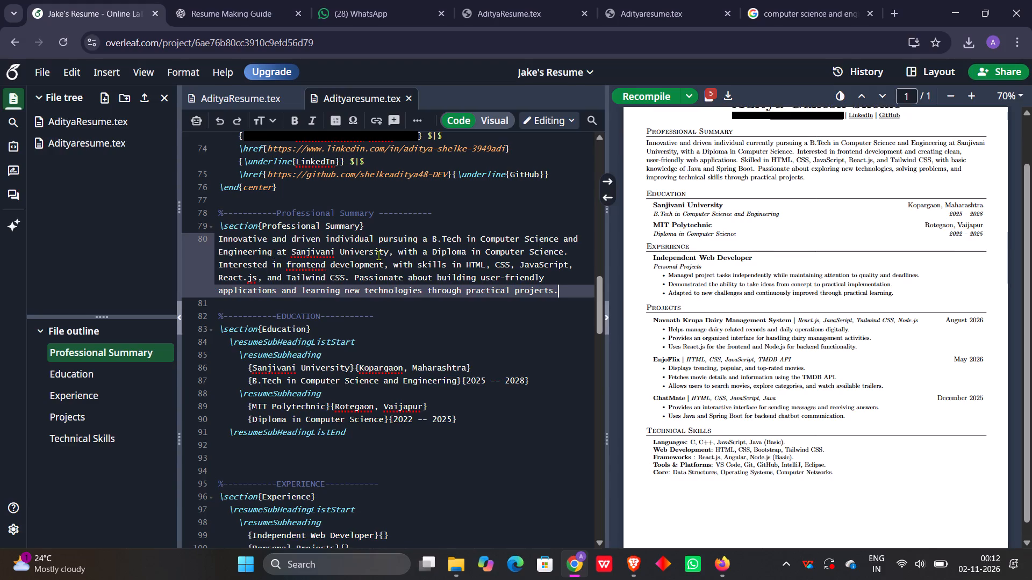
# Delete ", with a Diploma in Computer Science" from the summary so the first sentence ends at "Sanjivani University.".
pyautogui.moveTo(390, 256); pyautogui.dragTo(561, 250)
pyautogui.press('BackSpace')
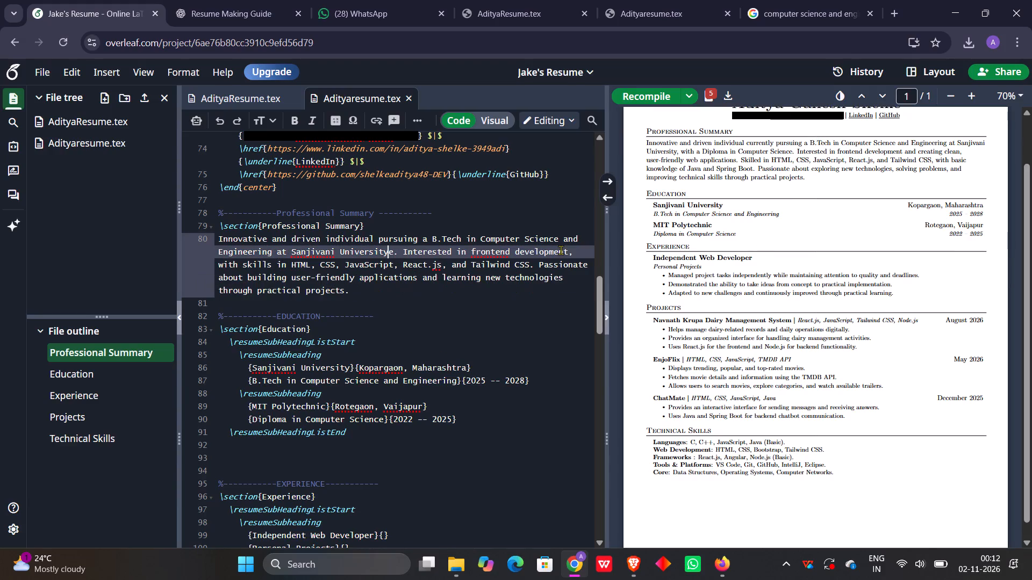
pyautogui.press('Delete')
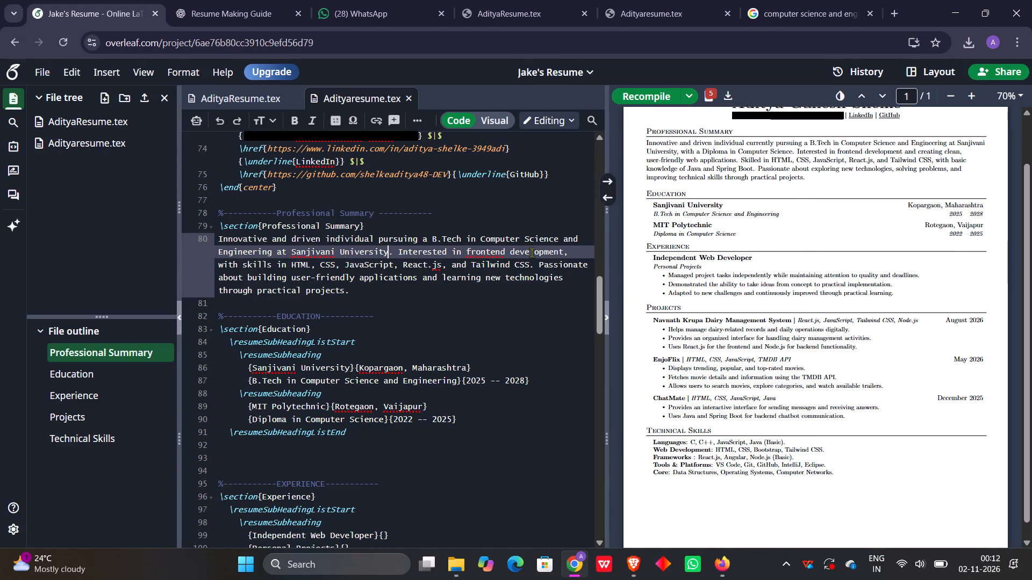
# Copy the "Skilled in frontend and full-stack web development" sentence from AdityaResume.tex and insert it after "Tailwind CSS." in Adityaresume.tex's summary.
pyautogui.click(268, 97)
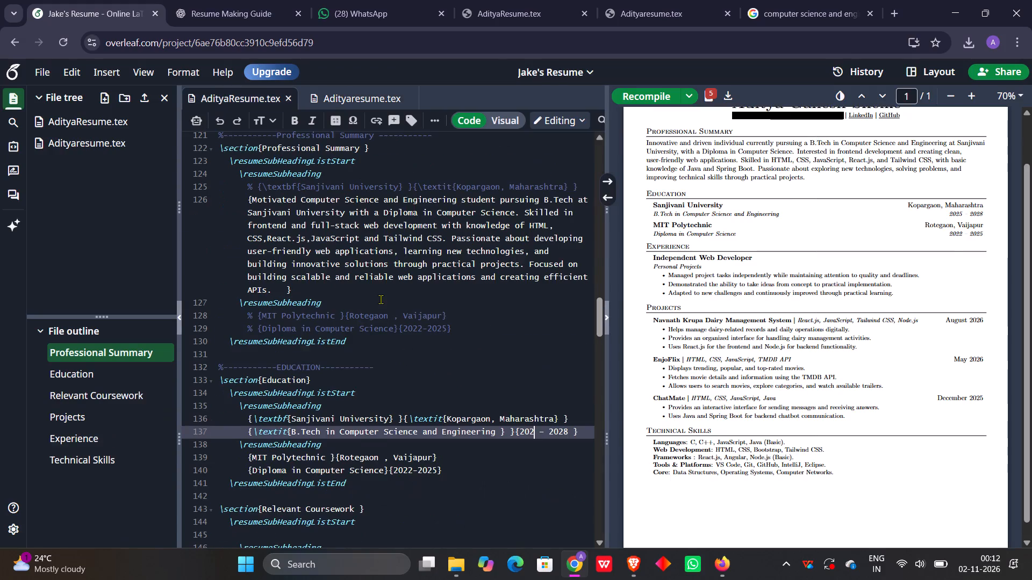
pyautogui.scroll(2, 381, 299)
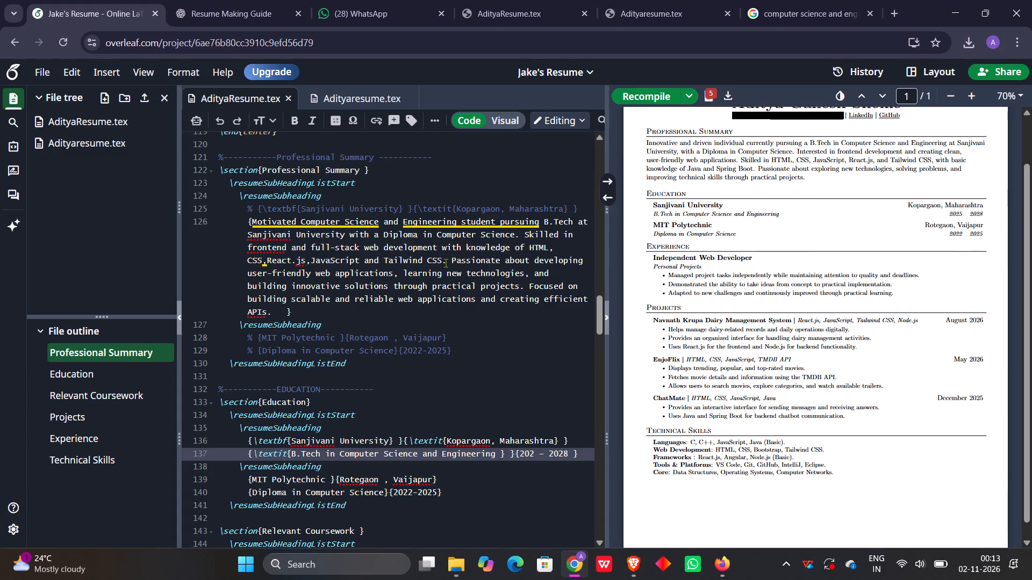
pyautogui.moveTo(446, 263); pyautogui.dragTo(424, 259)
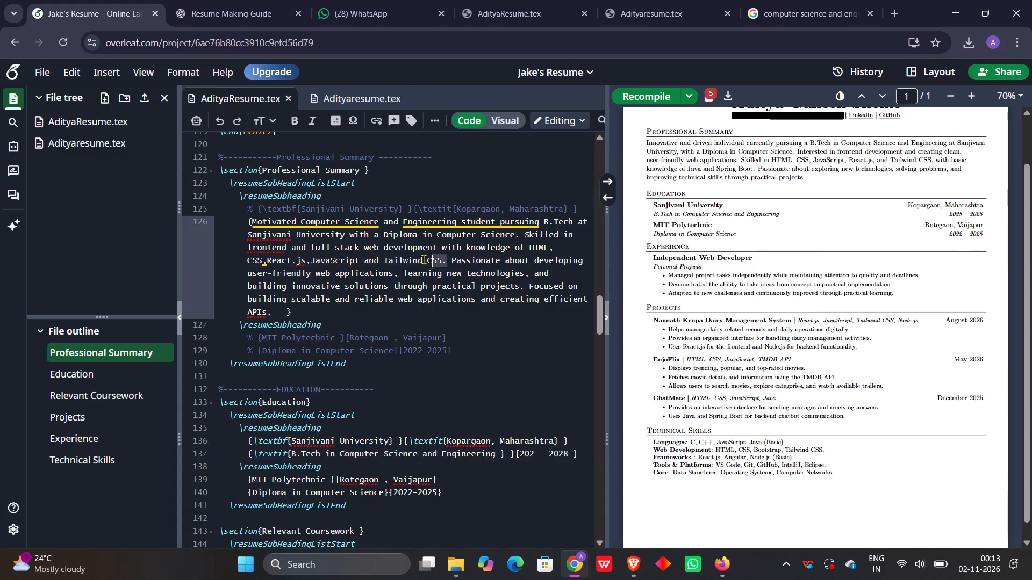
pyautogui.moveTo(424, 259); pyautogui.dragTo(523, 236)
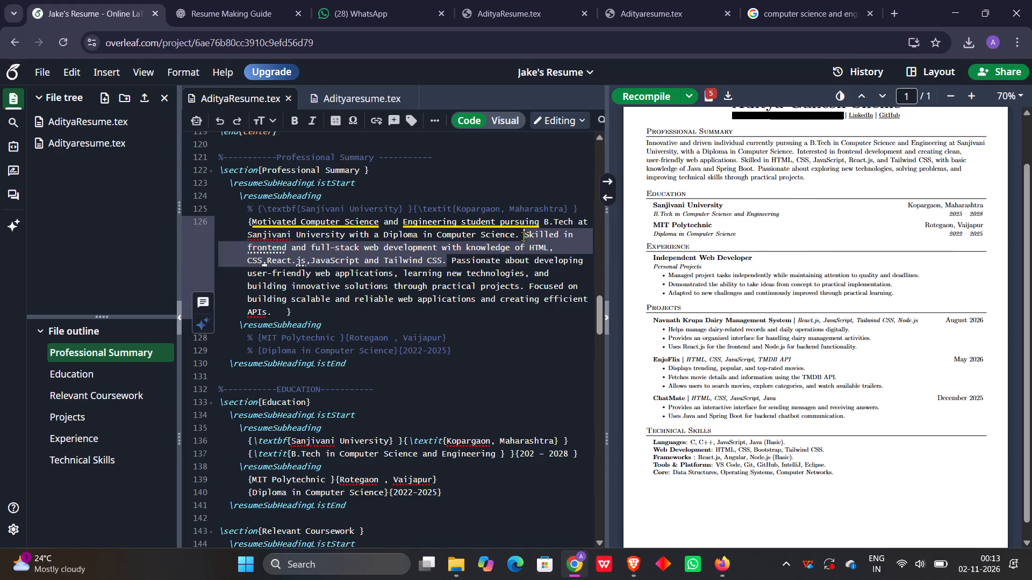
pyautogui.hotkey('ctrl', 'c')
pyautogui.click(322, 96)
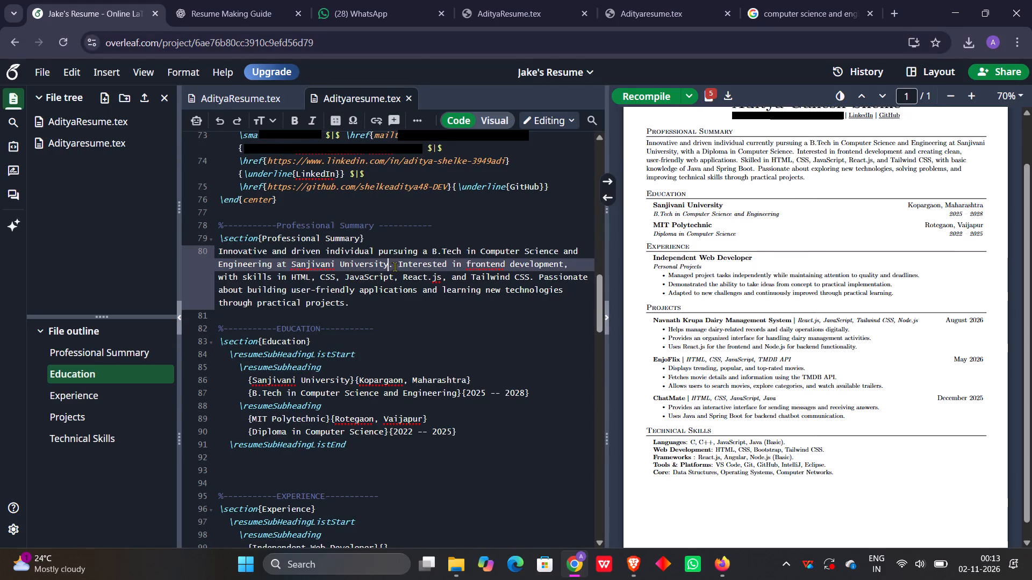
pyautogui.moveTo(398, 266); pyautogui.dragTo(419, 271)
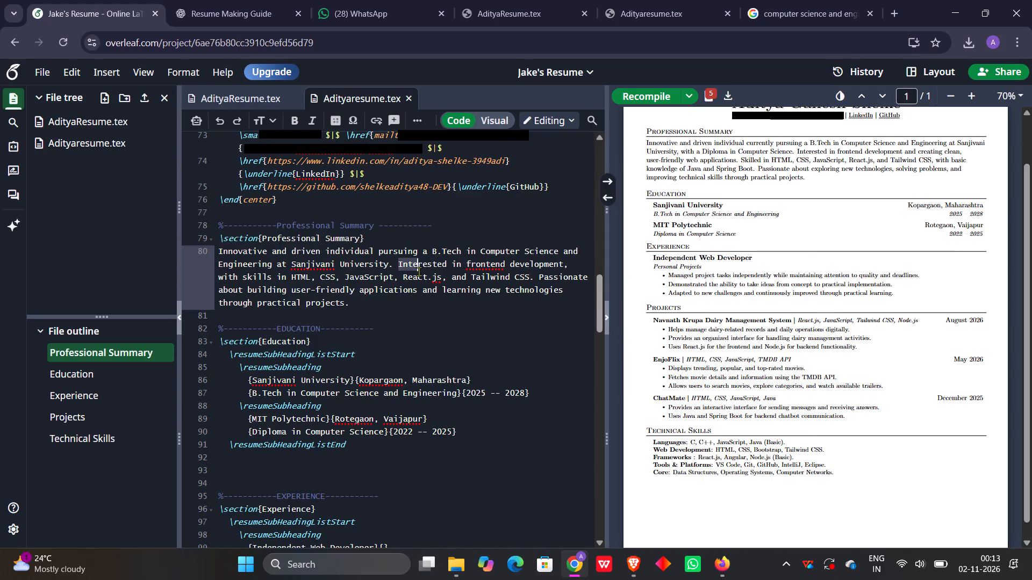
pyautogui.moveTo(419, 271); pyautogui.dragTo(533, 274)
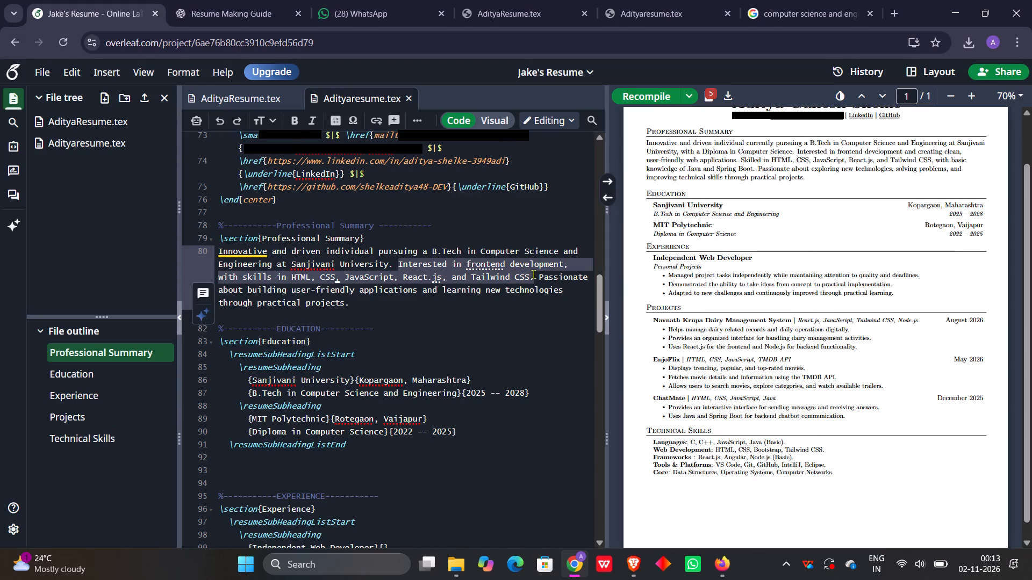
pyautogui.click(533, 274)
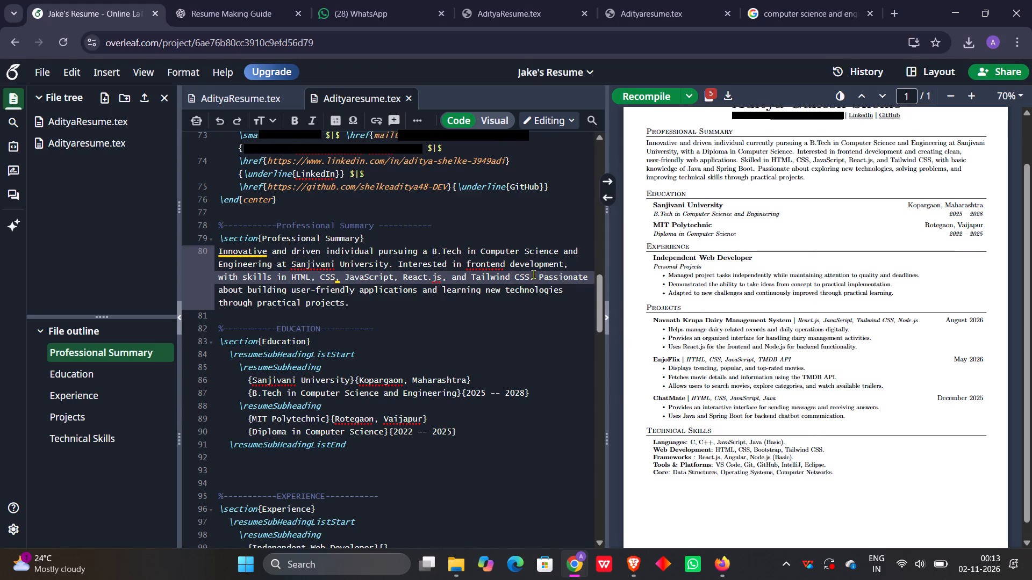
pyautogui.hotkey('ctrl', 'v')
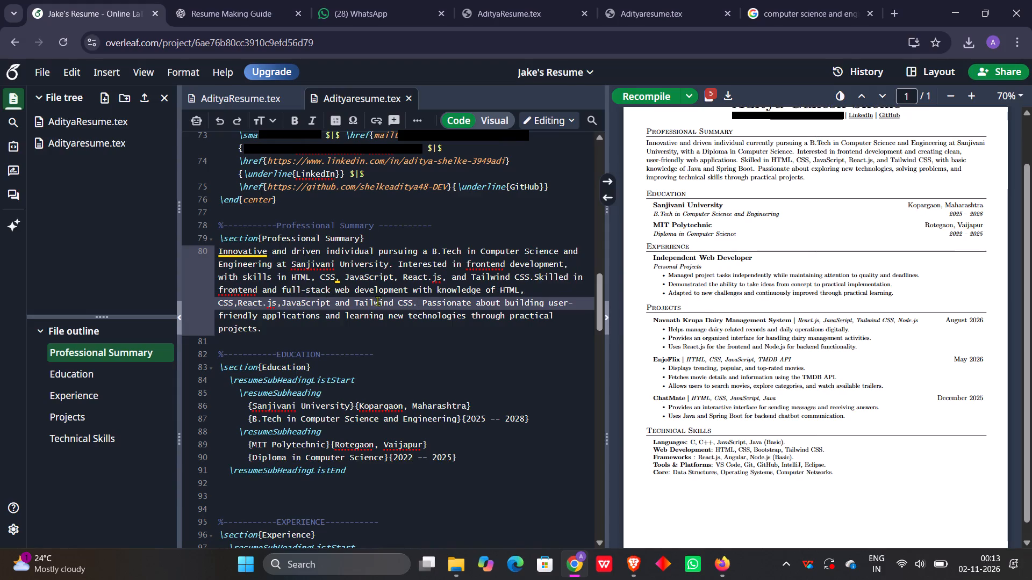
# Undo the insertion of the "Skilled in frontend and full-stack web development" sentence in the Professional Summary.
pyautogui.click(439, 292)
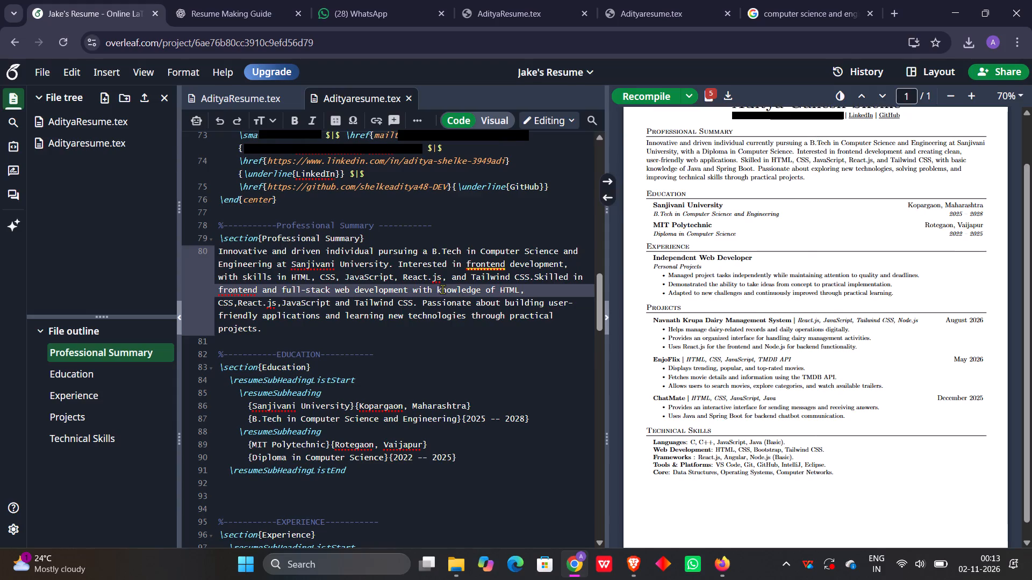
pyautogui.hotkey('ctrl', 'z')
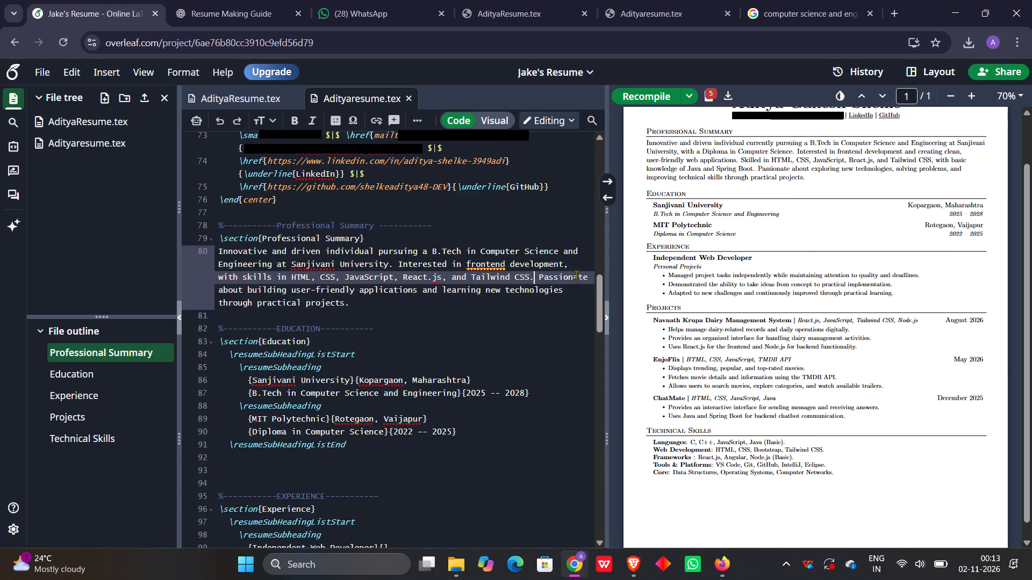
# Insert "and web" after "frontend" in the Professional Summary so it reads "Interested in frontend and web development".
pyautogui.click(505, 262)
pyautogui.press('space')
pyautogui.write('and')
pyautogui.press('space')
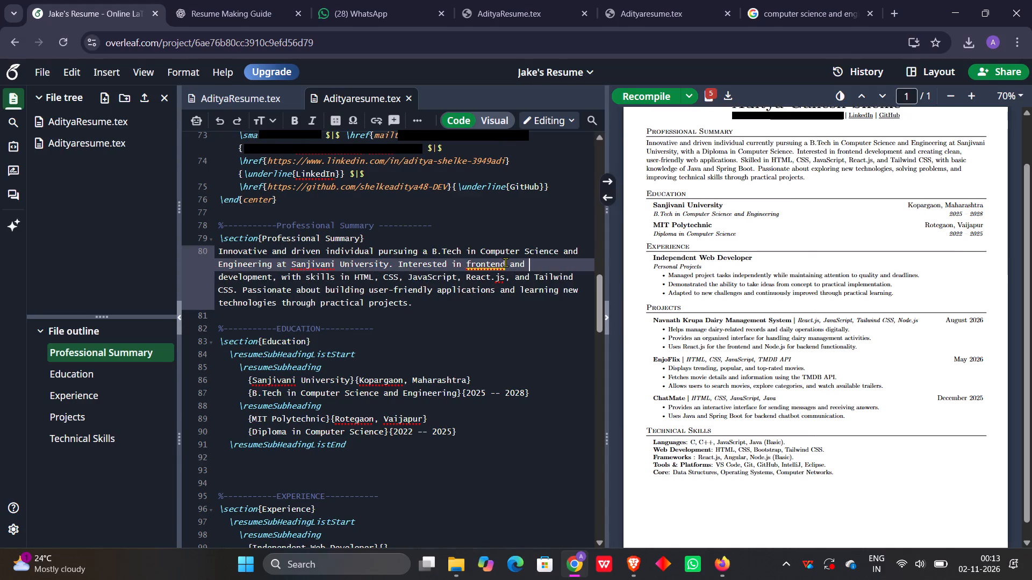
pyautogui.press('w')
pyautogui.write('eb')
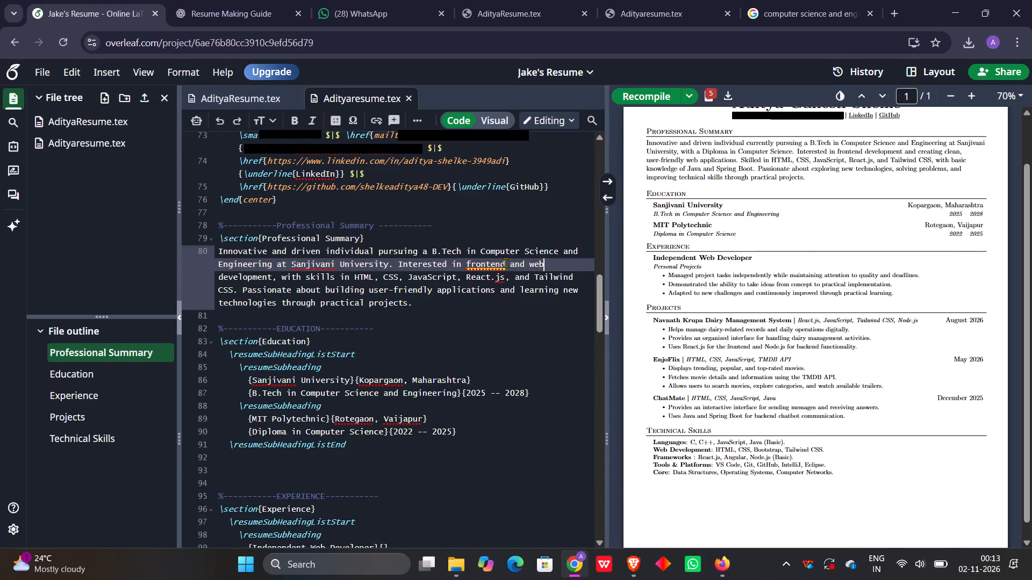
# Check the summary wording in AdityaResume.tex, return to Adityaresume.tex and recompile the PDF.
pyautogui.click(274, 91)
pyautogui.click(274, 91)
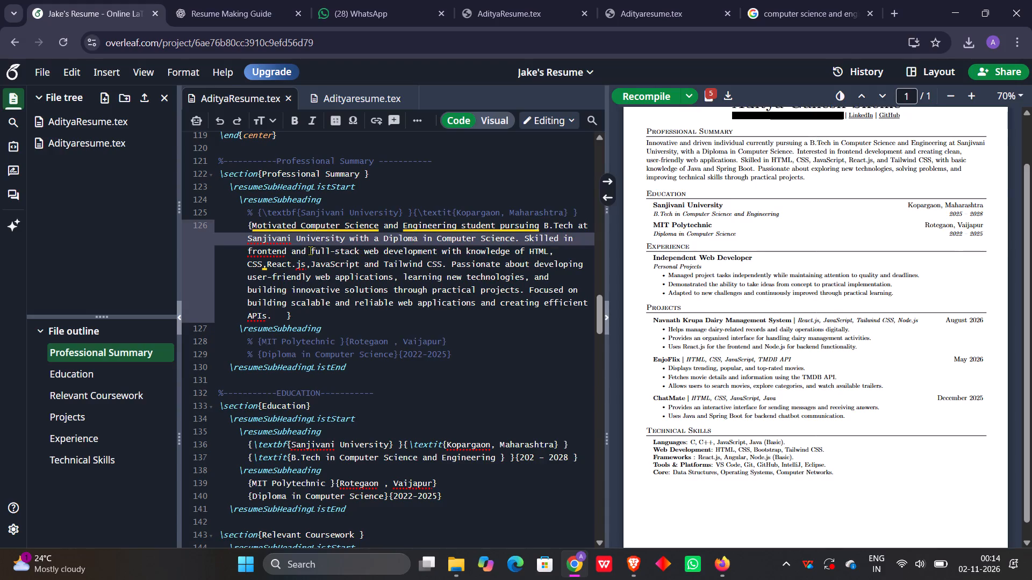
pyautogui.click(383, 102)
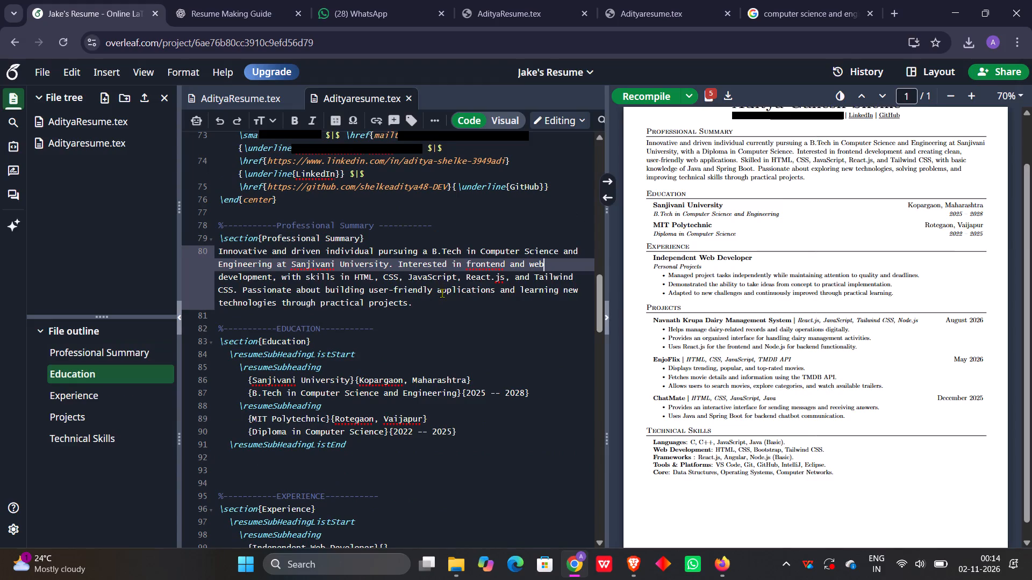
pyautogui.scroll(2, 442, 293)
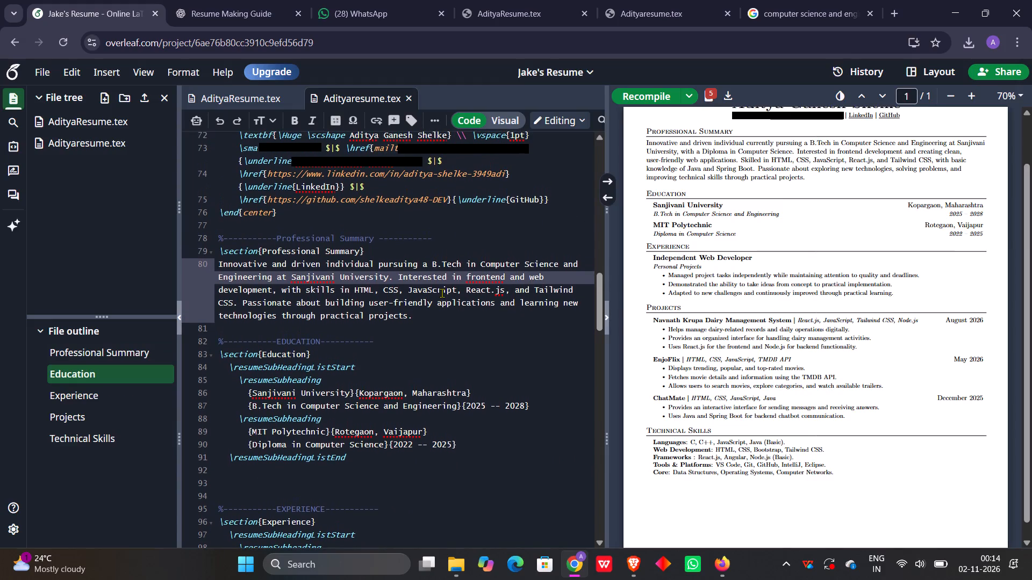
pyautogui.scroll(1, 442, 293)
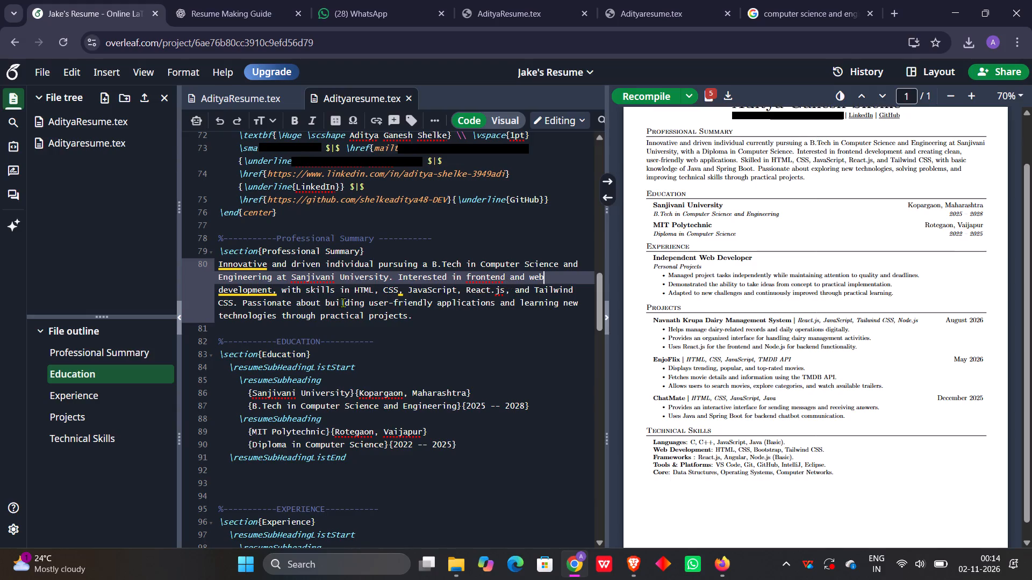
pyautogui.click(641, 102)
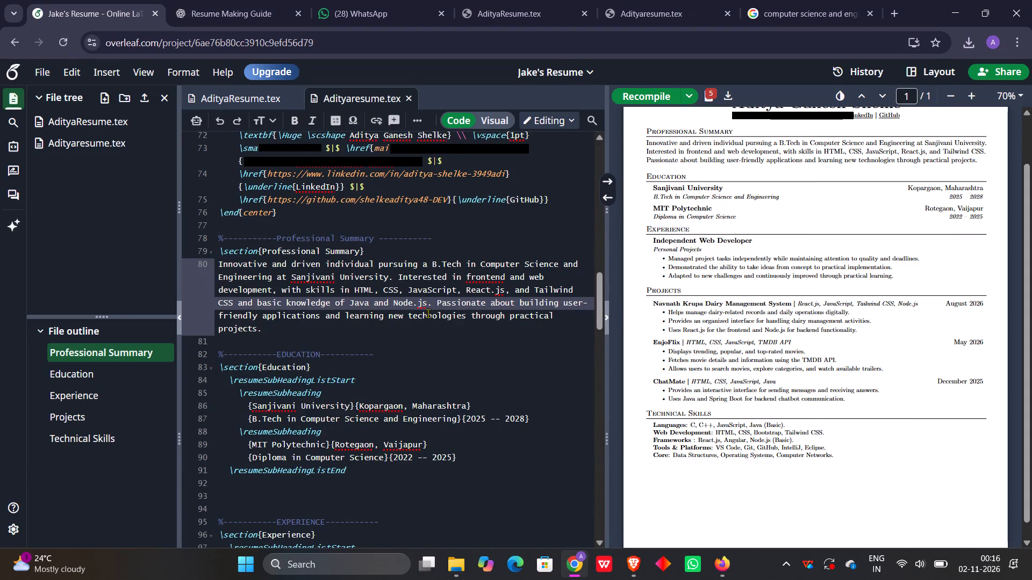
pyautogui.moveTo(434, 305); pyautogui.dragTo(550, 320)
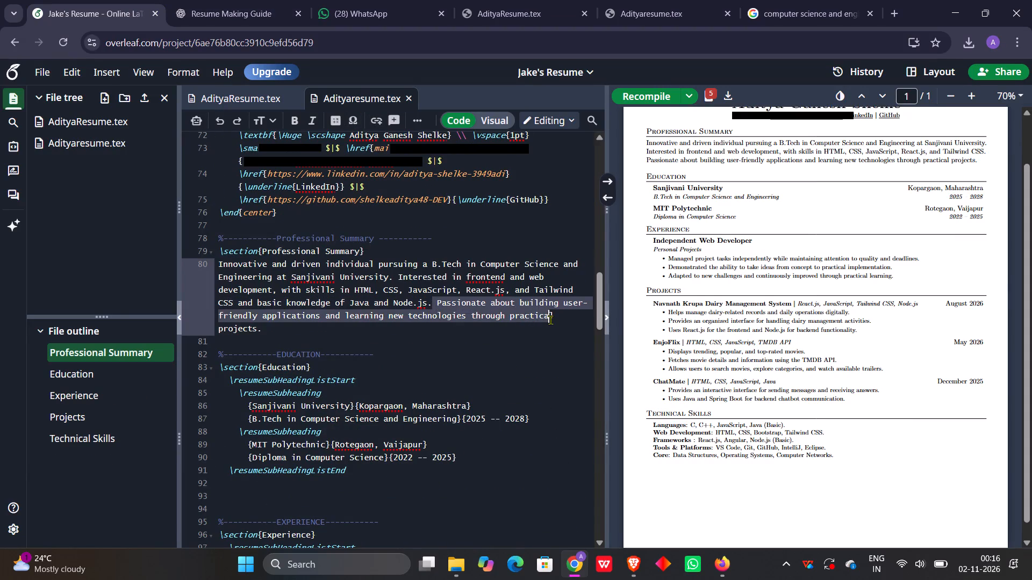
pyautogui.moveTo(550, 320); pyautogui.dragTo(270, 328)
pyautogui.hotkey('ctrl', 'v')
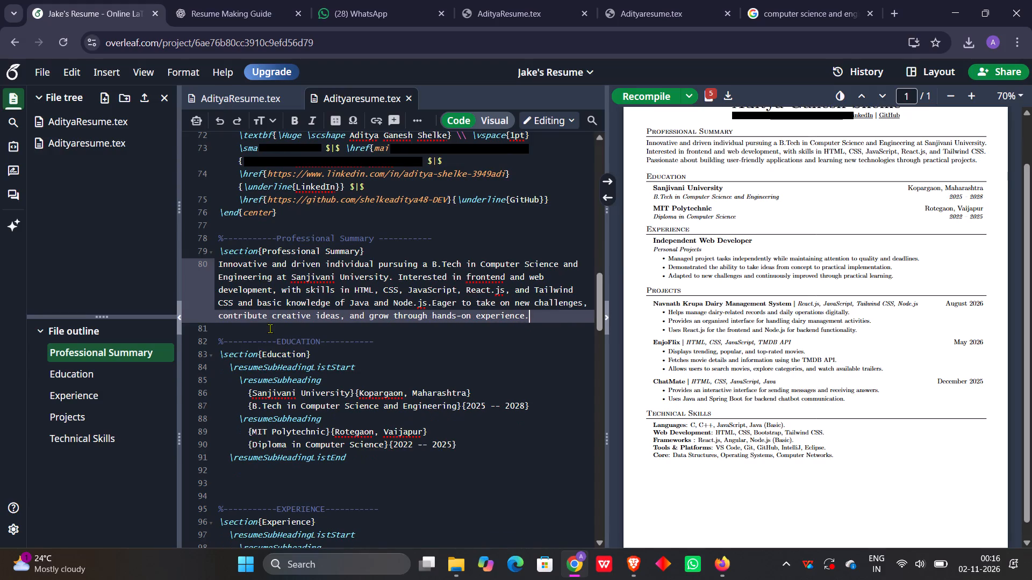
# Recompile the resume, and undo the replacement of the Professional Summary's last sentence.
pyautogui.click(654, 96)
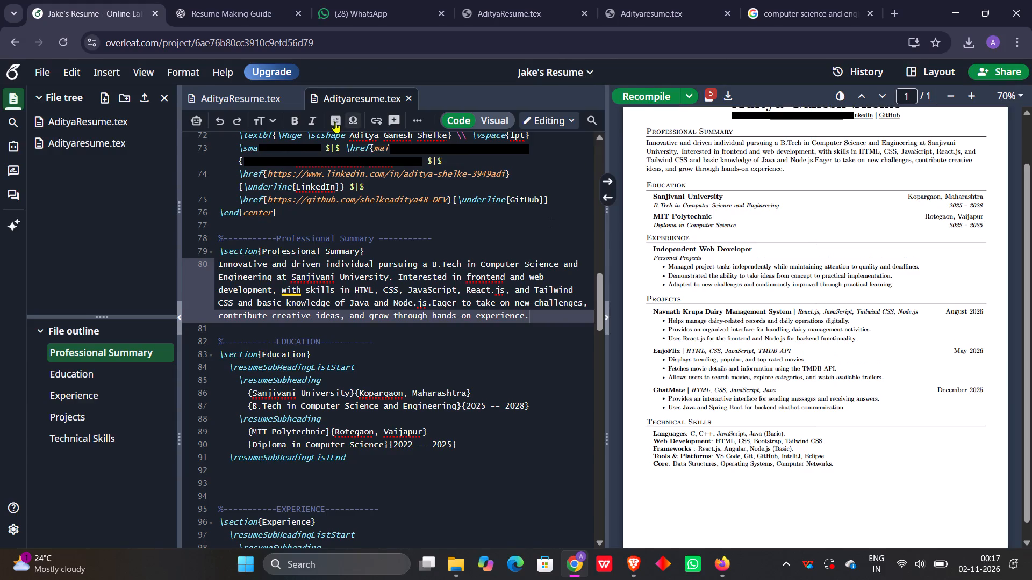
pyautogui.click(216, 123)
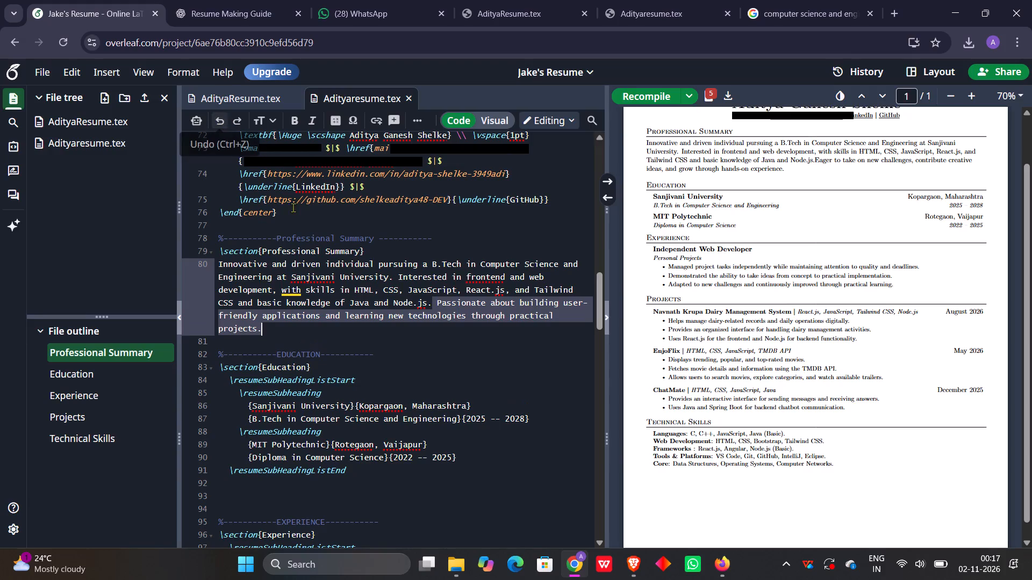
# Delete "and basic knowledge of Java and Node.js" from the Professional Summary and end the skills sentence with a period after "Tailwind CSS".
pyautogui.moveTo(431, 305); pyautogui.dragTo(237, 306)
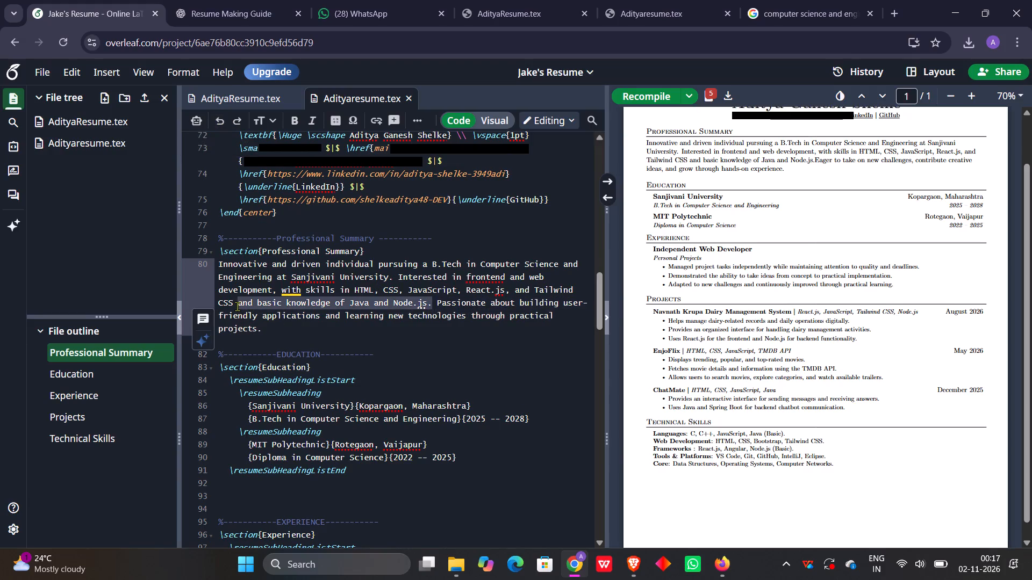
pyautogui.press('BackSpace')
pyautogui.press('BackSpace')
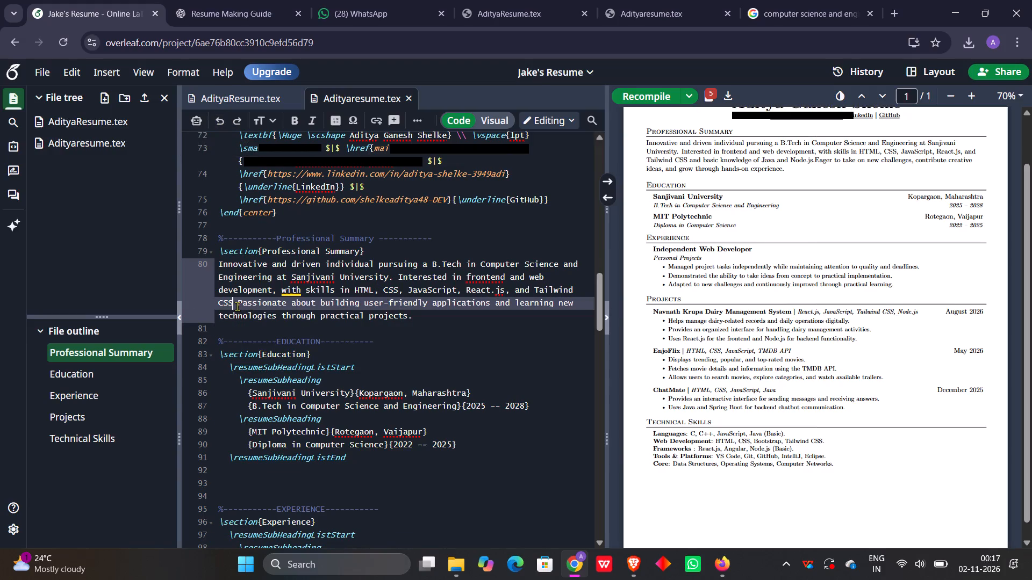
pyautogui.press('.')
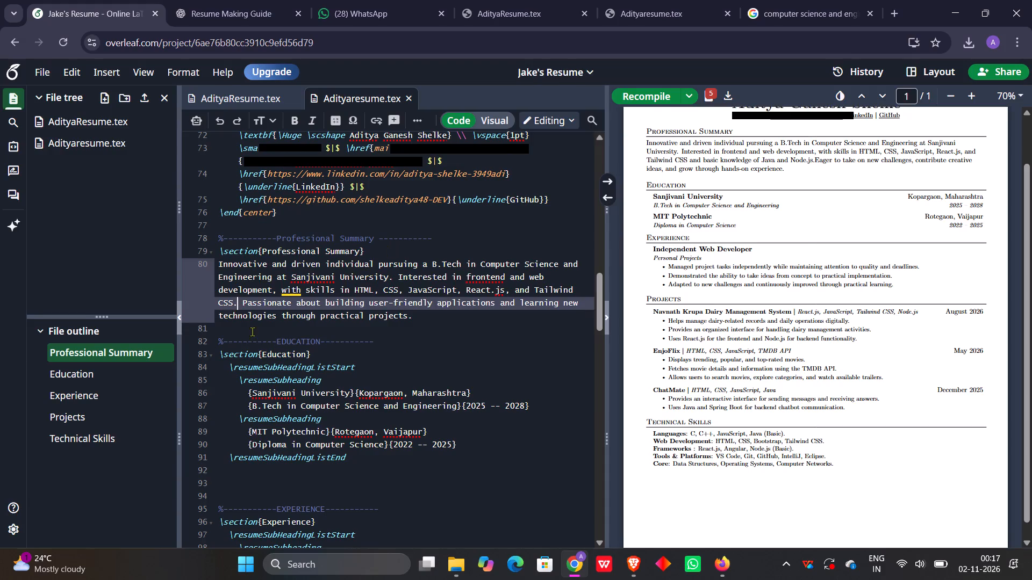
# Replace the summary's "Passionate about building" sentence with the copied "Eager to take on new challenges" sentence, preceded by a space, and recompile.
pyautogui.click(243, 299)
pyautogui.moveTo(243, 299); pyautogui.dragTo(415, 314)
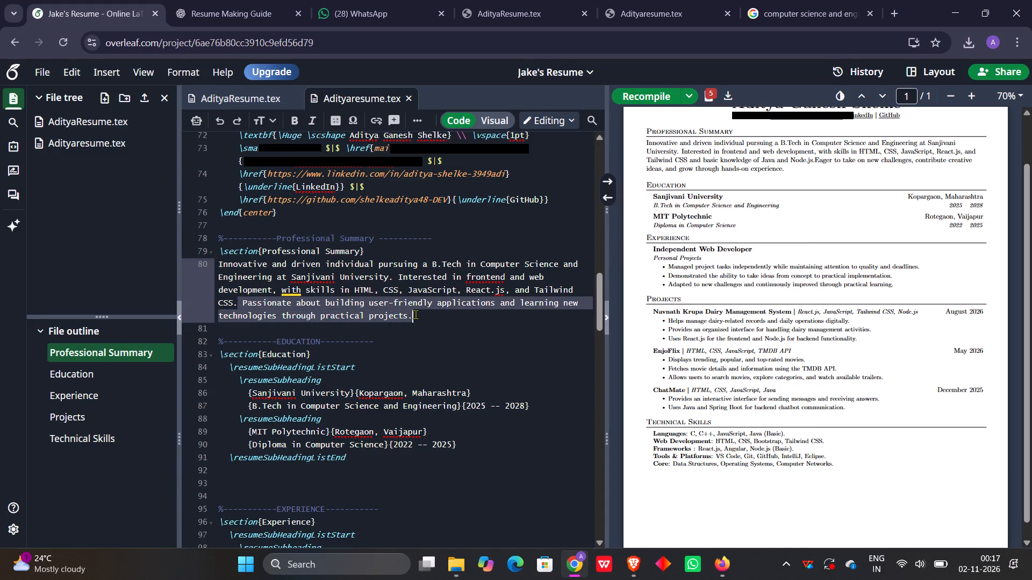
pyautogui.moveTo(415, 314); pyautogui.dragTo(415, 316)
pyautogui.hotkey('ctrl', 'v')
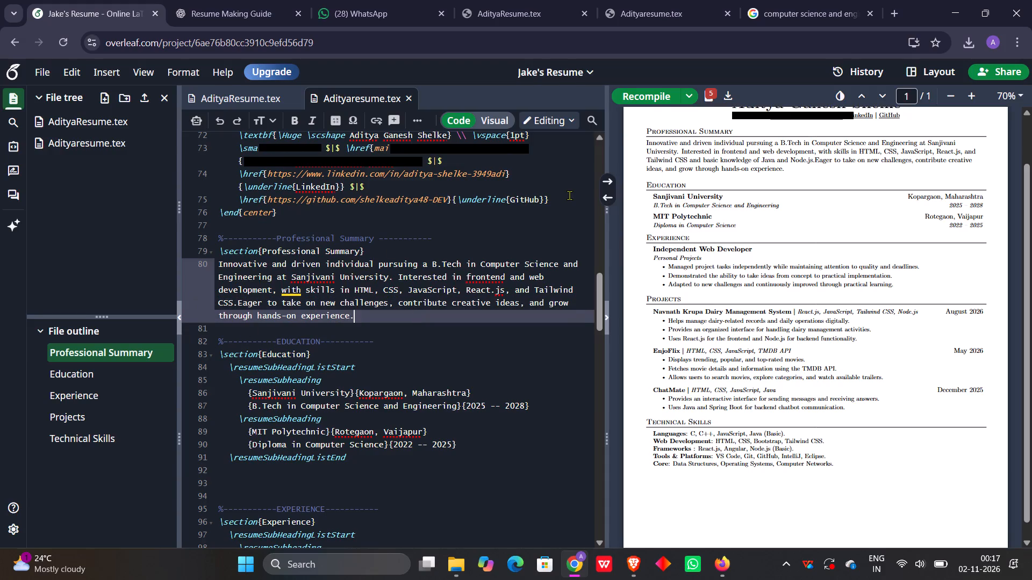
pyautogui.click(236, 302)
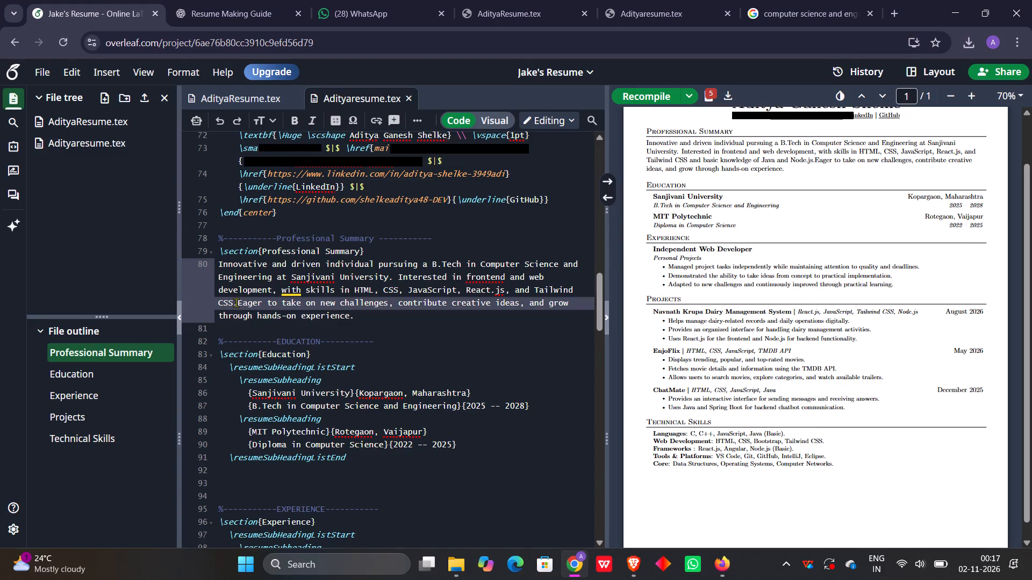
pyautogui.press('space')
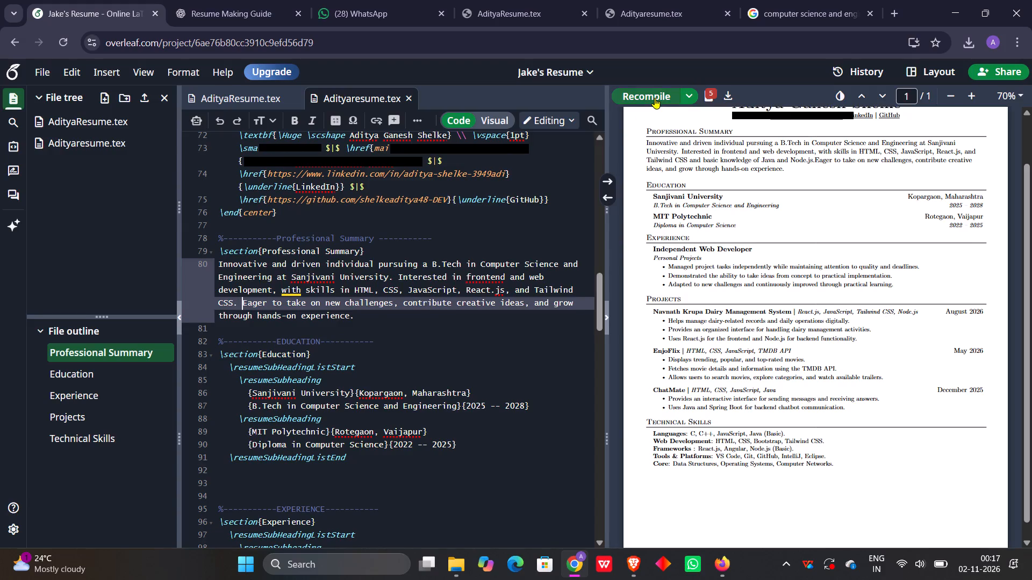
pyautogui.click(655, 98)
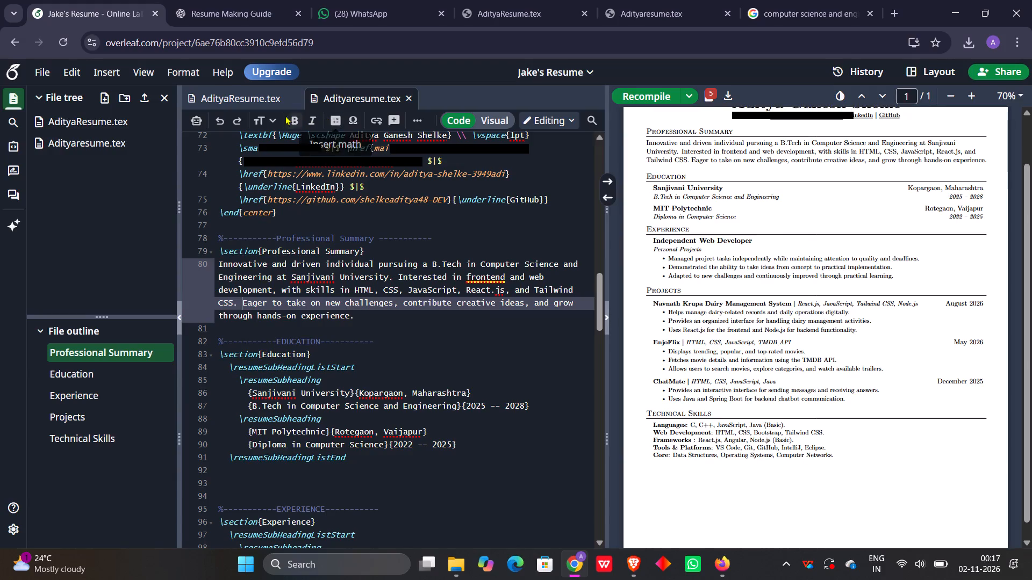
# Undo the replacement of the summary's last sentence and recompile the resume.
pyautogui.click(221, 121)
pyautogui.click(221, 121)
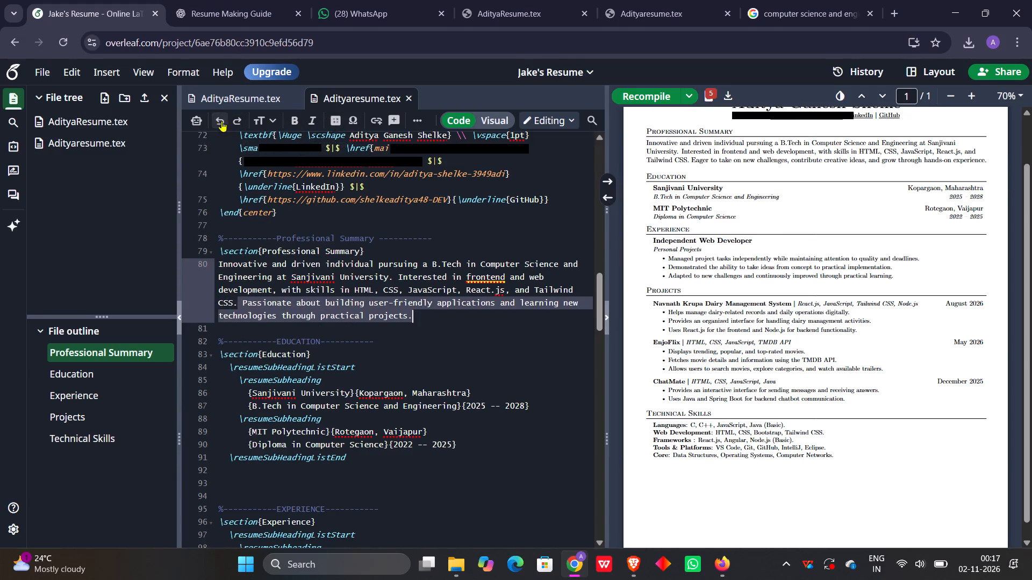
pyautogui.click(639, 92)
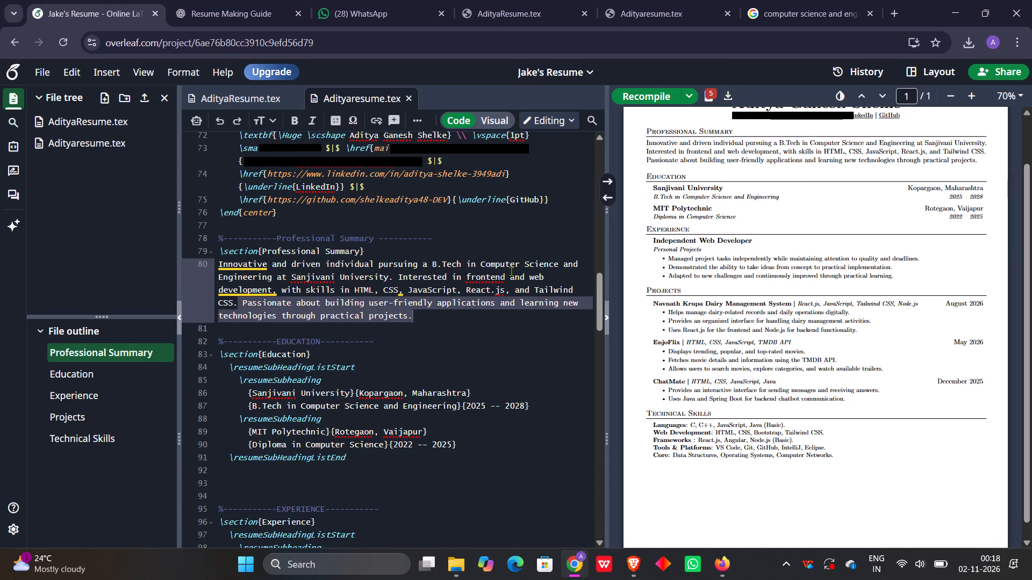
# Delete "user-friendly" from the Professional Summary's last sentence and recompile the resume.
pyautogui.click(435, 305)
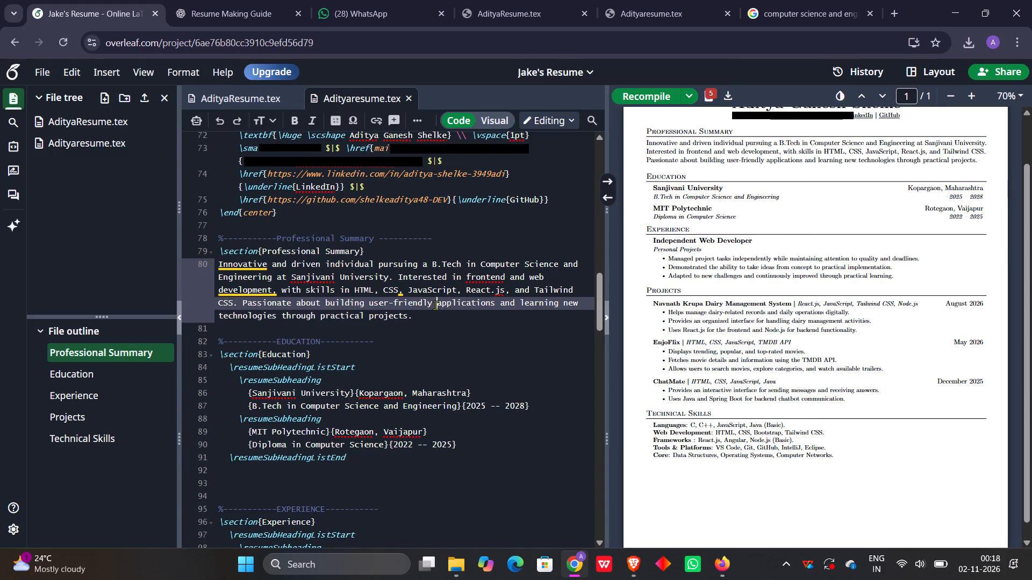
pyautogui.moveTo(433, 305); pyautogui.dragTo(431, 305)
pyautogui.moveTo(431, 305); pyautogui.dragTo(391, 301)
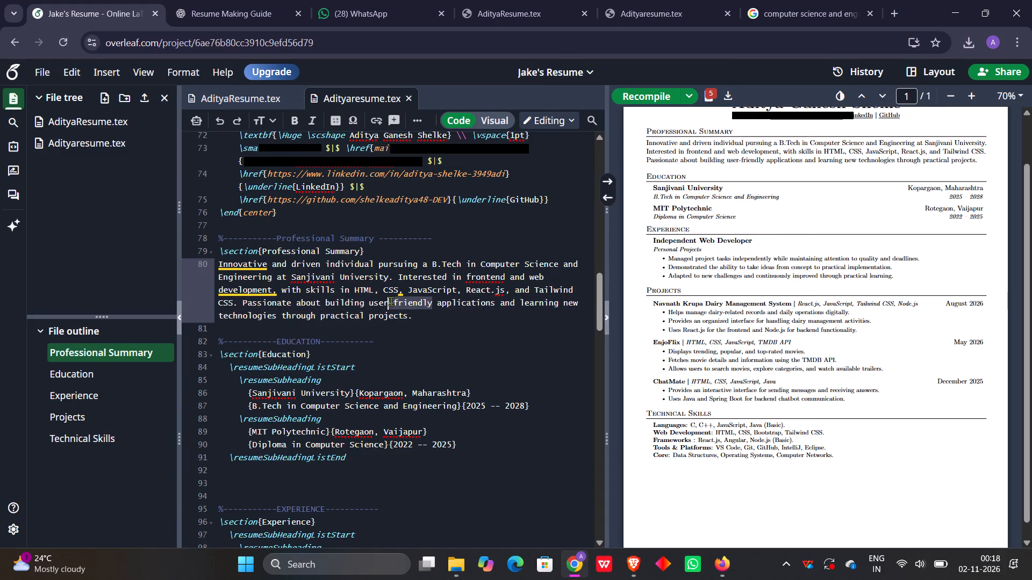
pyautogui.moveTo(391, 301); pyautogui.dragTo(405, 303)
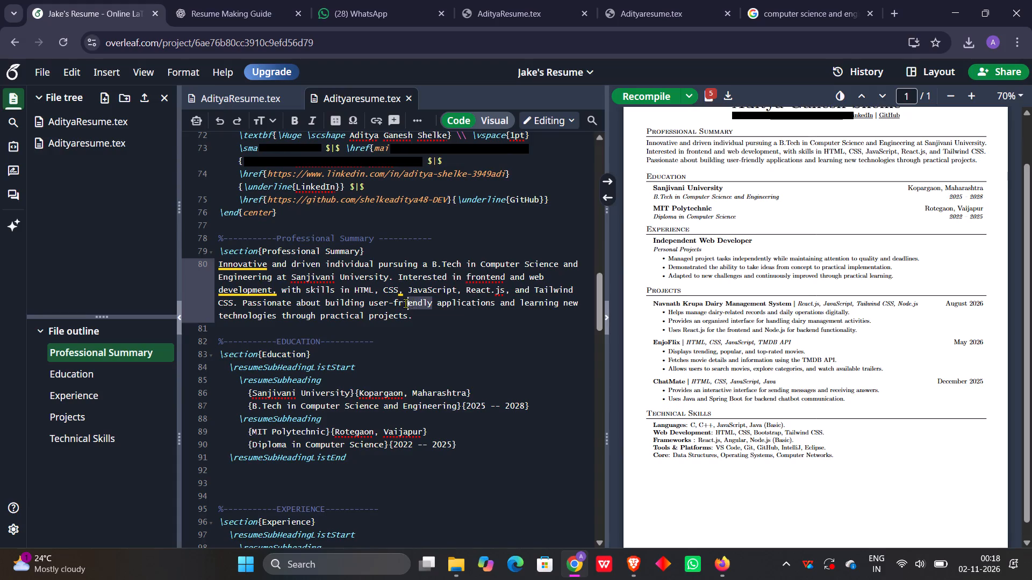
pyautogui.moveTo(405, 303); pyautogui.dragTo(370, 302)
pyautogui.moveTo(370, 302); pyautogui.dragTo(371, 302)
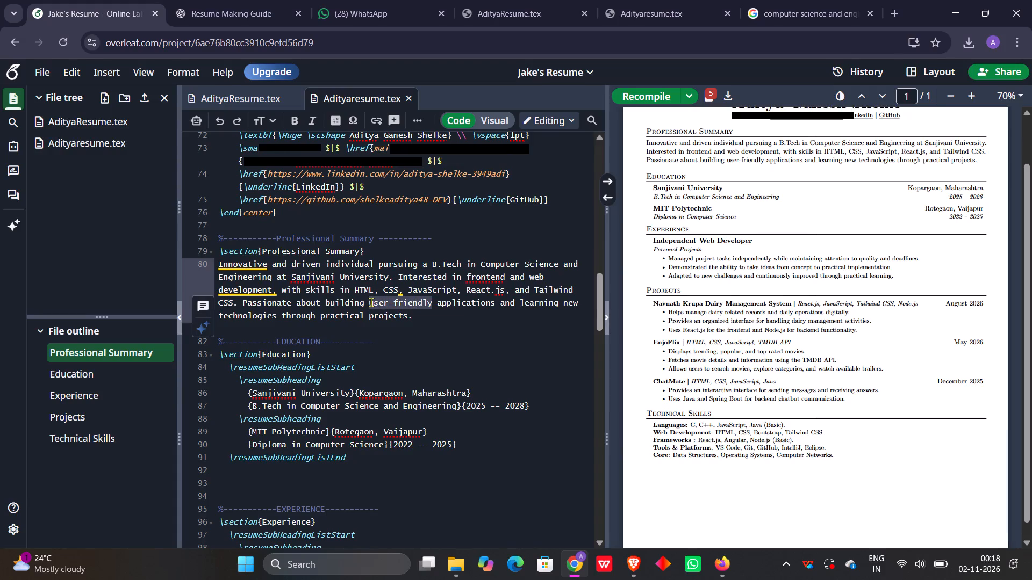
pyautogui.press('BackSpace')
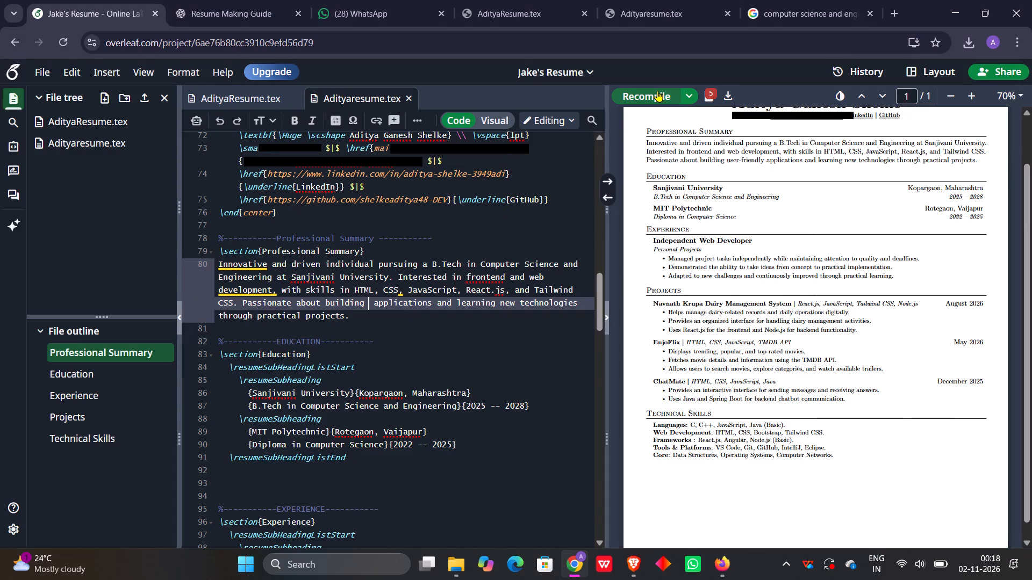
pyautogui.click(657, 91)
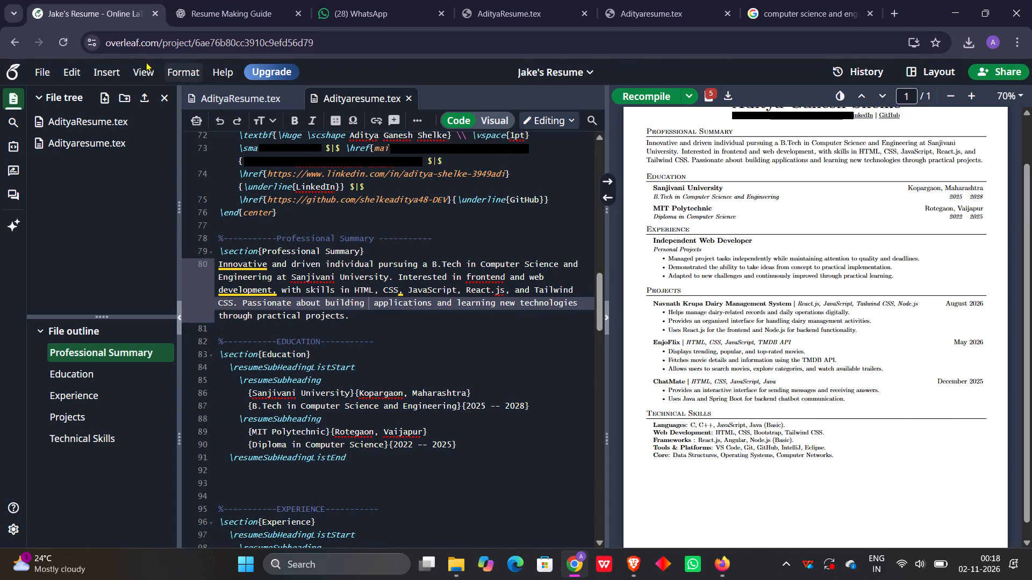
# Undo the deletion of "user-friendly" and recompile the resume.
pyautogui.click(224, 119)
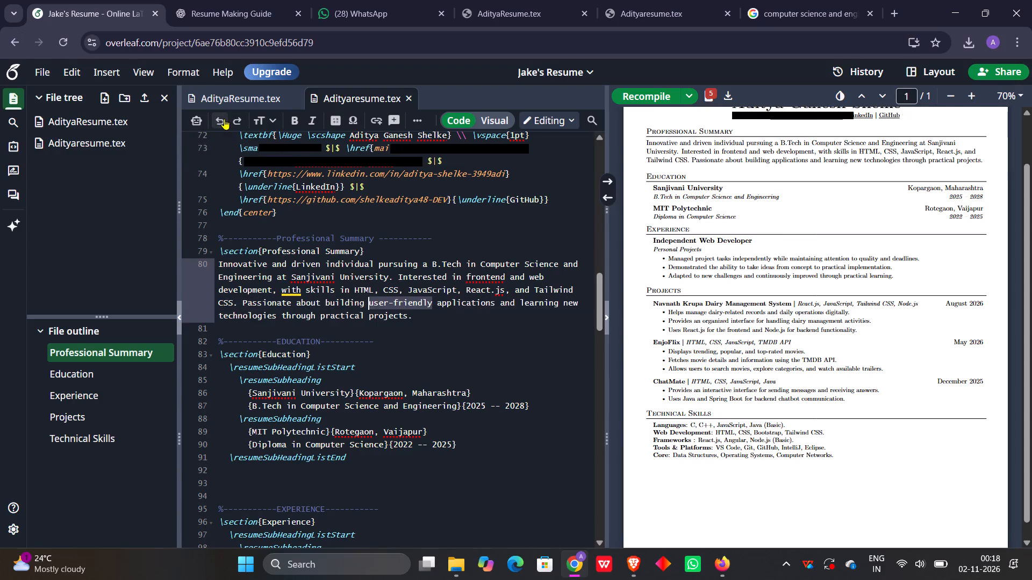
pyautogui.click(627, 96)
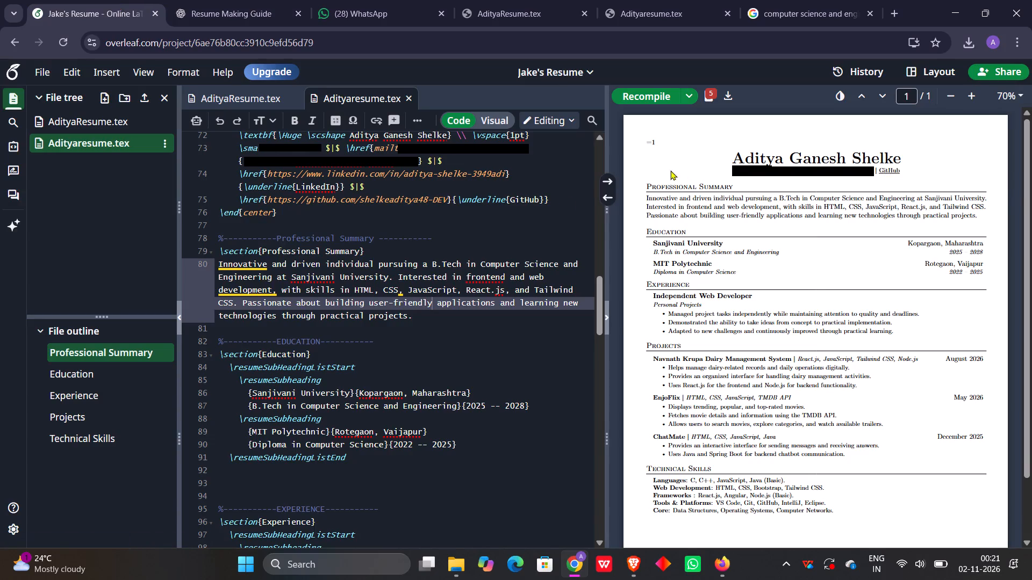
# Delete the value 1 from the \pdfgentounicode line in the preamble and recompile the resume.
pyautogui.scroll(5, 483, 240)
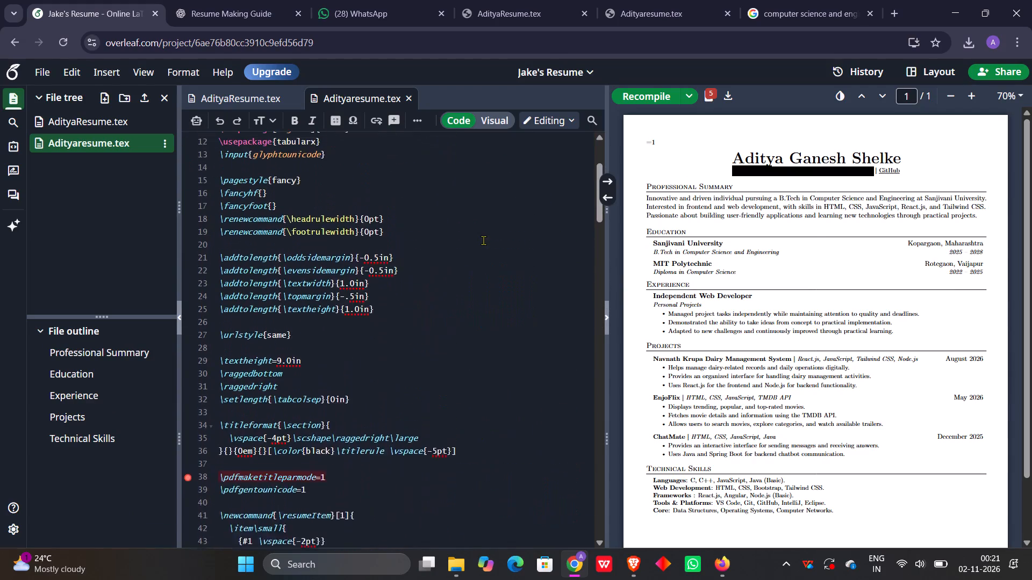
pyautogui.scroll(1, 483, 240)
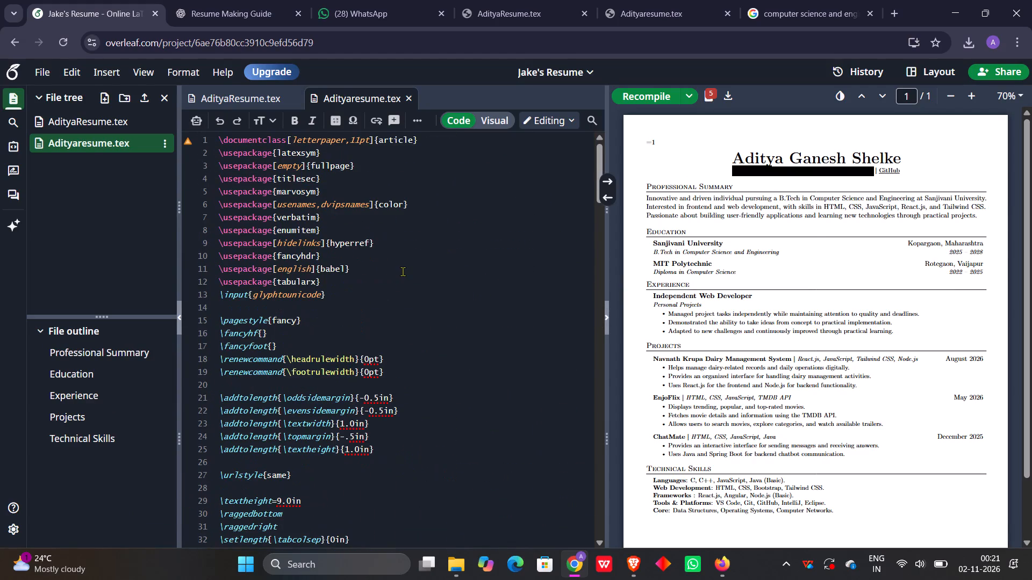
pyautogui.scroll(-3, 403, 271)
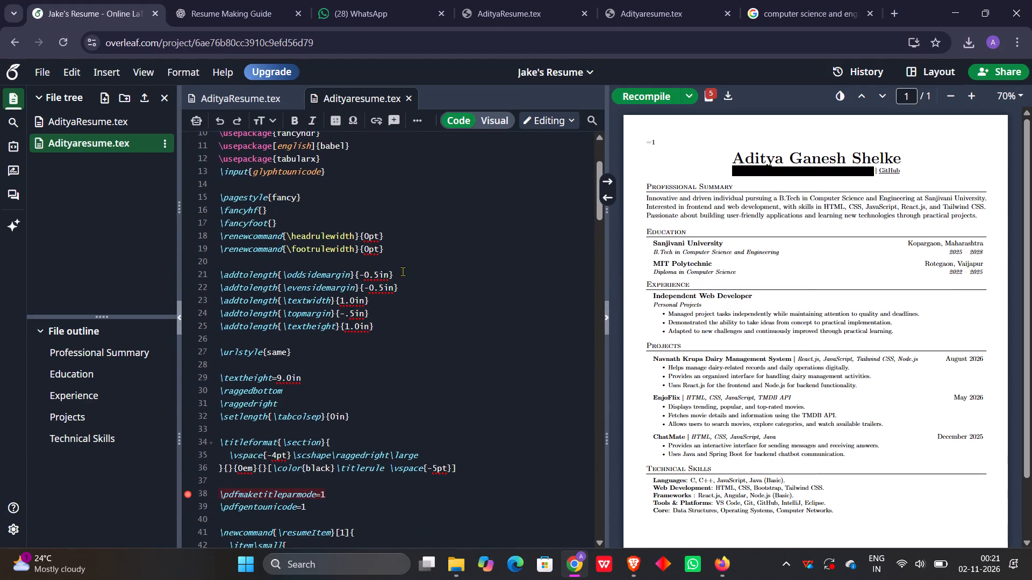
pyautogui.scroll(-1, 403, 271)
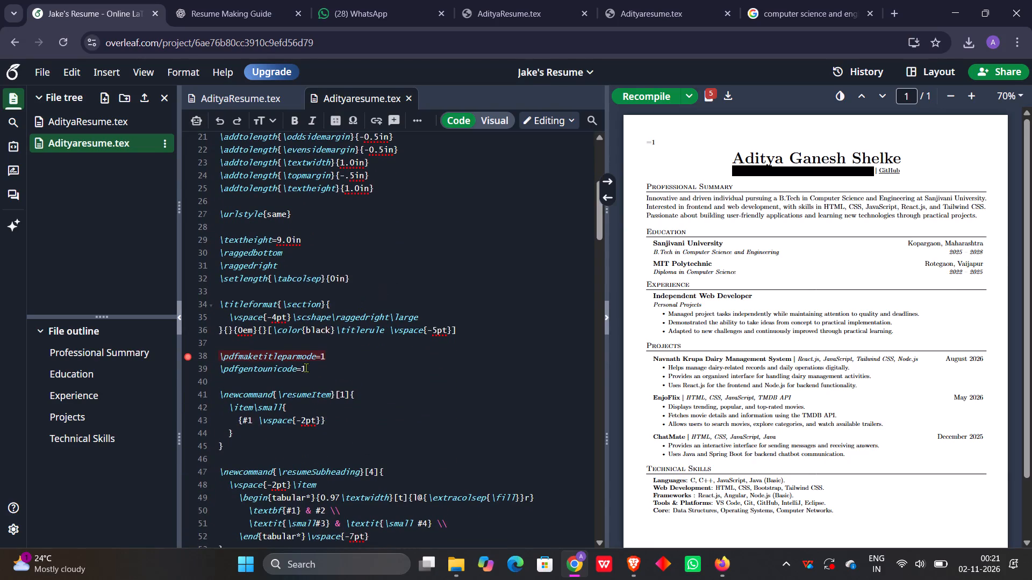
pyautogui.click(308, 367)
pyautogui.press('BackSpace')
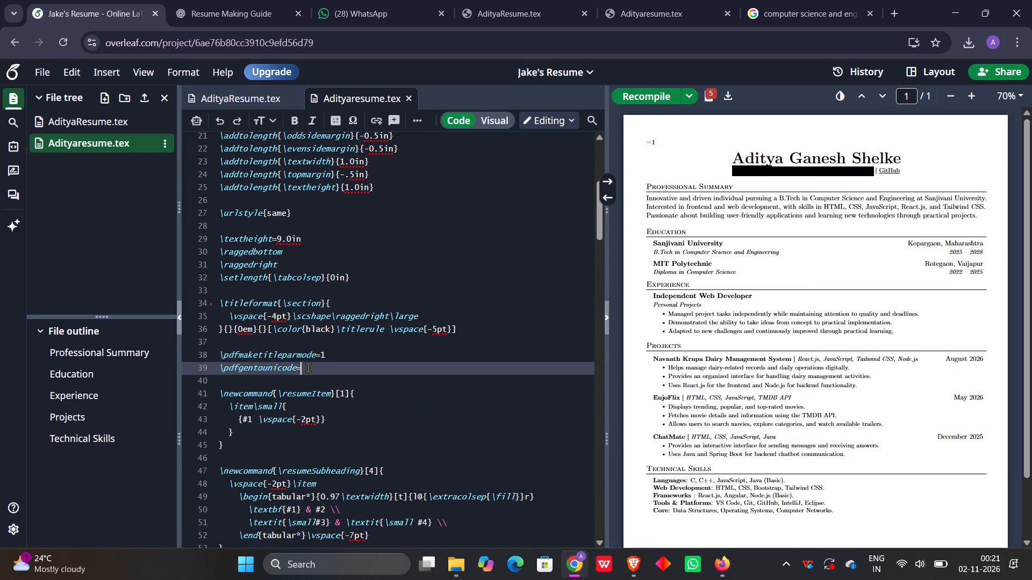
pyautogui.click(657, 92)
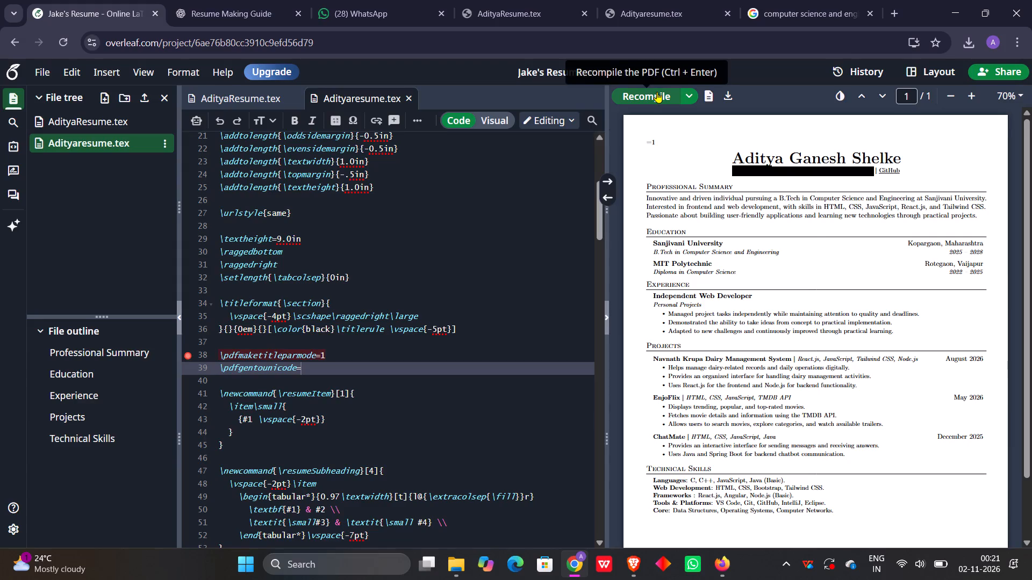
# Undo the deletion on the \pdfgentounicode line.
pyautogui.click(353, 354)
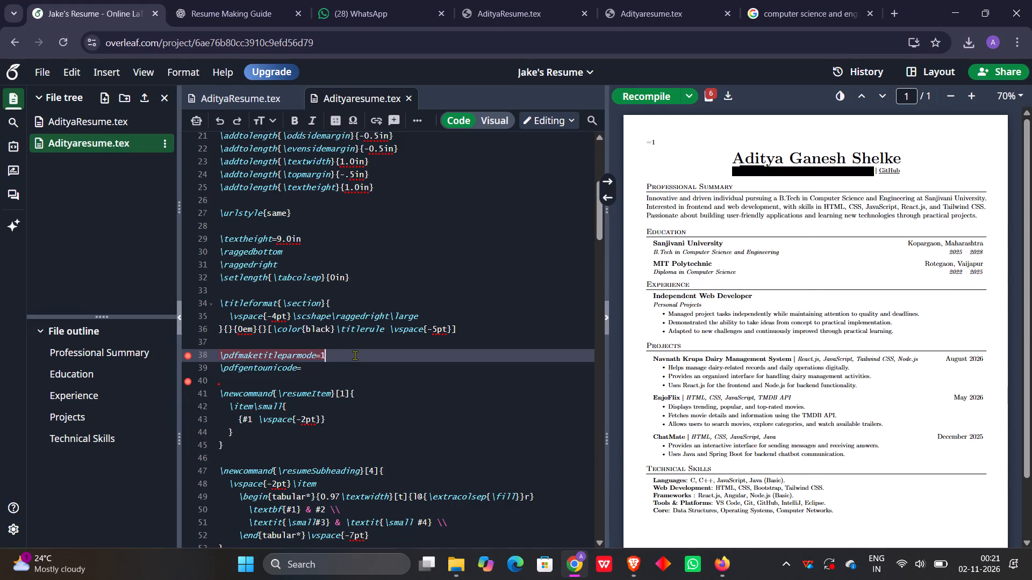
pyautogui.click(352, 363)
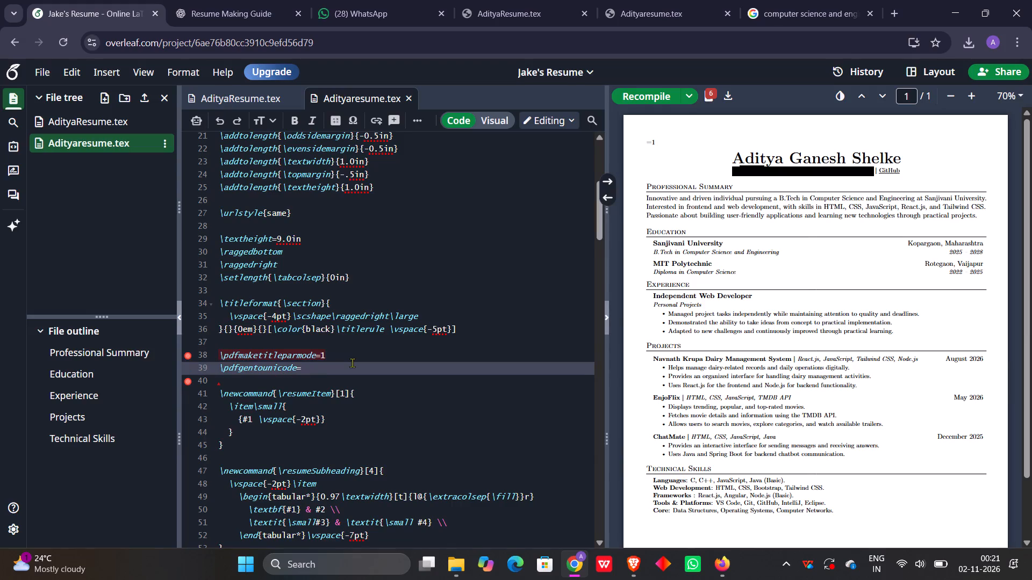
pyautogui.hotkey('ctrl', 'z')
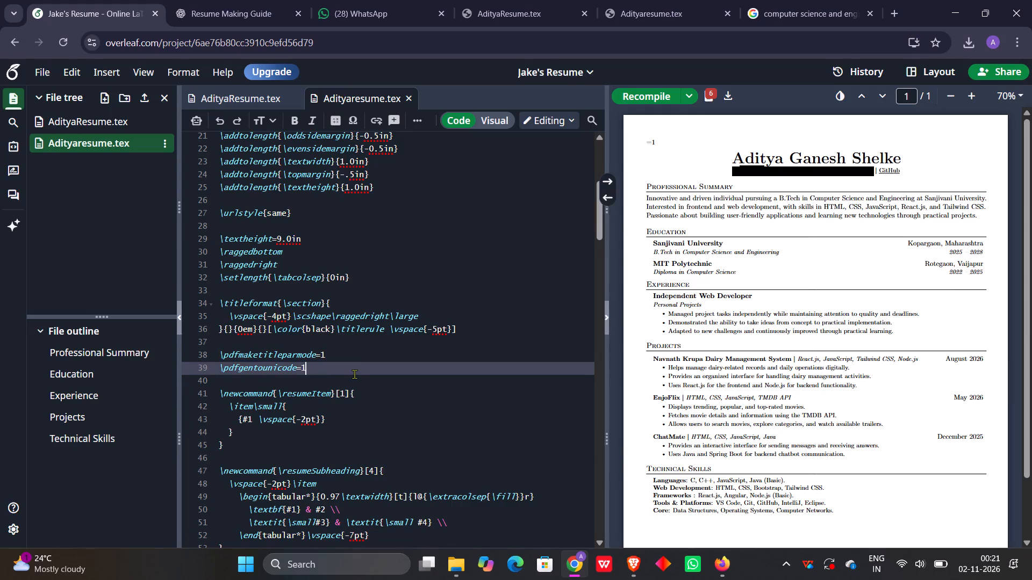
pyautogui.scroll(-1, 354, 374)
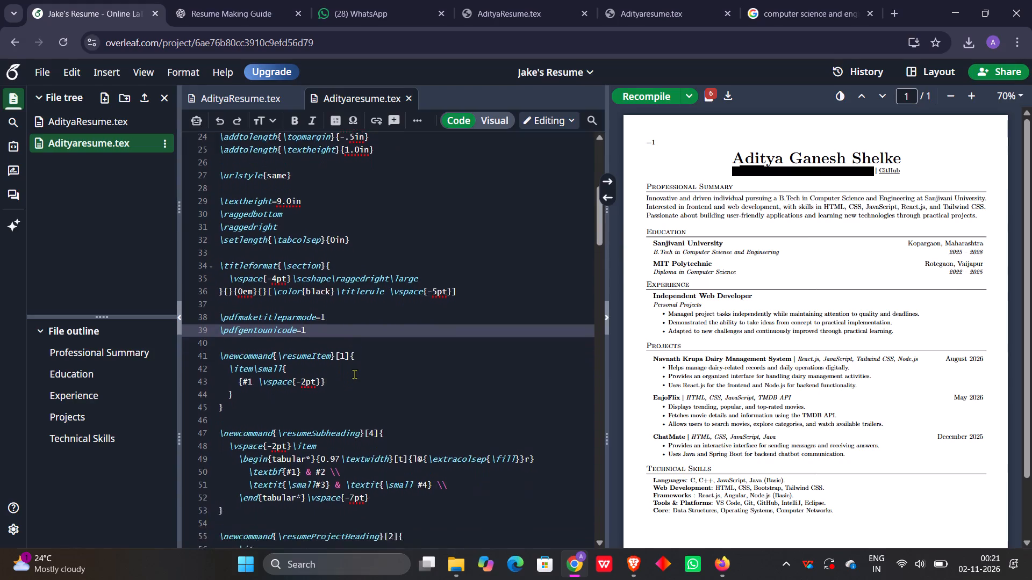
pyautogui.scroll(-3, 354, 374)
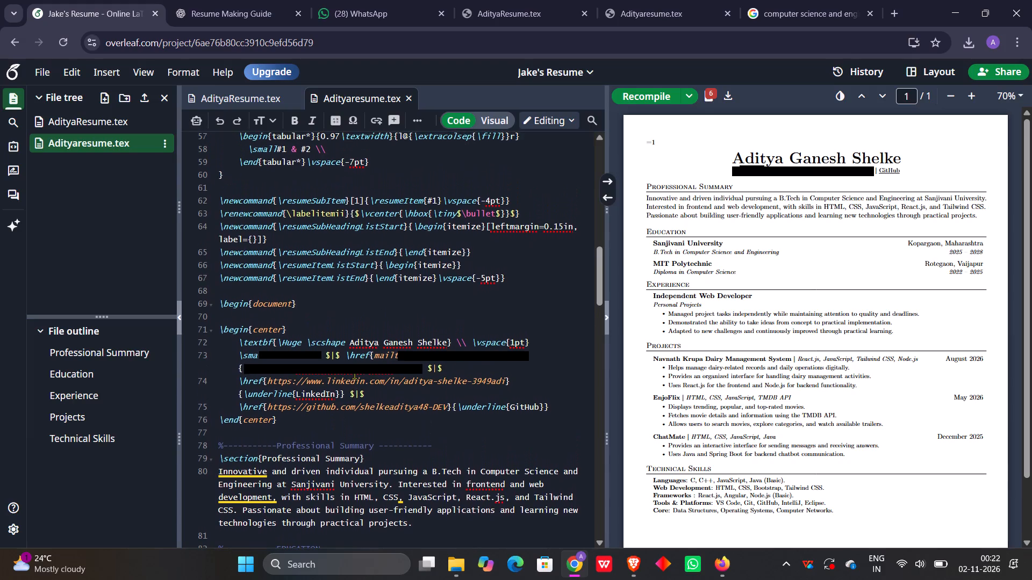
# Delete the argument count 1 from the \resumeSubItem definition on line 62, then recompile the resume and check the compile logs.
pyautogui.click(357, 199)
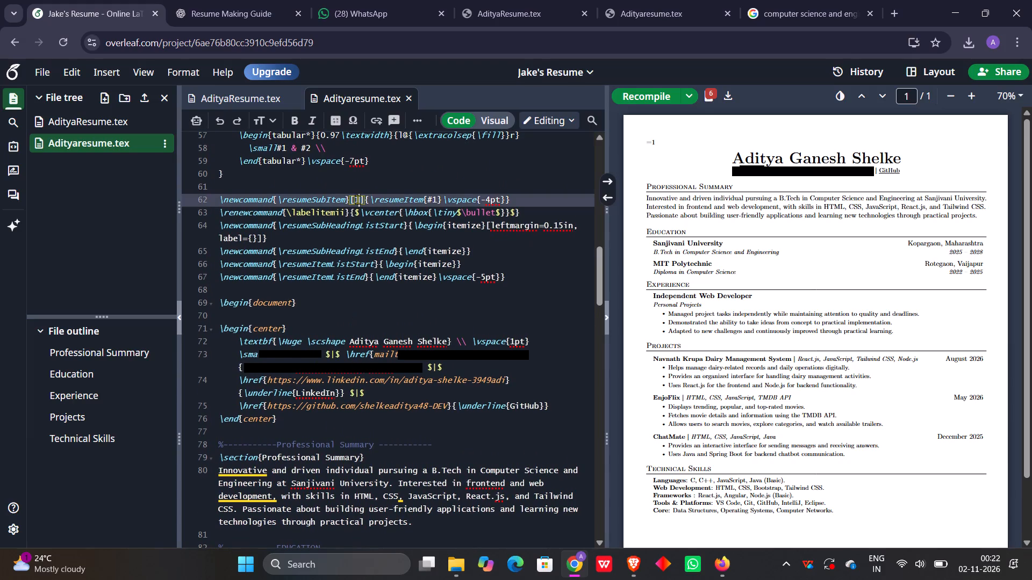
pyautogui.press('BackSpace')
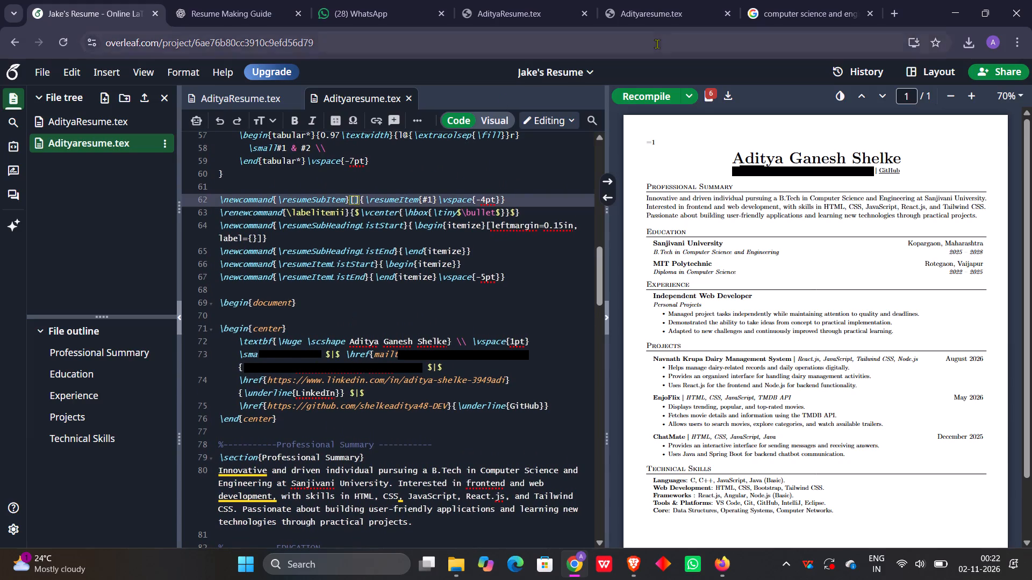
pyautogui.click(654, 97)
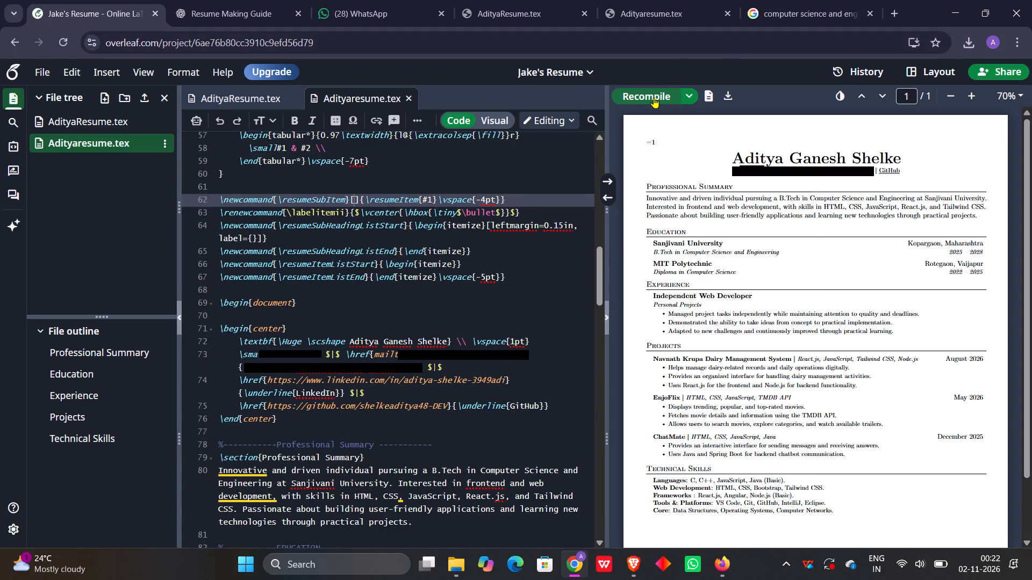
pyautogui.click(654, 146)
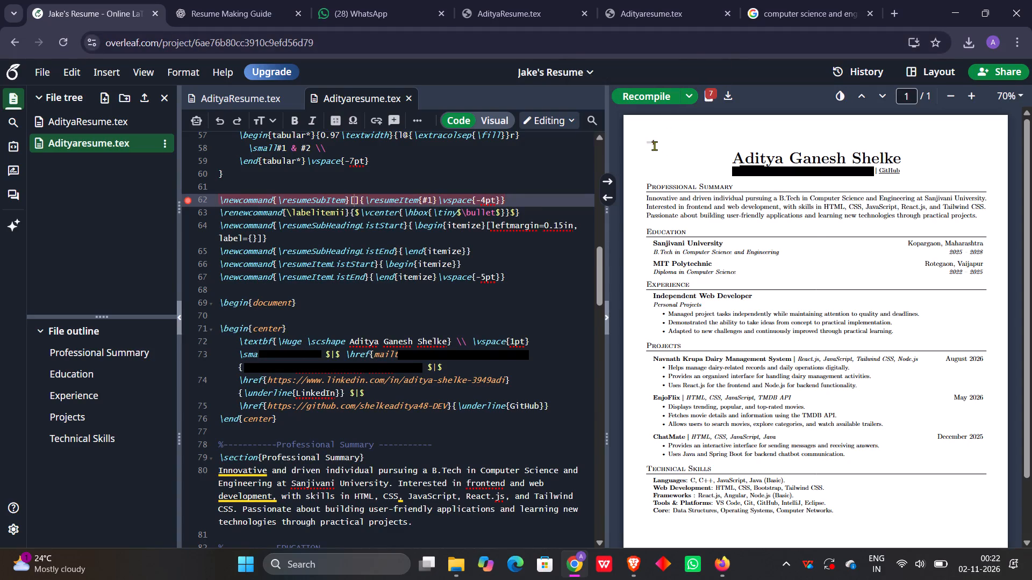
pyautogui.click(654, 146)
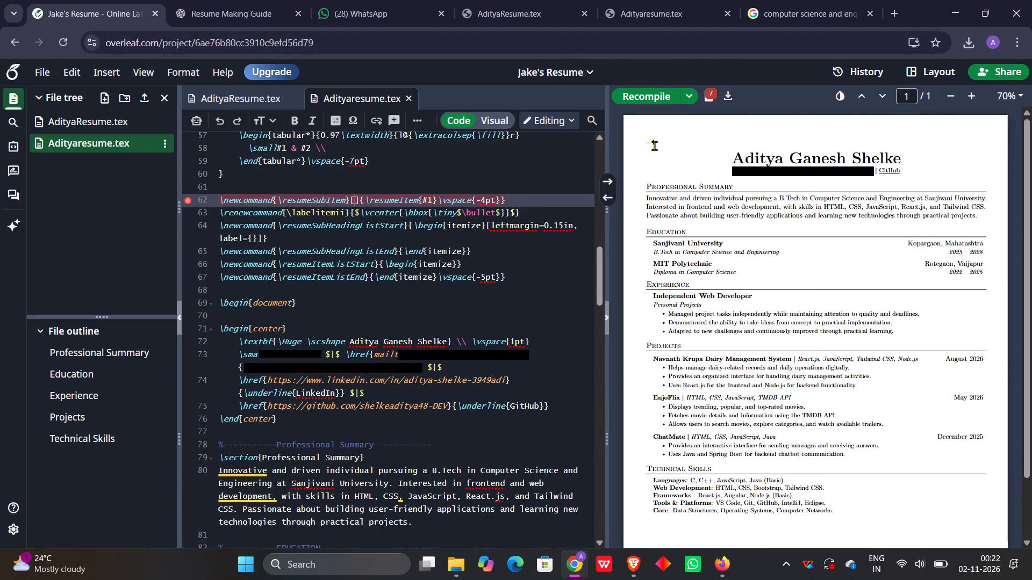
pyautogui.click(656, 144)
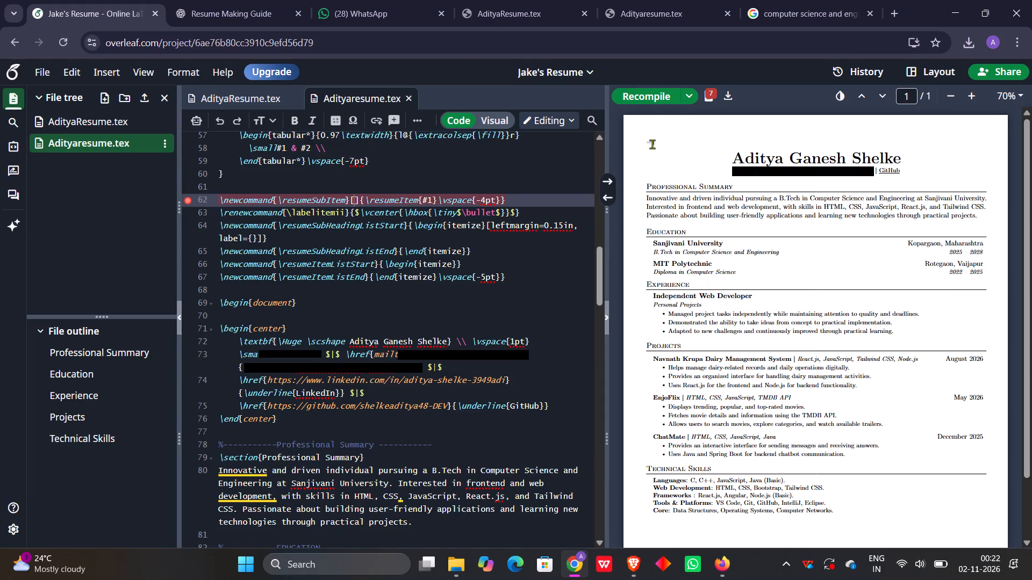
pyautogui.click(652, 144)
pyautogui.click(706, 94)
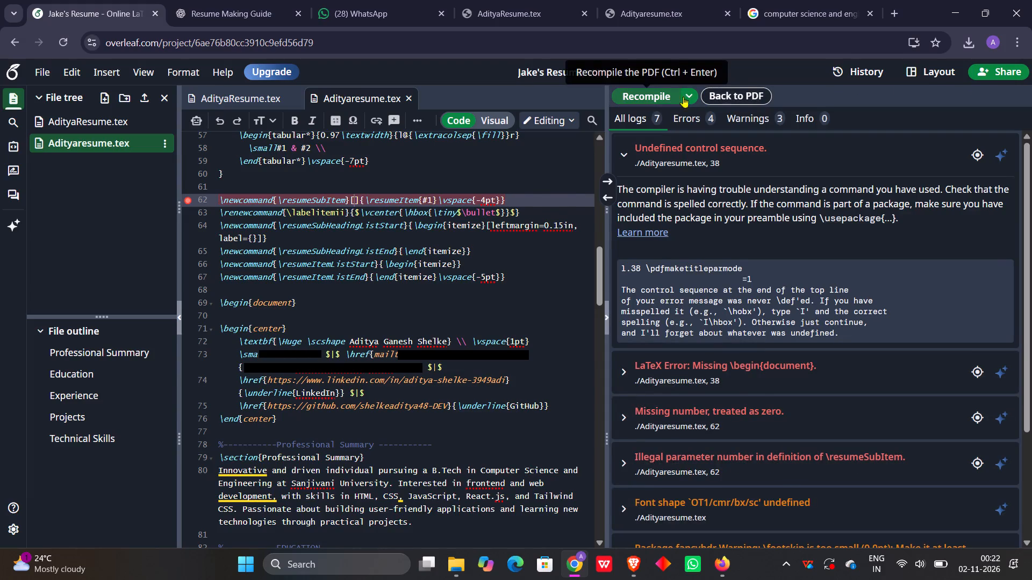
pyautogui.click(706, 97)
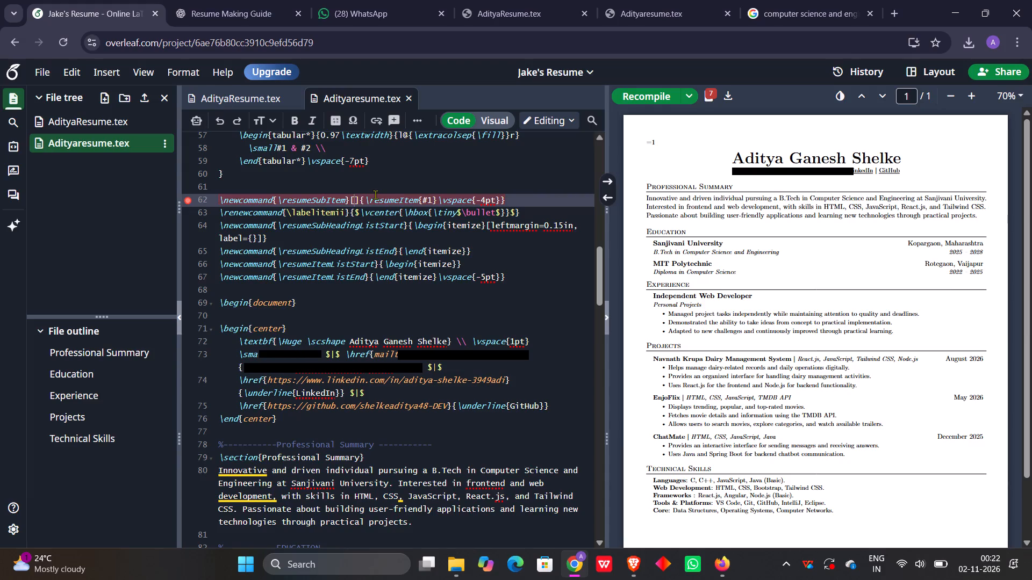
# Undo the deletion in the \resumeSubItem definition and recompile the resume.
pyautogui.press('1')
pyautogui.press('1')
pyautogui.click(357, 227)
pyautogui.click(354, 201)
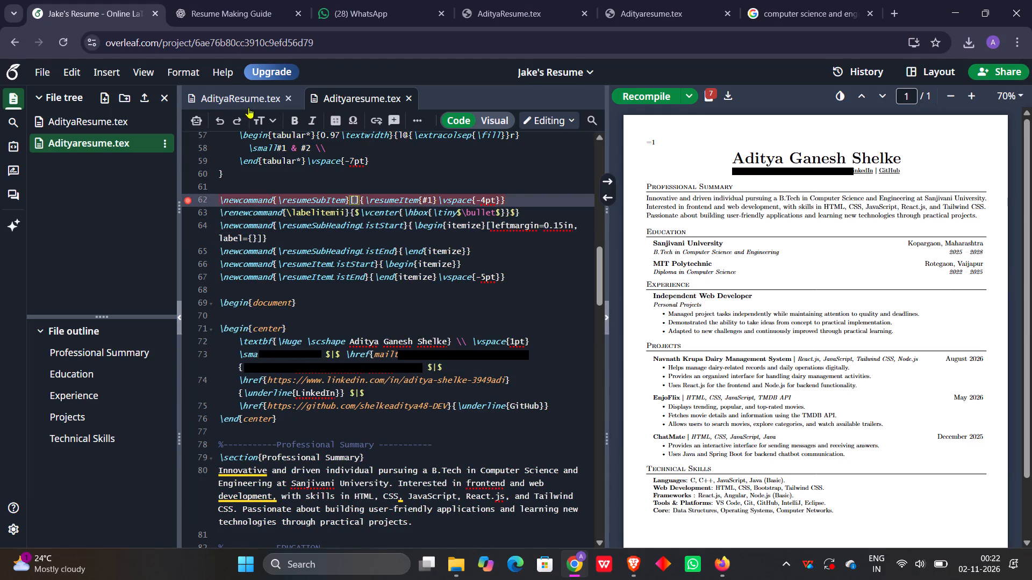
pyautogui.click(217, 119)
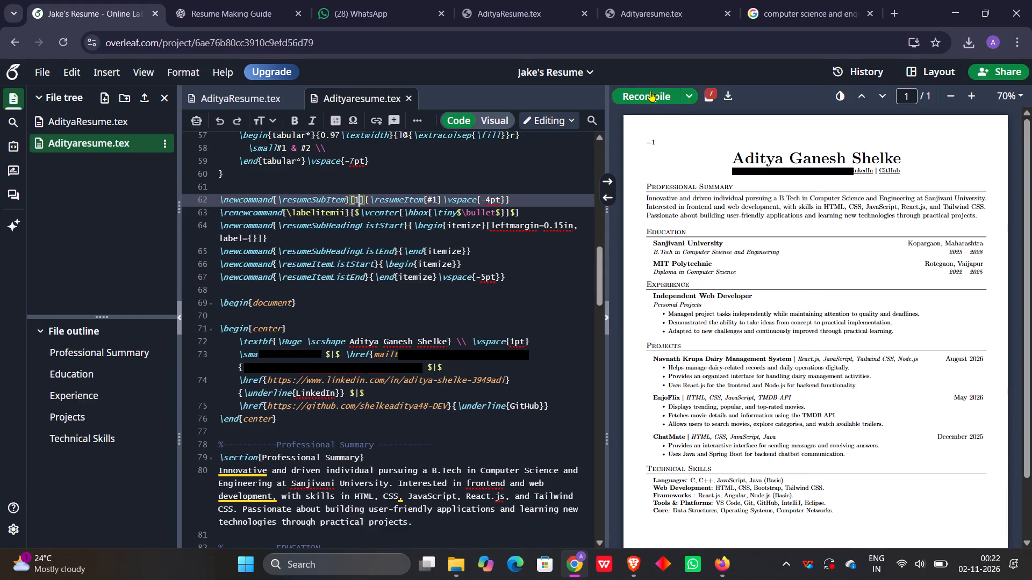
pyautogui.click(649, 92)
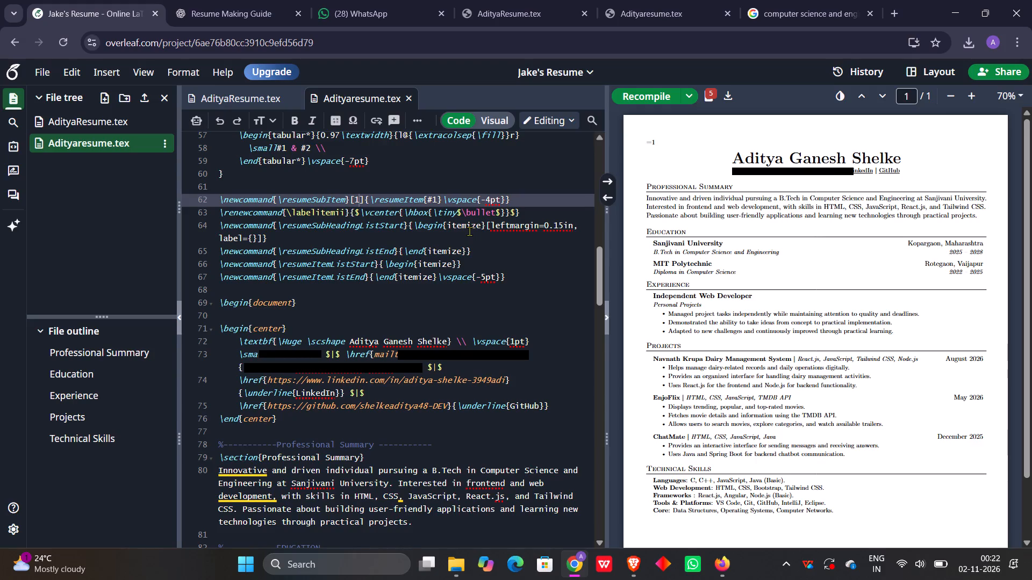
# Download the compiled resume as a PDF and open the downloaded Jake_s_Resume.pdf.
pyautogui.scroll(-1, 947, 135)
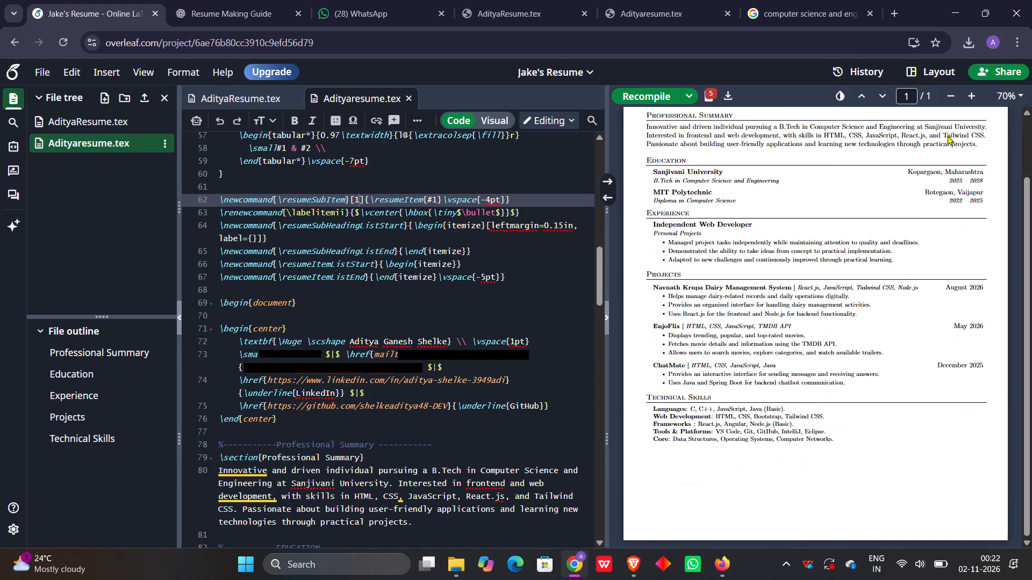
pyautogui.scroll(-1, 947, 135)
pyautogui.scroll(1, 712, 173)
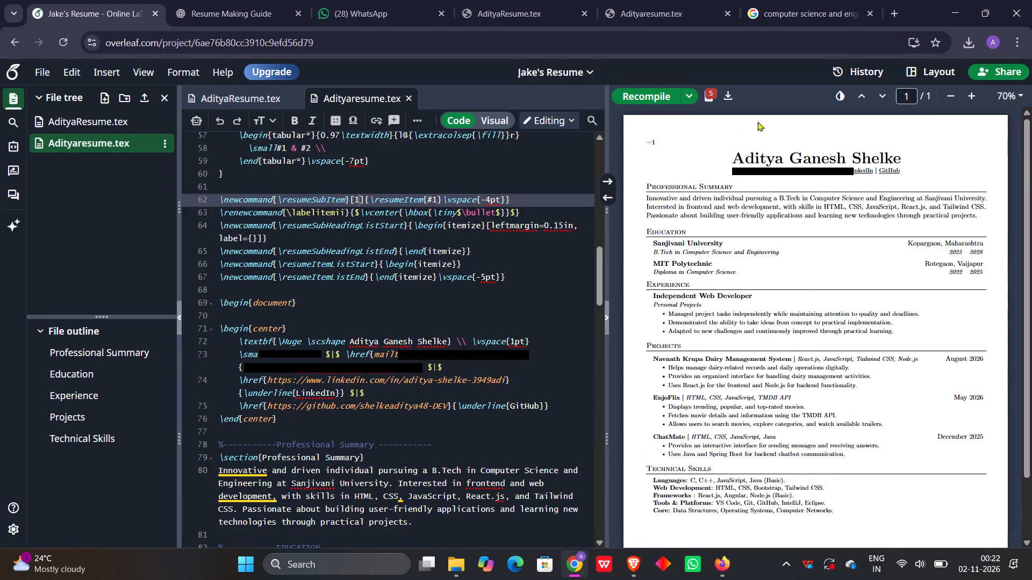
pyautogui.click(728, 98)
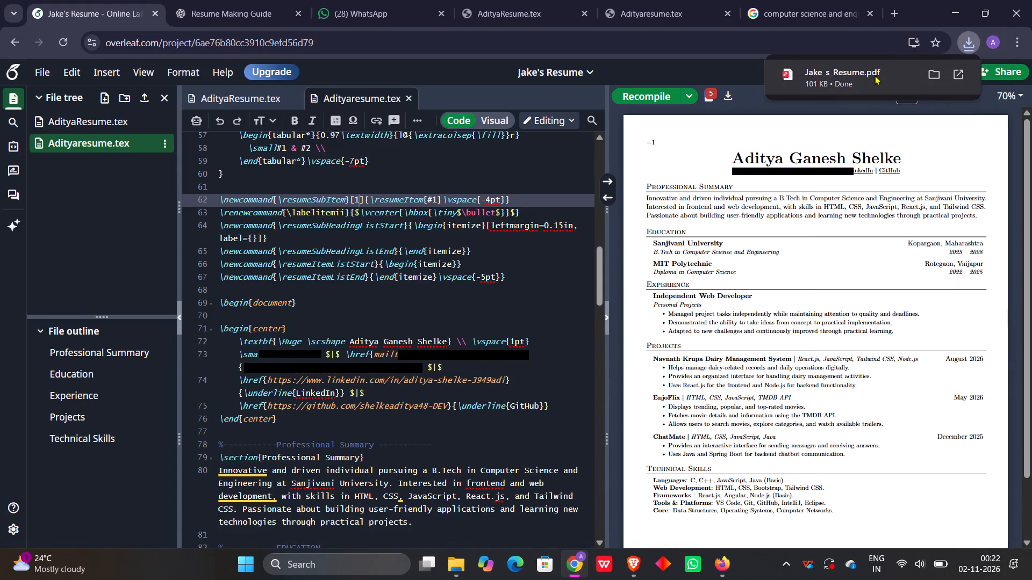
pyautogui.doubleClick(874, 75)
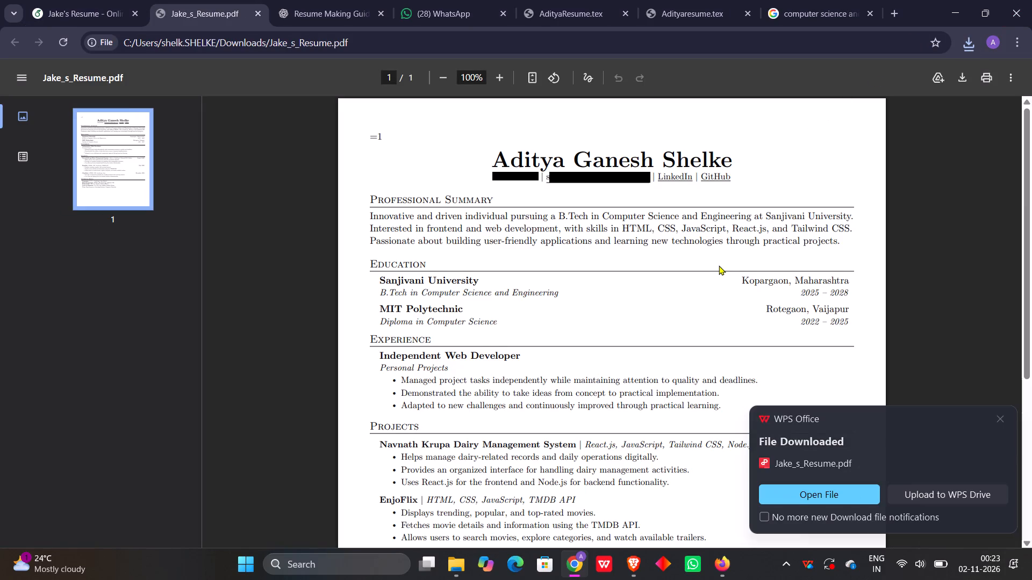
# Test the LinkedIn link in the header of the downloaded resume and return to the PDF.
pyautogui.scroll(-4, 719, 265)
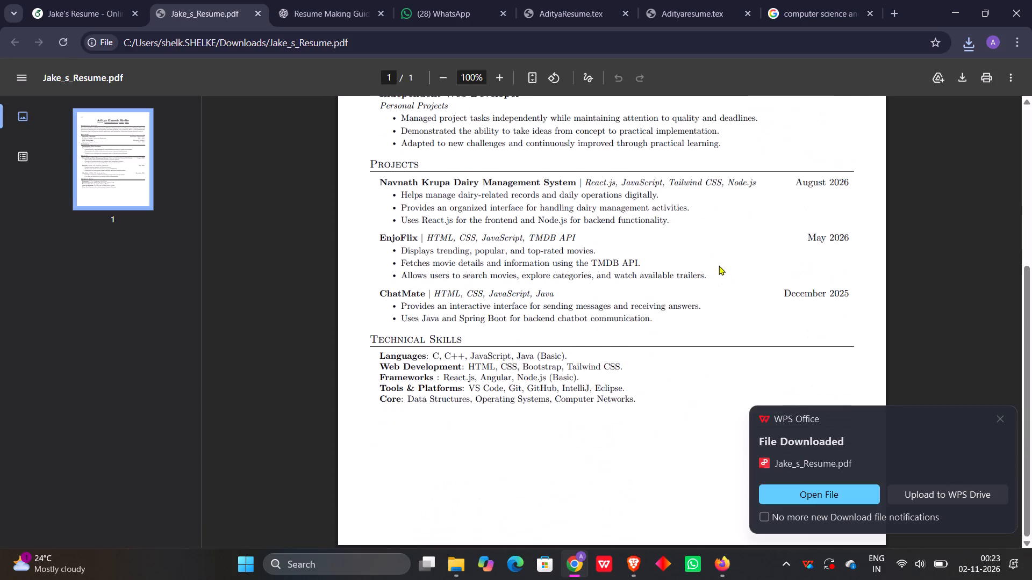
pyautogui.scroll(3, 719, 265)
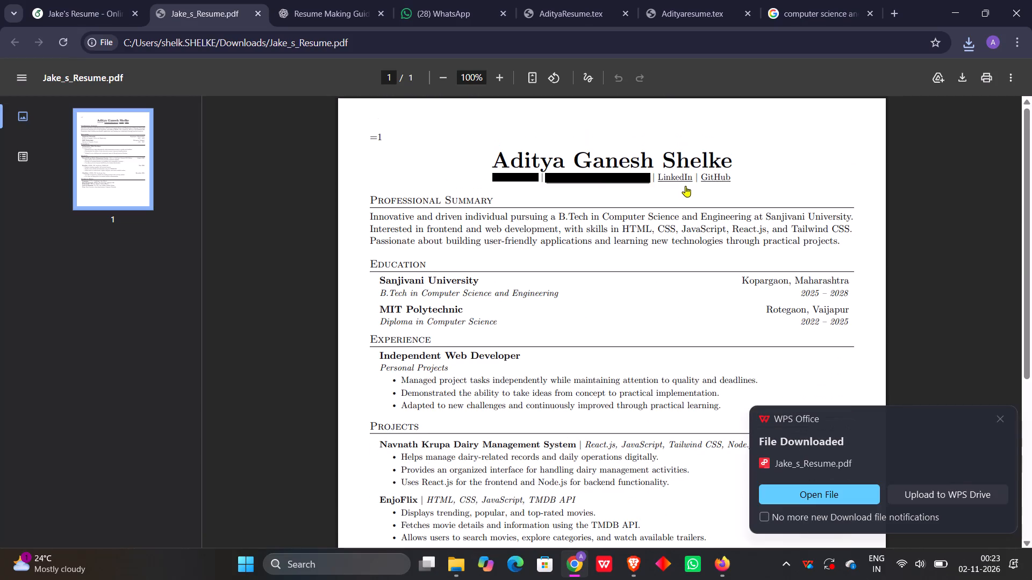
pyautogui.click(681, 179)
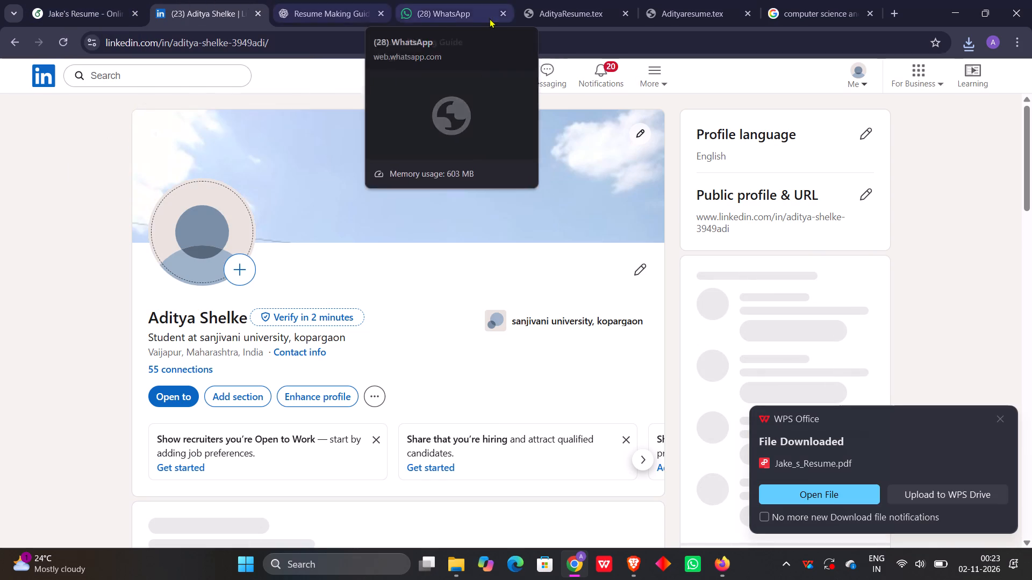
pyautogui.hscroll(9, 286, 115)
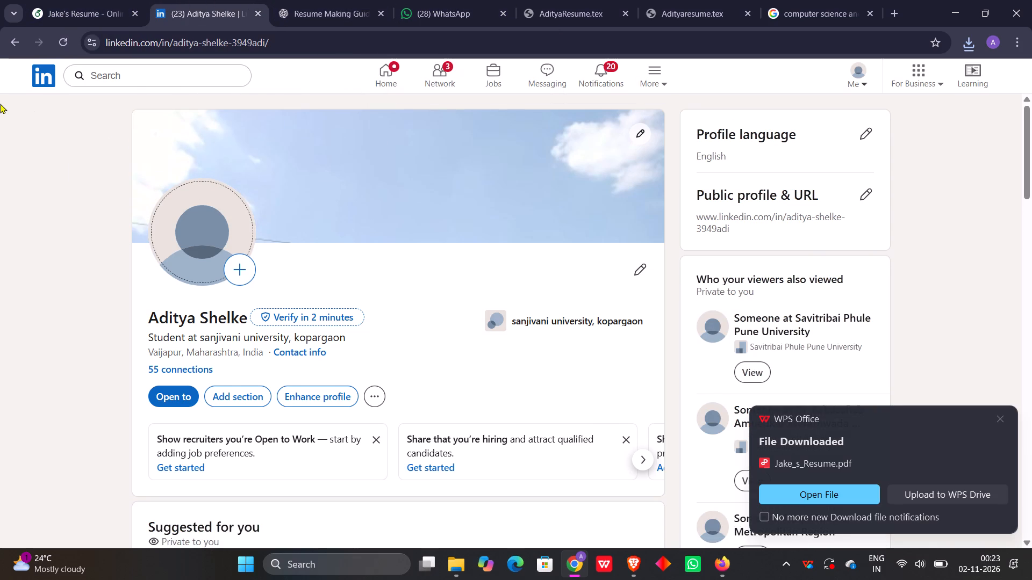
pyautogui.click(19, 27)
pyautogui.click(20, 42)
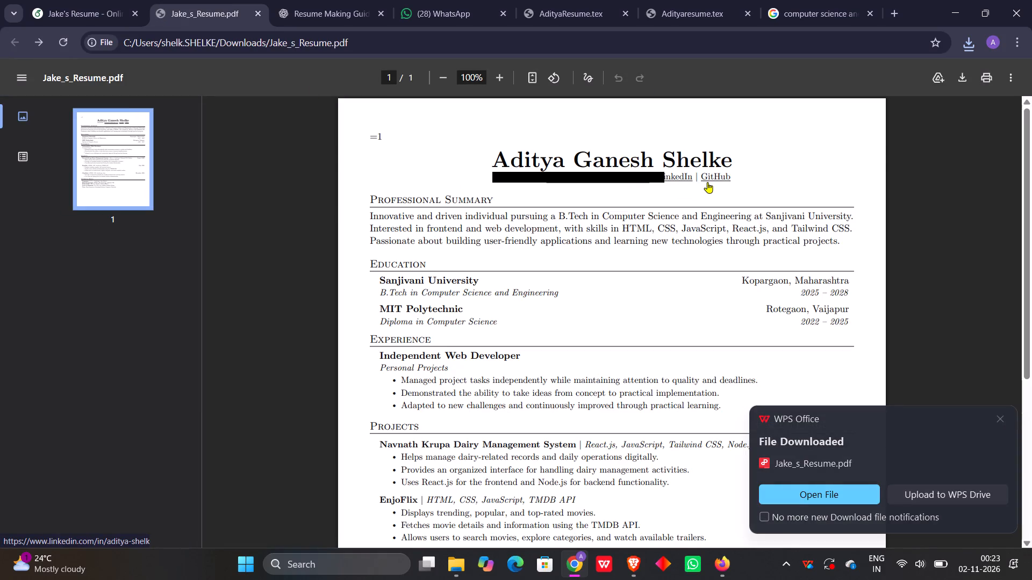
# Test the GitHub link in the resume header and return to the PDF.
pyautogui.click(707, 182)
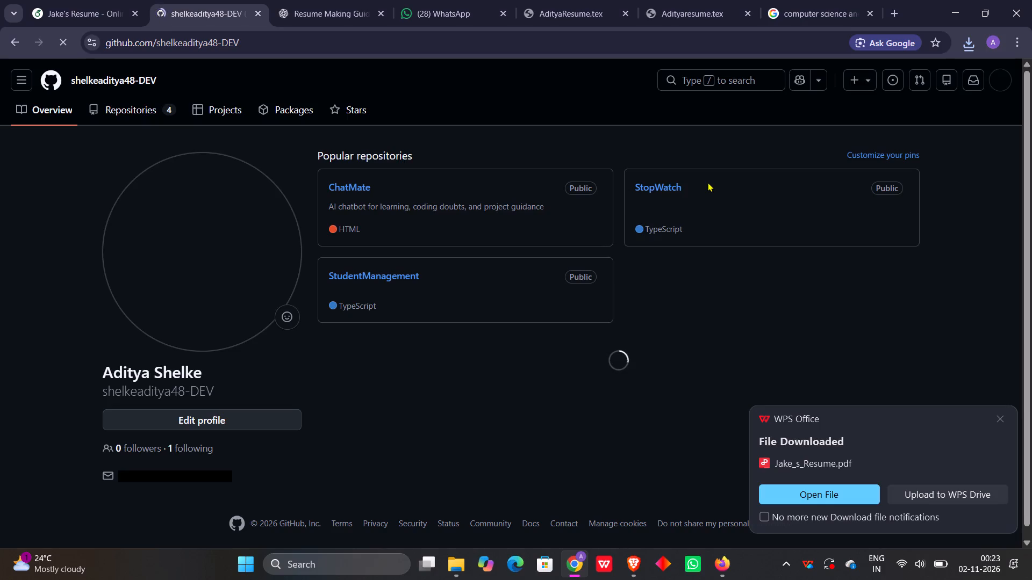
pyautogui.click(995, 83)
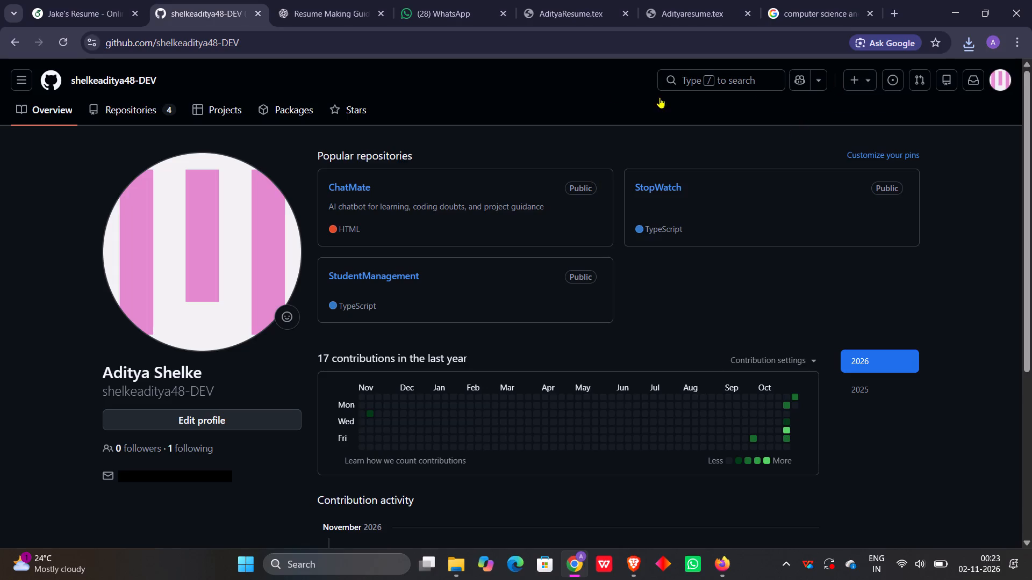
pyautogui.moveTo(159, 133); pyautogui.dragTo(159, 106)
pyautogui.click(159, 106)
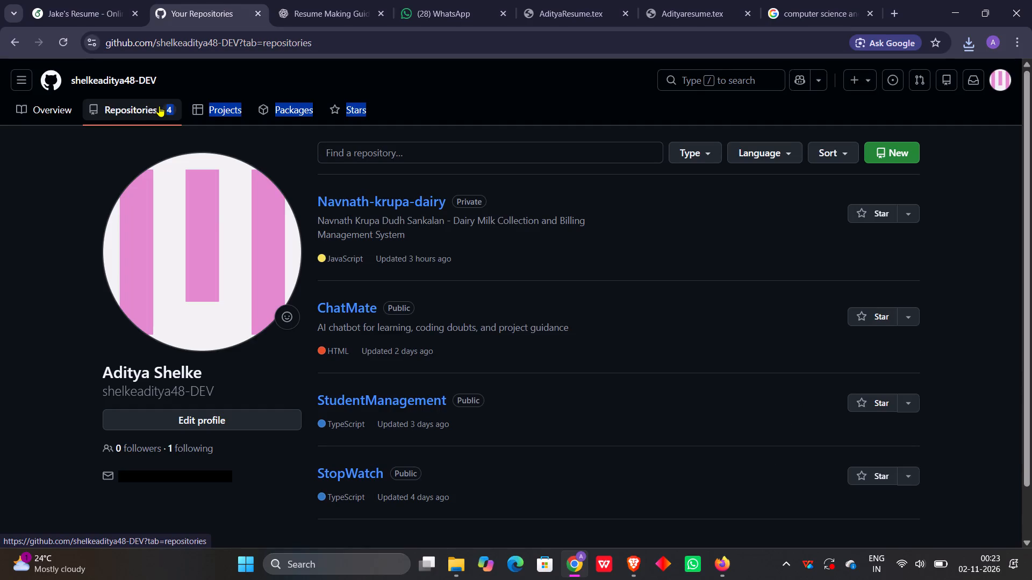
# Check which Wi-Fi network the computer is connected to.
pyautogui.click(898, 574)
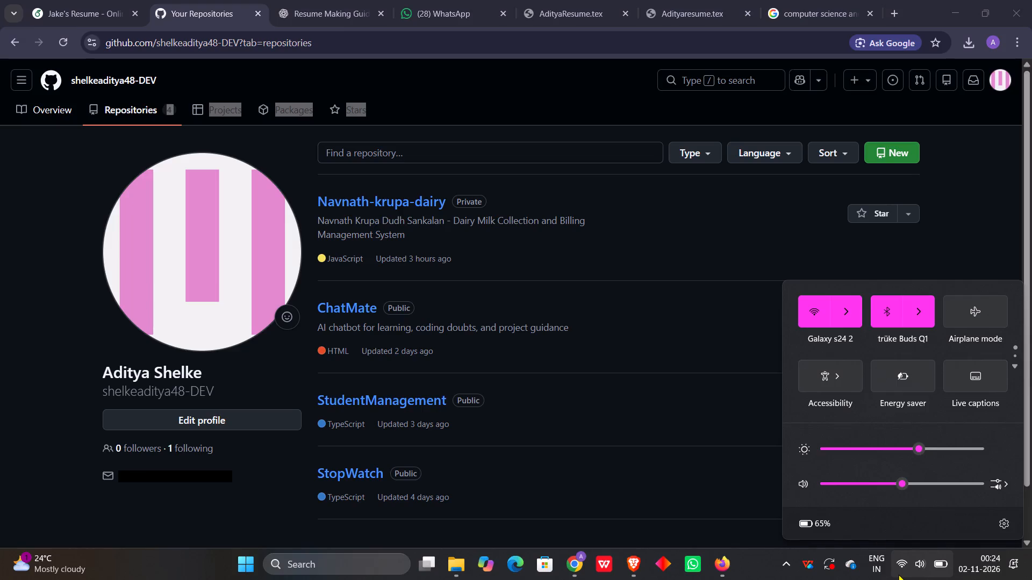
pyautogui.click(851, 320)
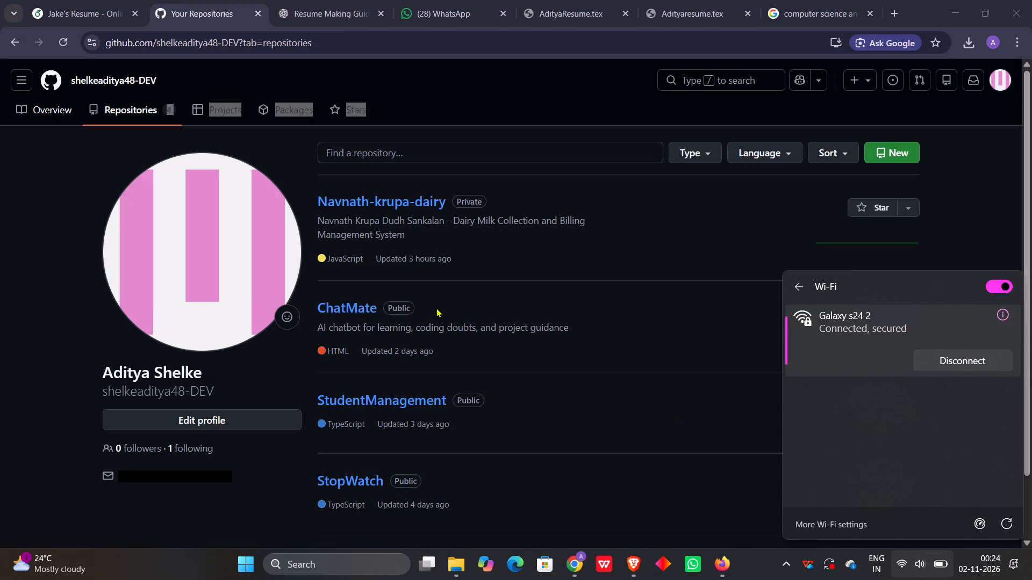
# Return from GitHub to Jake_s_Resume.pdf and examine the stray "=1" above the name and the sections through Technical Skills.
pyautogui.click(10, 39)
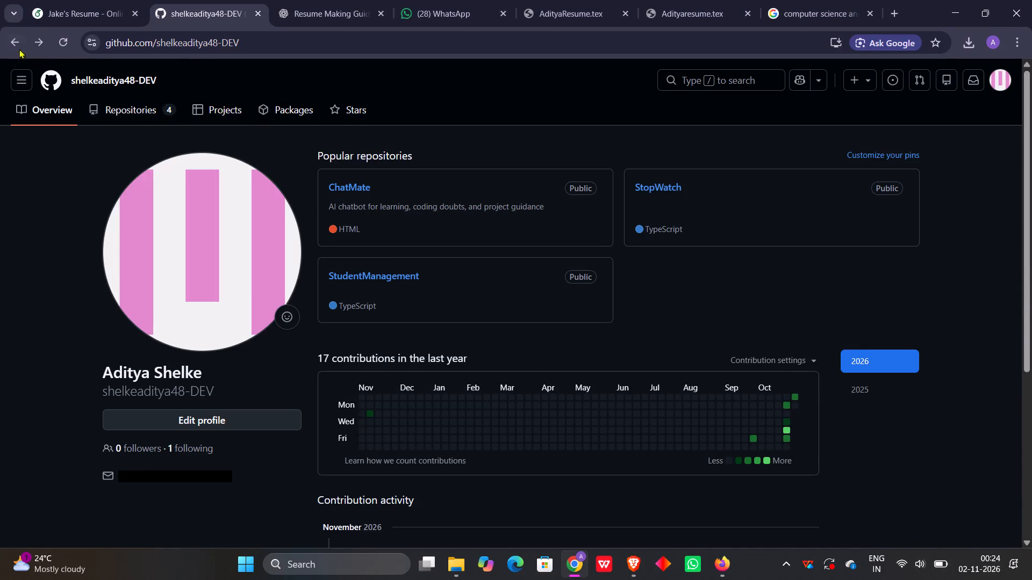
pyautogui.click(15, 45)
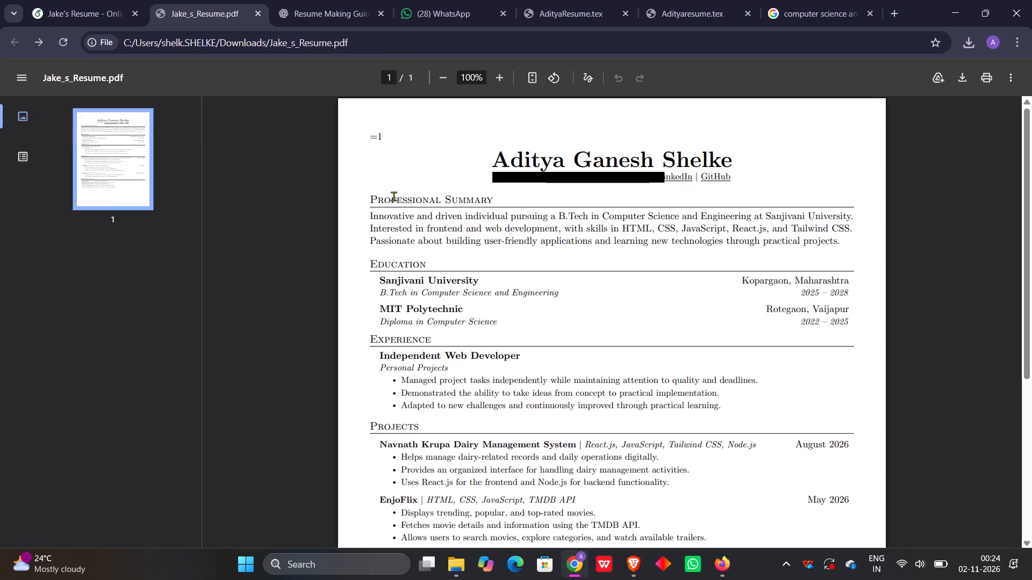
pyautogui.click(378, 135)
pyautogui.moveTo(378, 135); pyautogui.dragTo(397, 137)
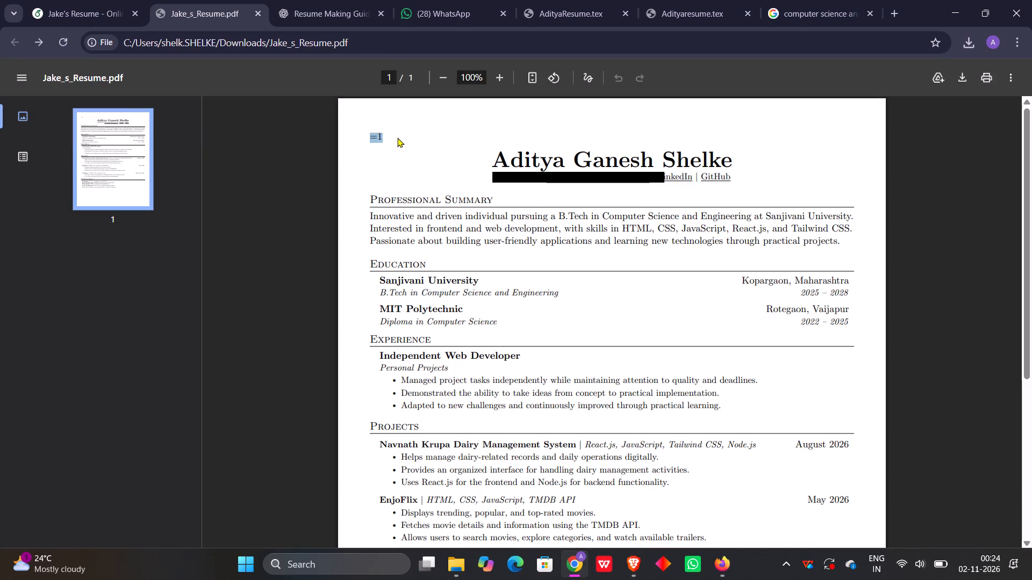
pyautogui.scroll(-2, 481, 266)
pyautogui.scroll(2, 481, 266)
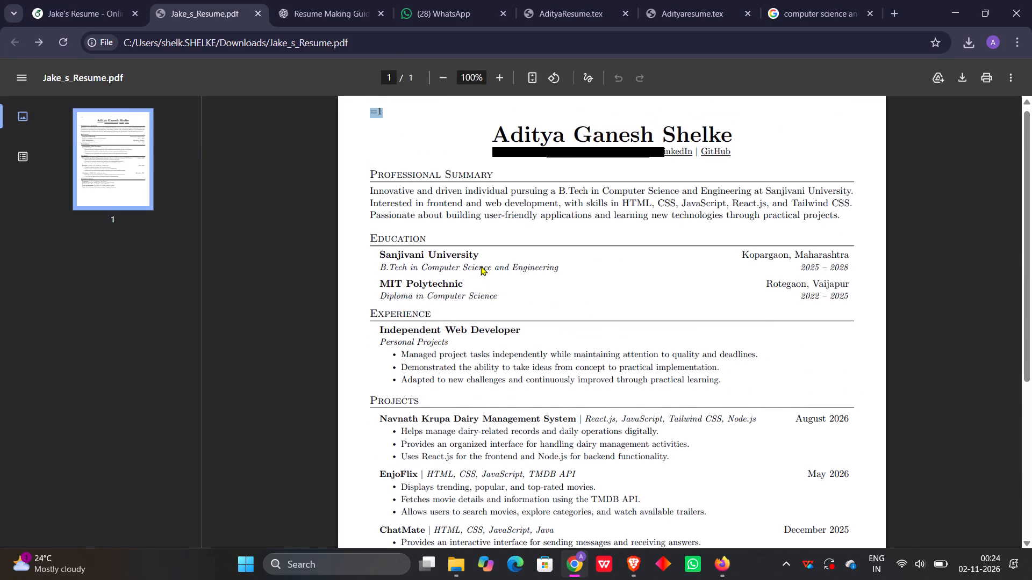
pyautogui.scroll(-2, 481, 266)
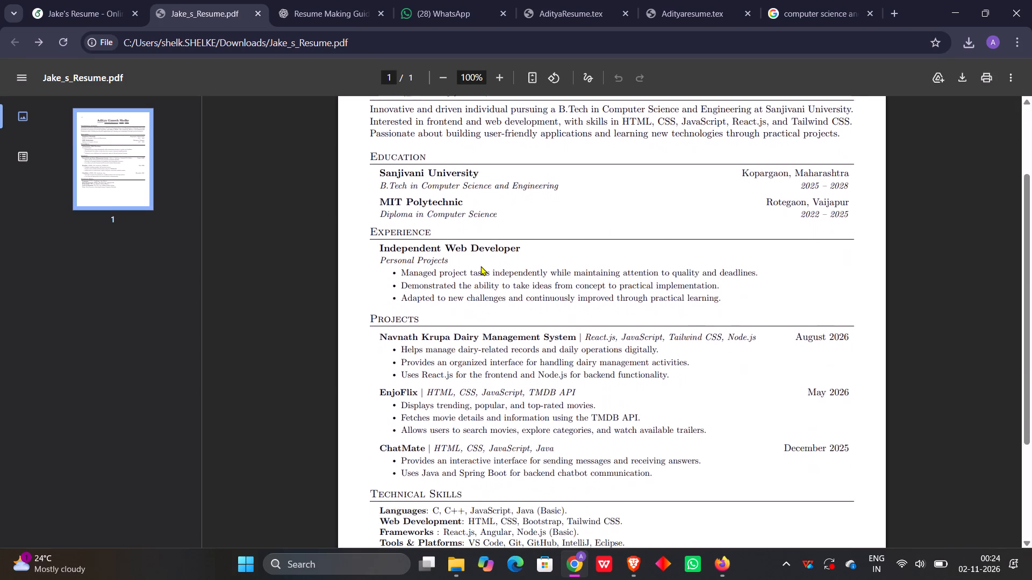
pyautogui.scroll(-1, 481, 266)
pyautogui.scroll(2, 481, 266)
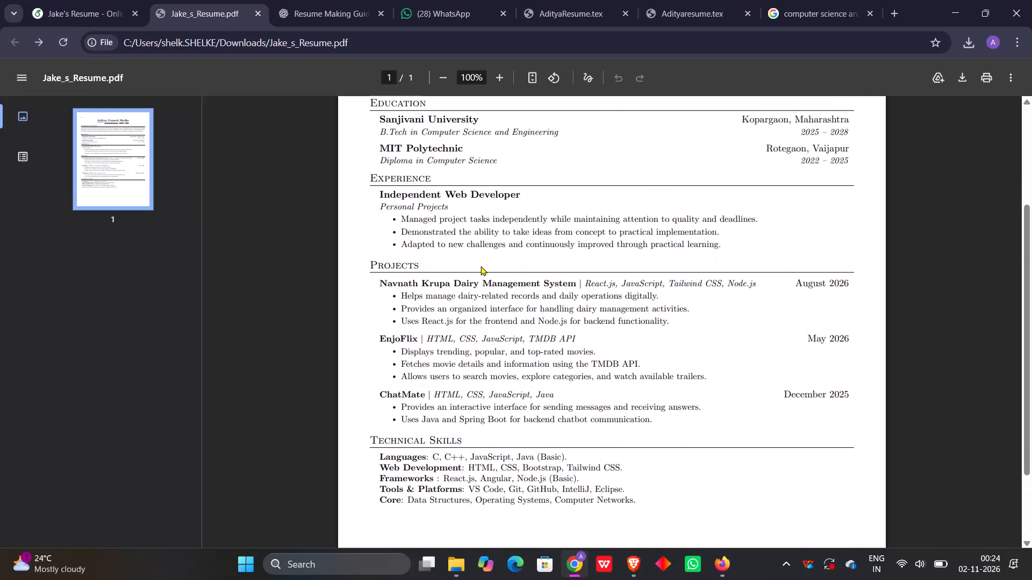
# Review the downloaded resume from the header and Professional Summary through Education, Experience, Projects and Technical Skills.
pyautogui.scroll(1, 481, 266)
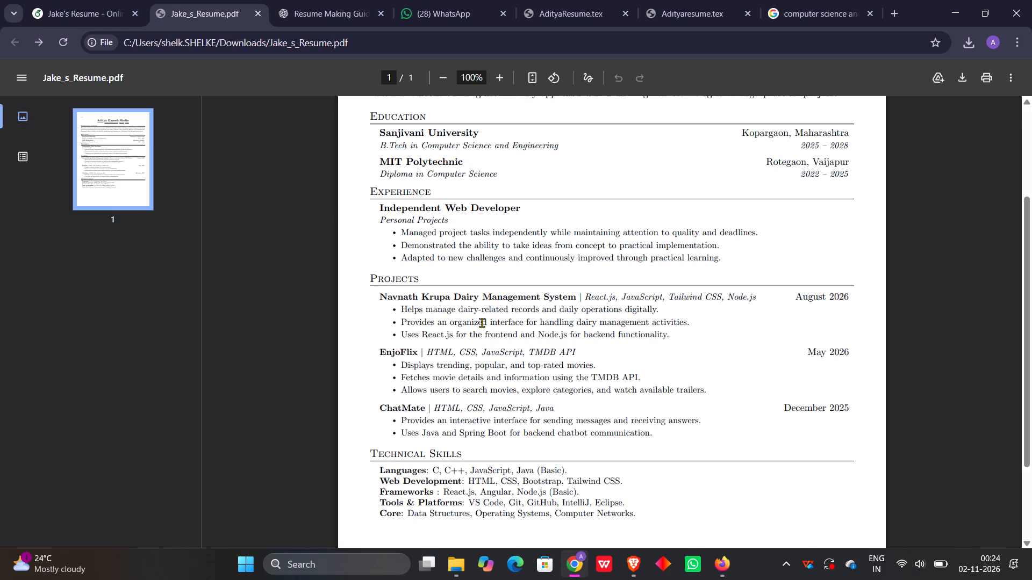
pyautogui.scroll(1, 437, 238)
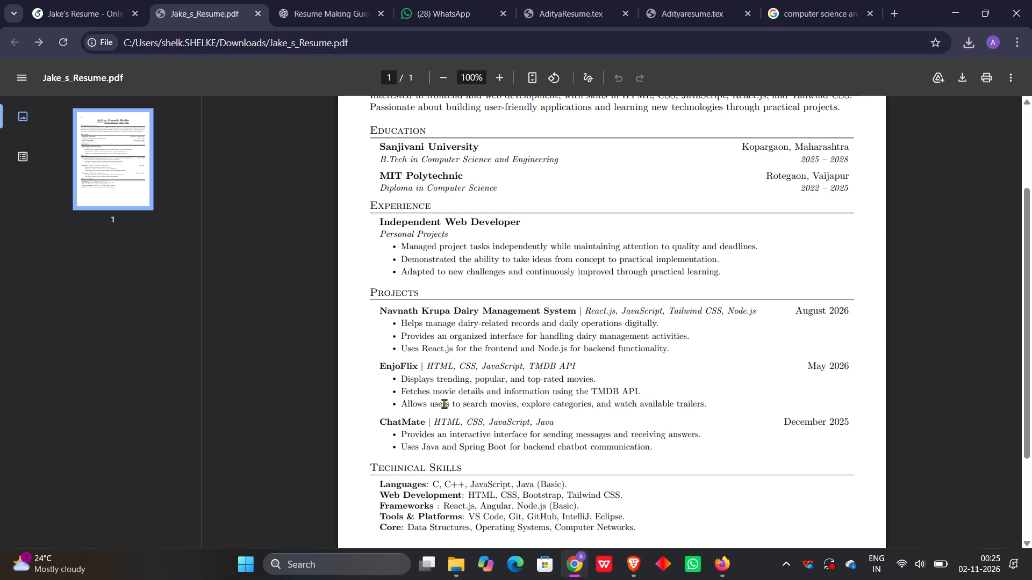
pyautogui.scroll(-2, 444, 403)
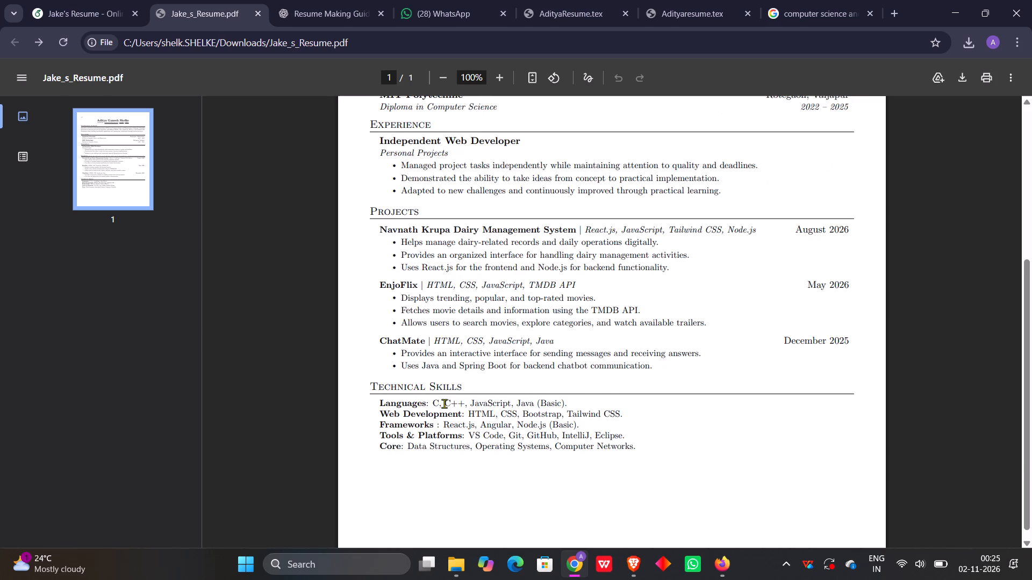
pyautogui.scroll(4, 444, 403)
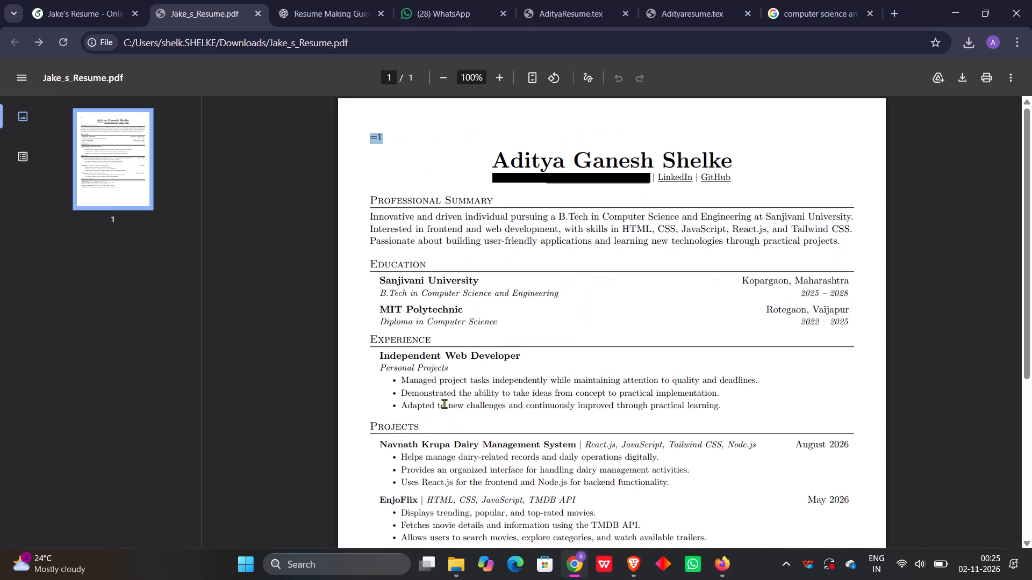
pyautogui.scroll(-4, 444, 403)
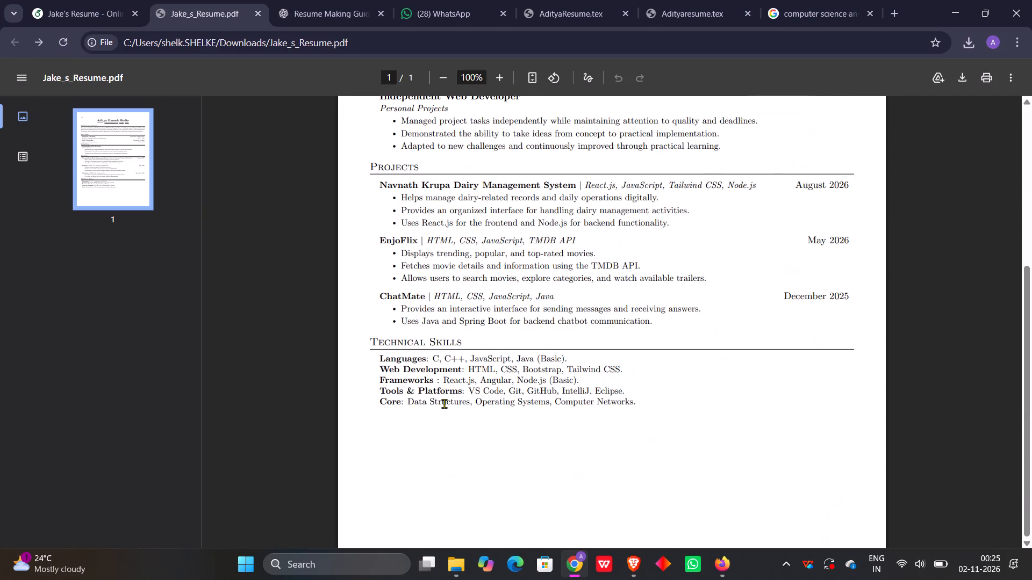
pyautogui.scroll(5, 444, 403)
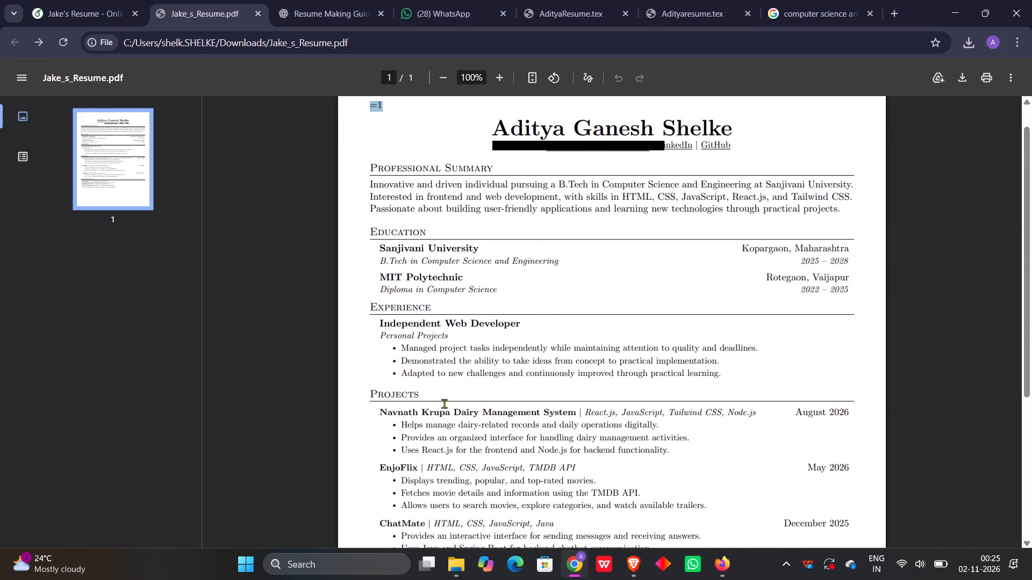
pyautogui.scroll(-1, 438, 379)
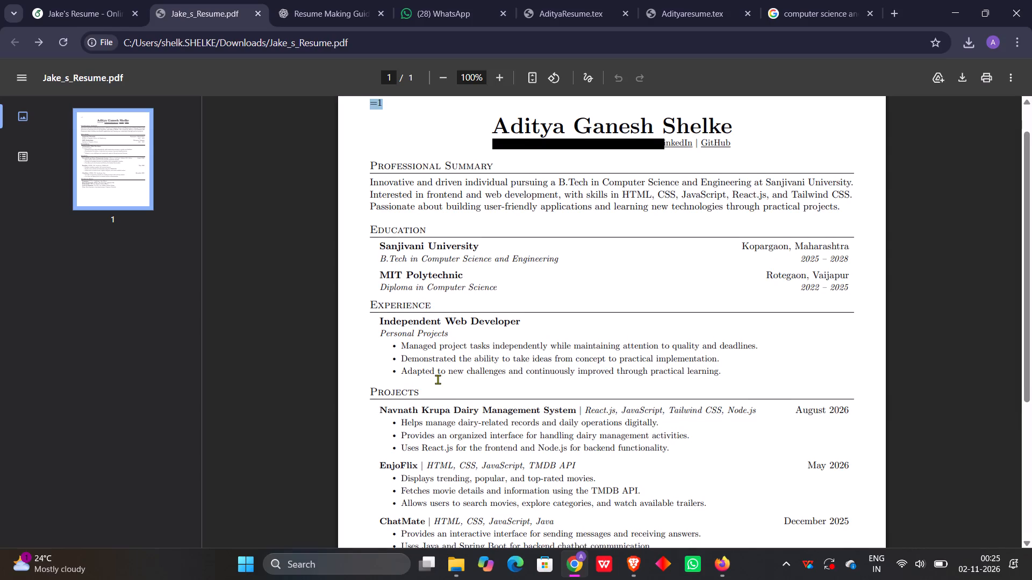
pyautogui.scroll(-2, 438, 379)
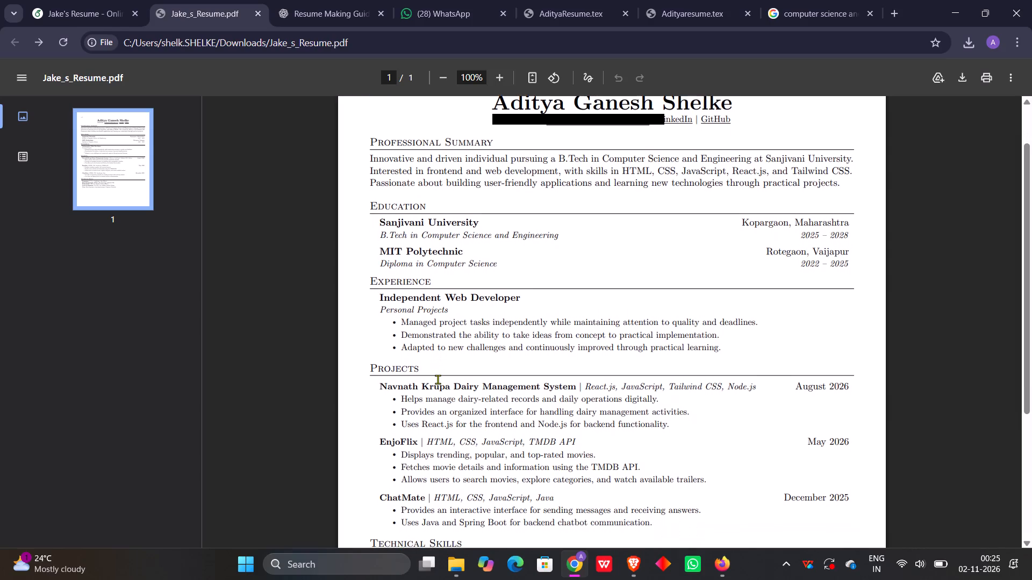
pyautogui.scroll(-2, 438, 379)
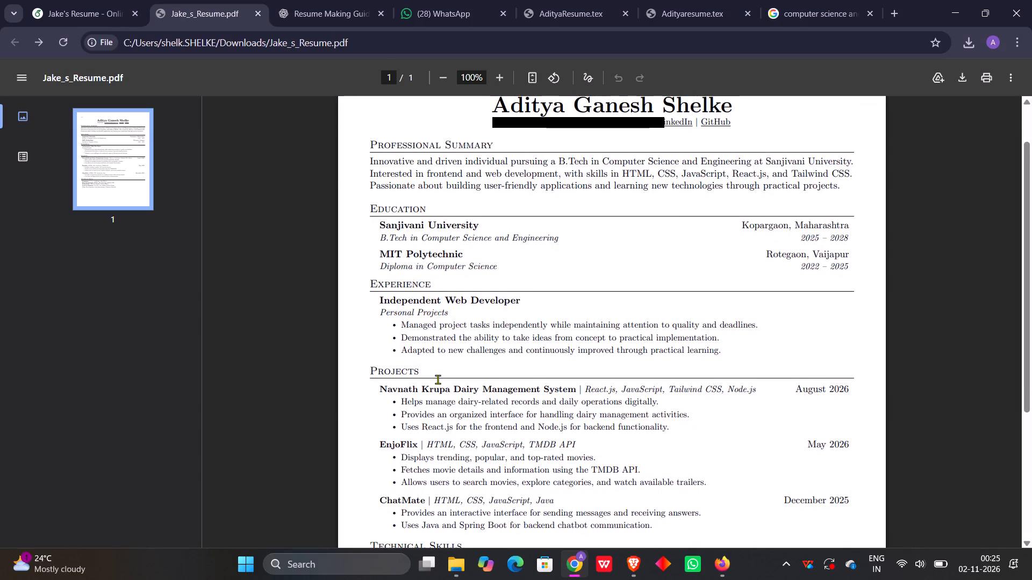
pyautogui.scroll(-1, 438, 379)
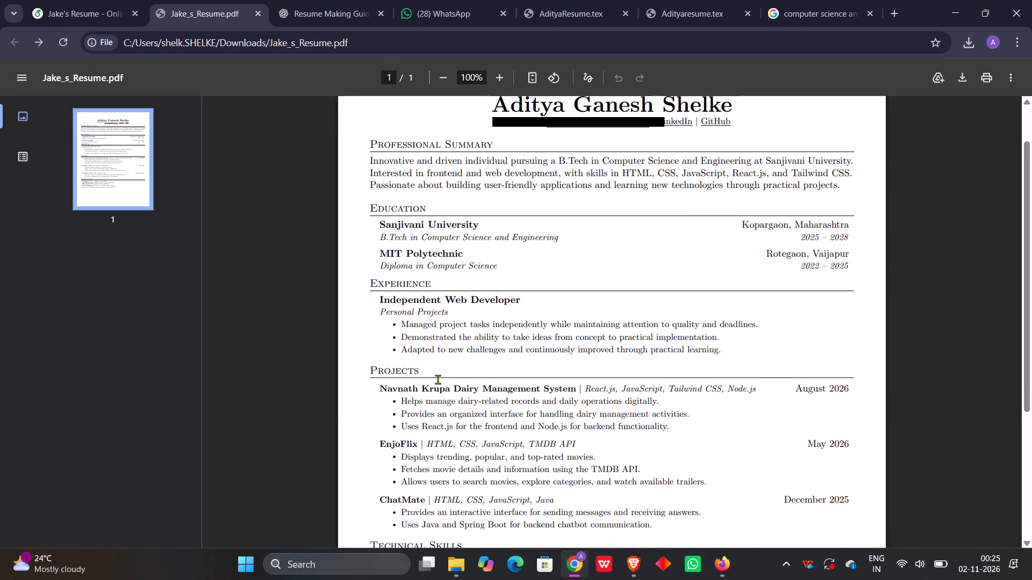
pyautogui.scroll(-3, 438, 379)
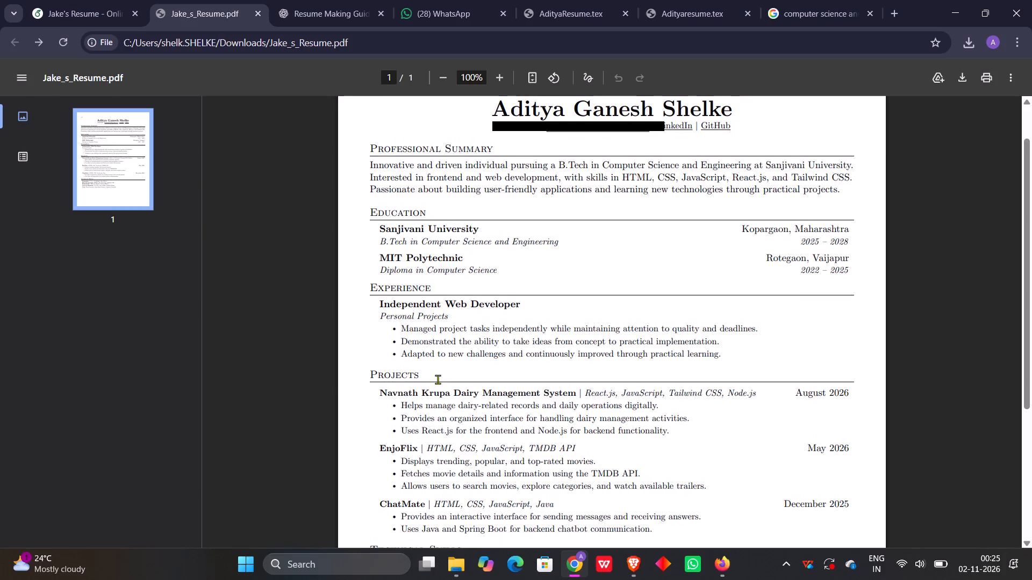
# Switch to the Google image results and look over the sample computer science student resumes.
pyautogui.click(676, 0)
pyautogui.click(807, 0)
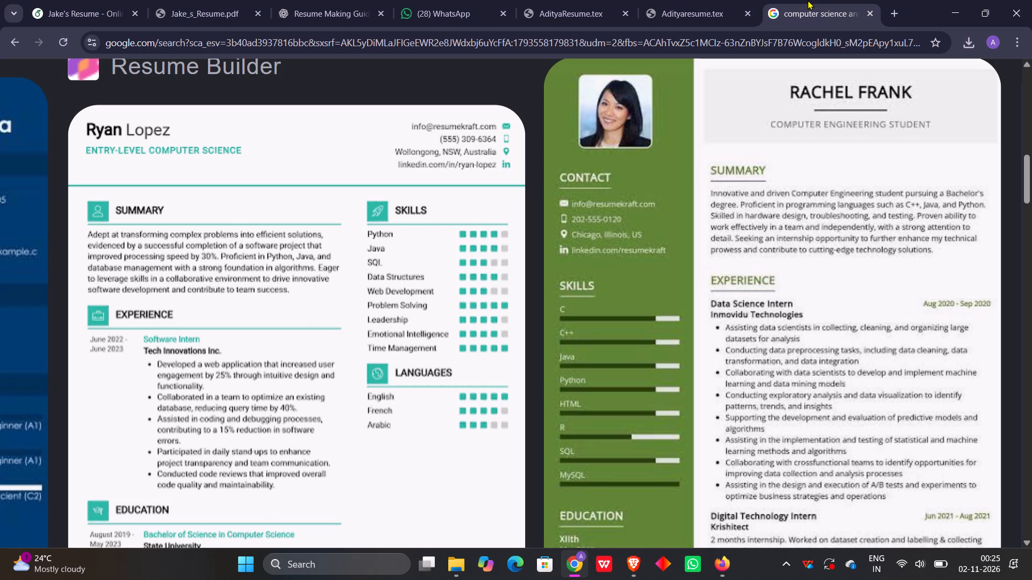
pyautogui.hscroll(3, 587, 148)
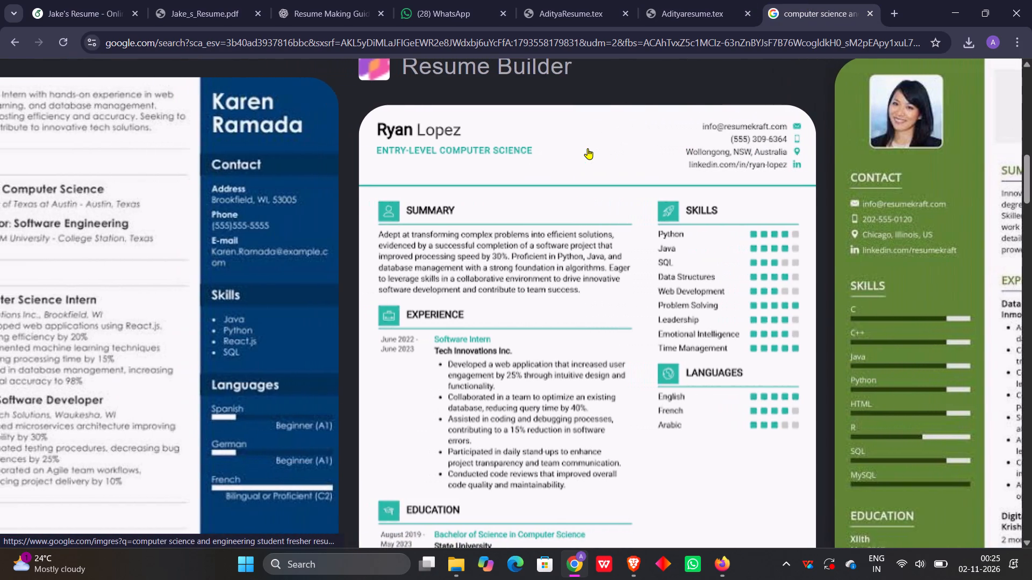
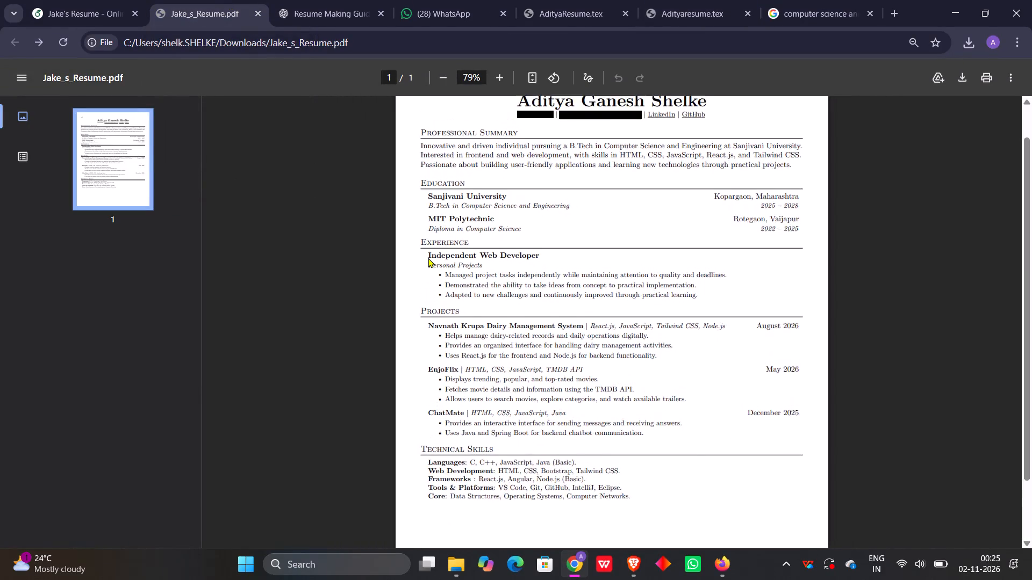
# Switch to the Overleaf project and copy the entire Education section code from the open resume .tex file.
pyautogui.click(101, 0)
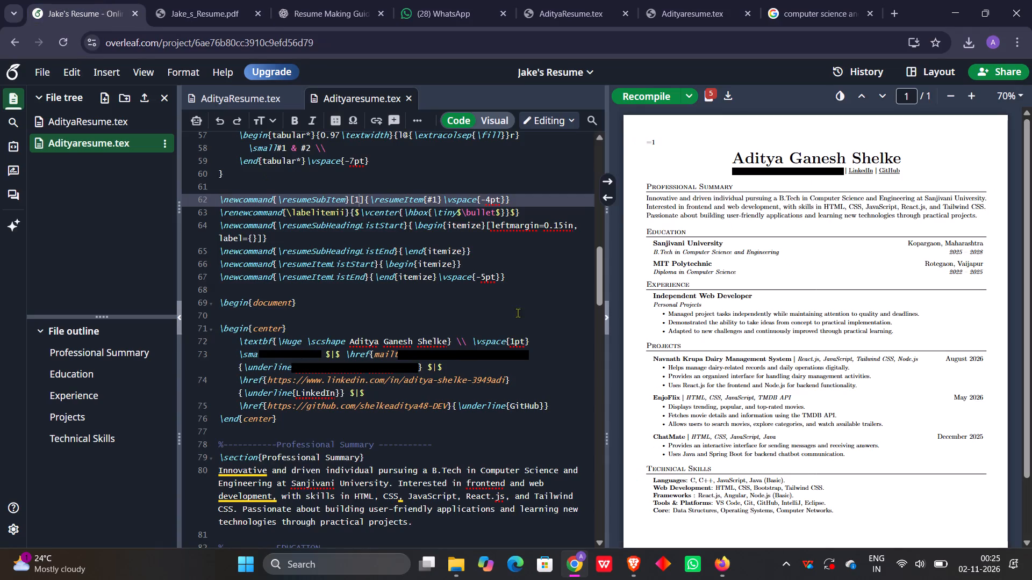
pyautogui.scroll(-2, 448, 315)
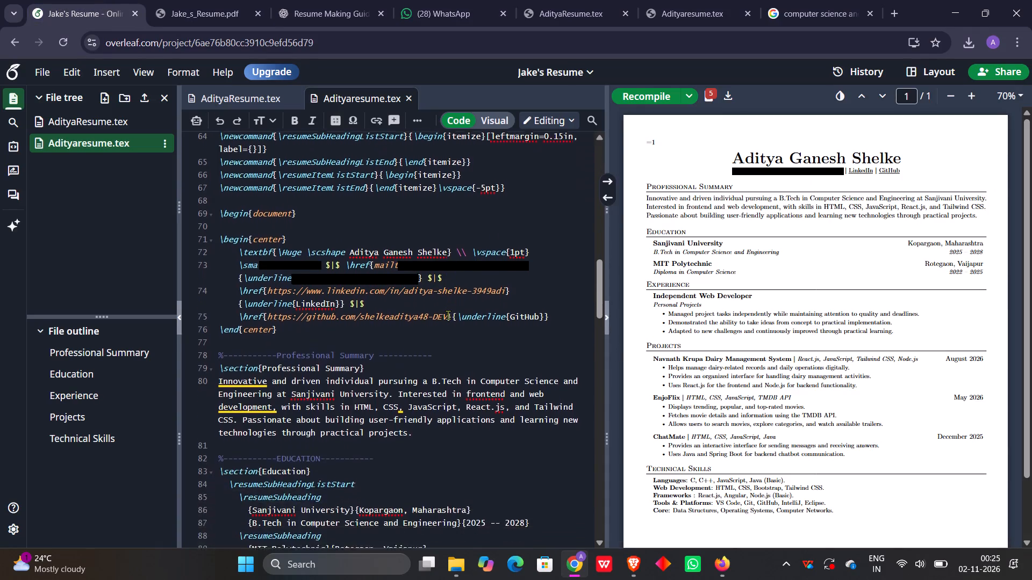
pyautogui.scroll(-3, 448, 315)
pyautogui.scroll(2, 447, 317)
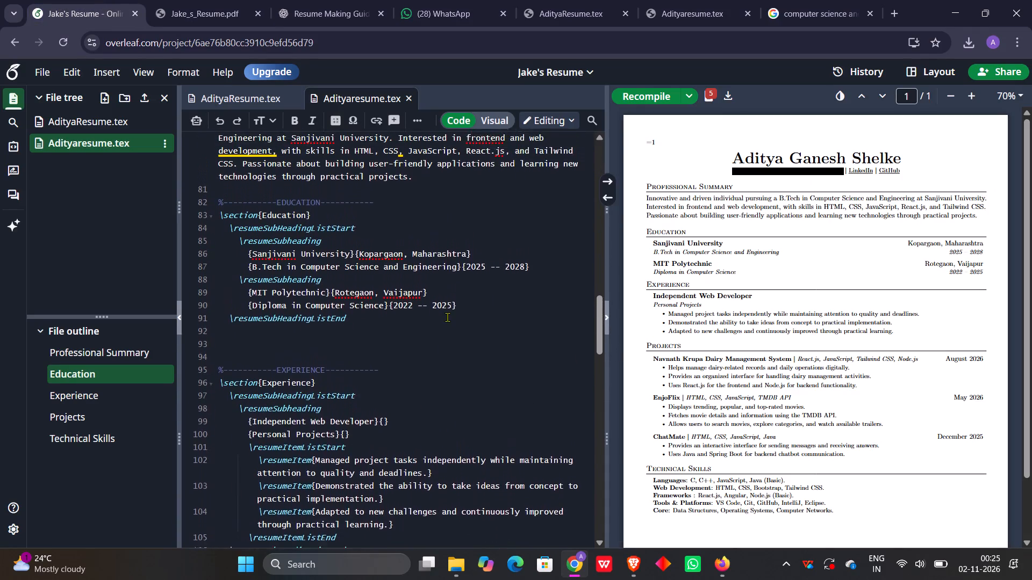
pyautogui.scroll(1, 447, 317)
pyautogui.moveTo(241, 265); pyautogui.dragTo(277, 278)
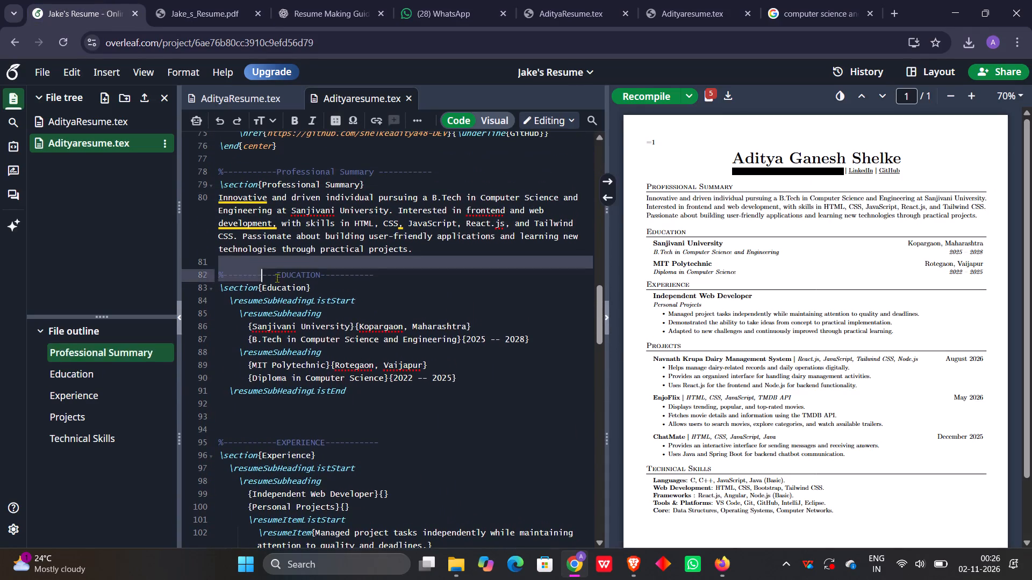
pyautogui.moveTo(277, 278); pyautogui.dragTo(388, 398)
pyautogui.hotkey('ctrl', 'c')
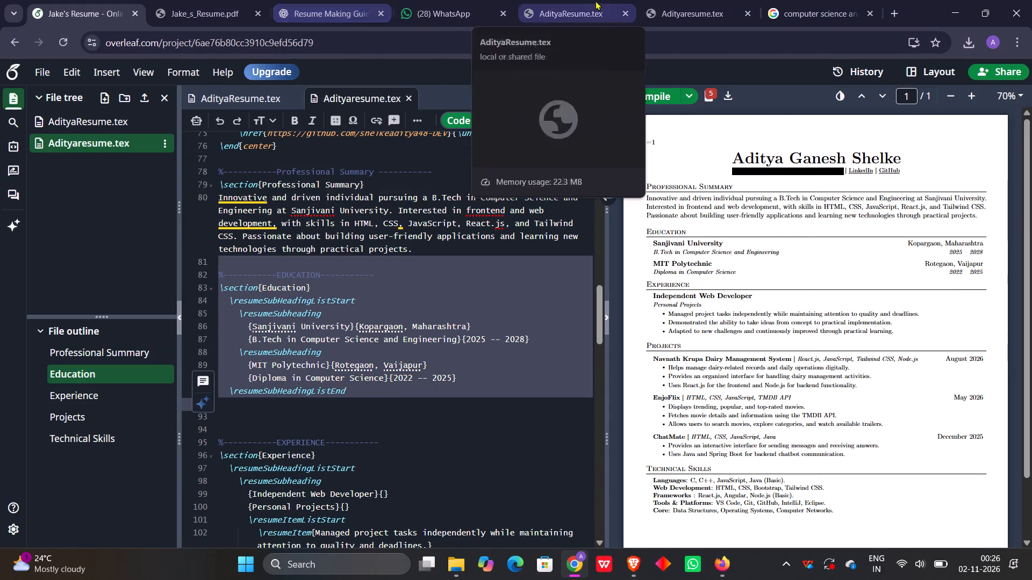
# Search Google in a new tab for "plse solve the error and pls help me to making resume" followed by the copied Education code.
pyautogui.click(887, 2)
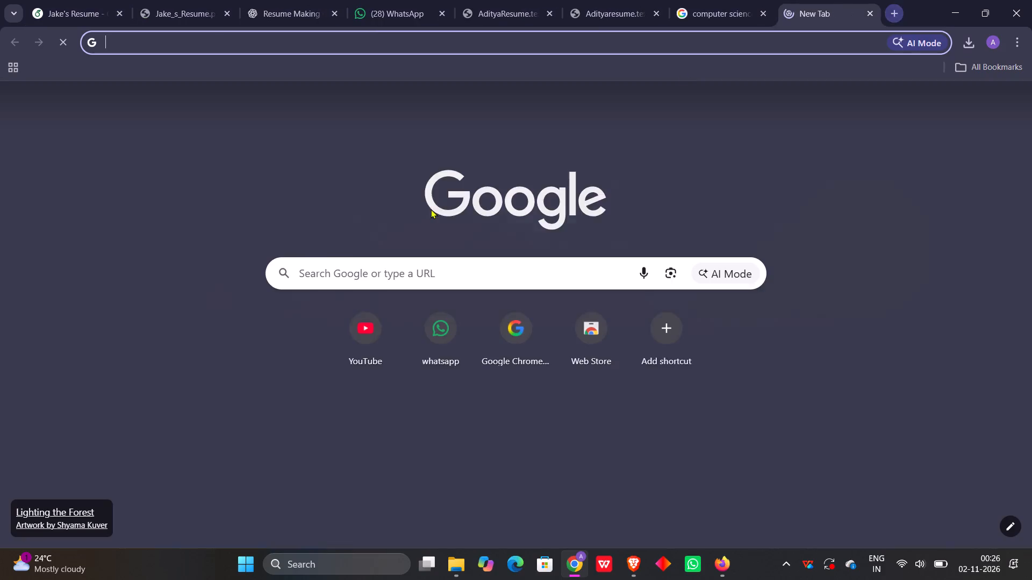
pyautogui.click(415, 282)
pyautogui.click(421, 276)
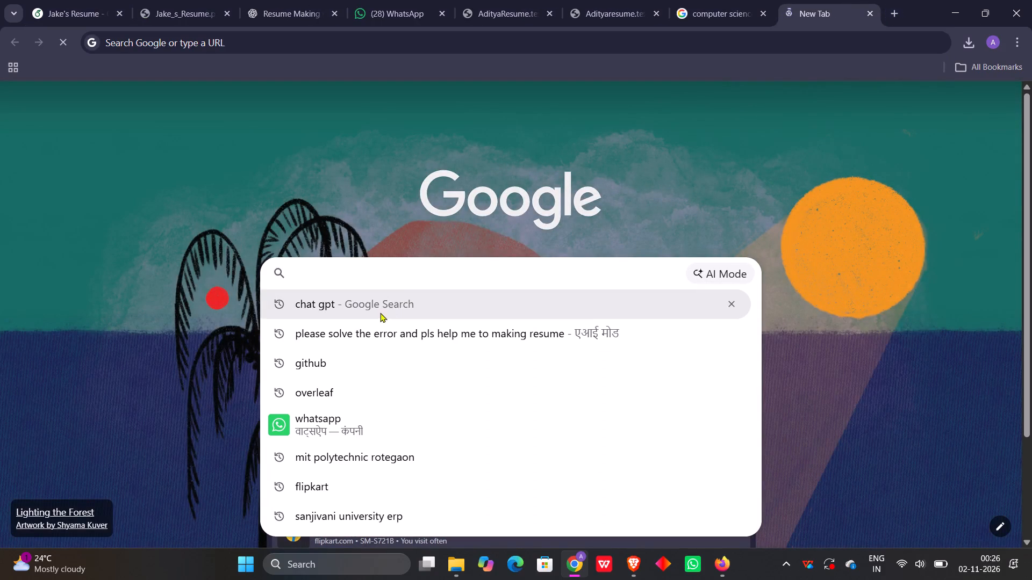
pyautogui.write('plse')
pyautogui.press('space')
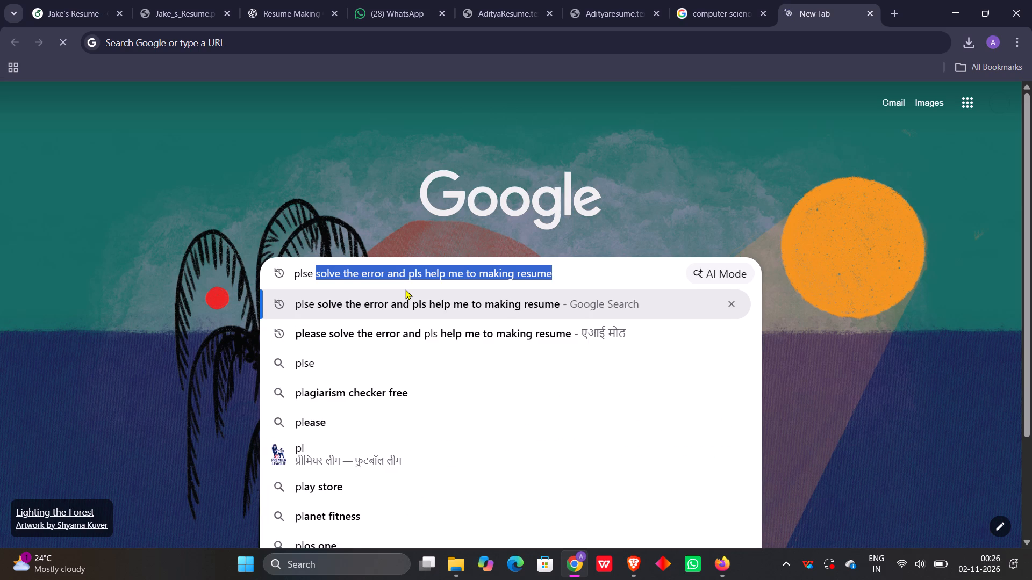
pyautogui.click(562, 278)
pyautogui.press('space')
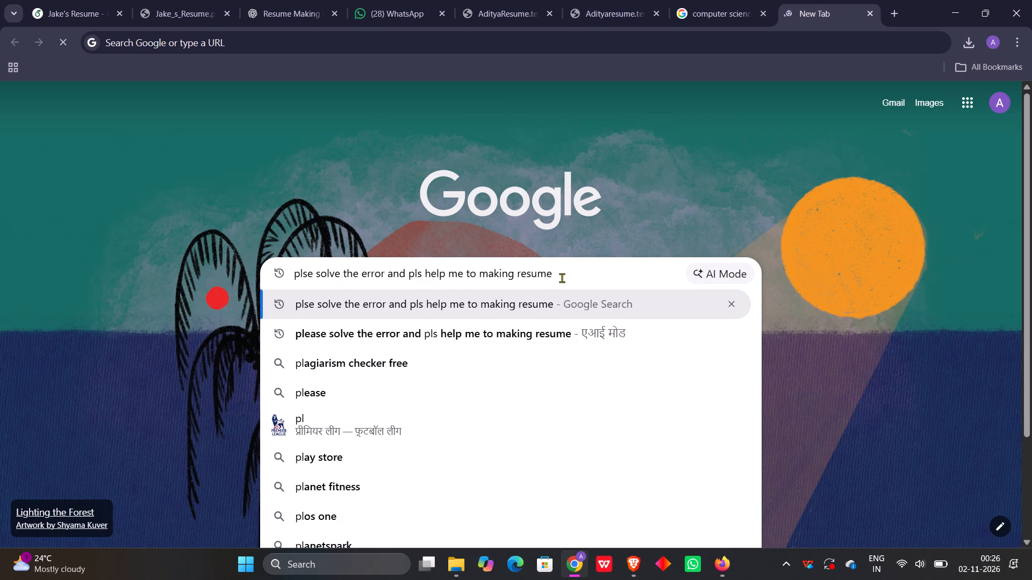
pyautogui.hotkey('ctrl', 'v')
pyautogui.press('Return')
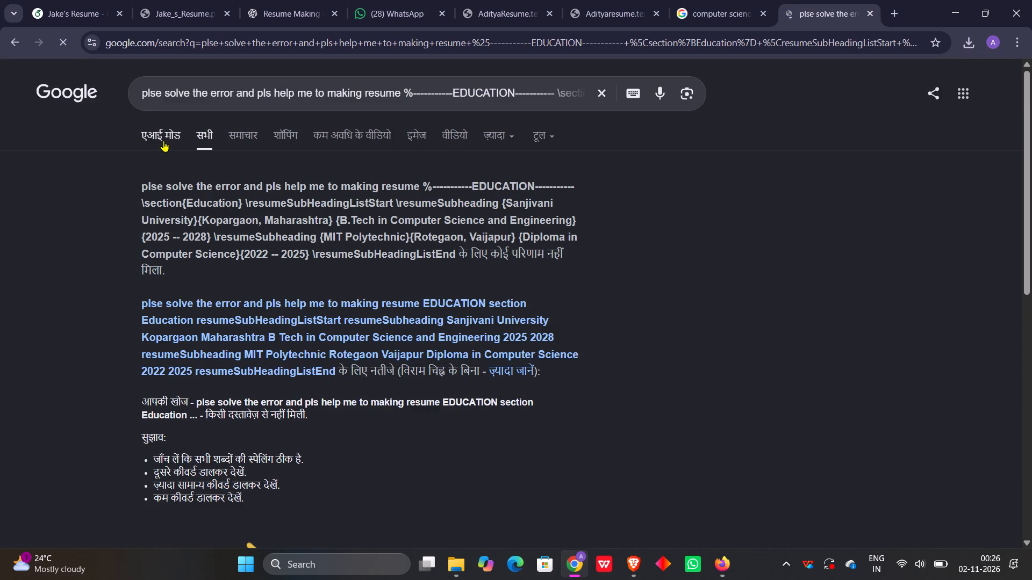
# Switch the search to AI Mode and review the Education code it suggests.
pyautogui.click(163, 136)
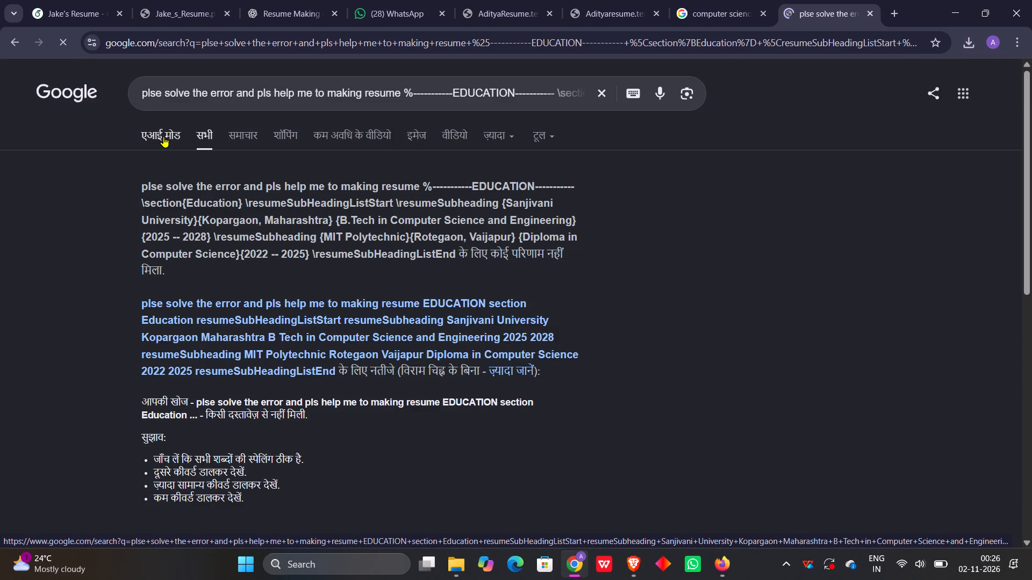
pyautogui.click(163, 136)
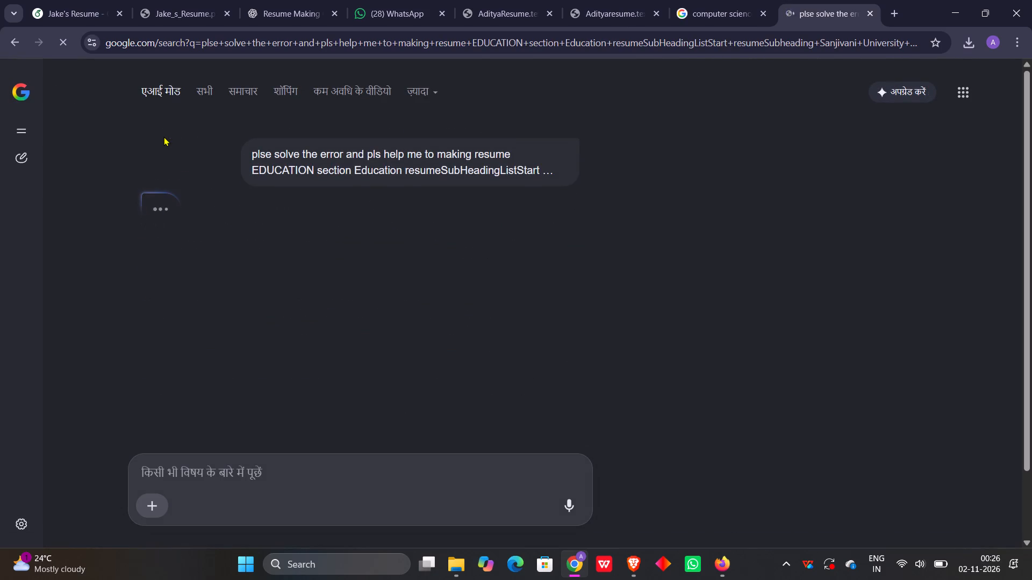
pyautogui.scroll(-2, 297, 407)
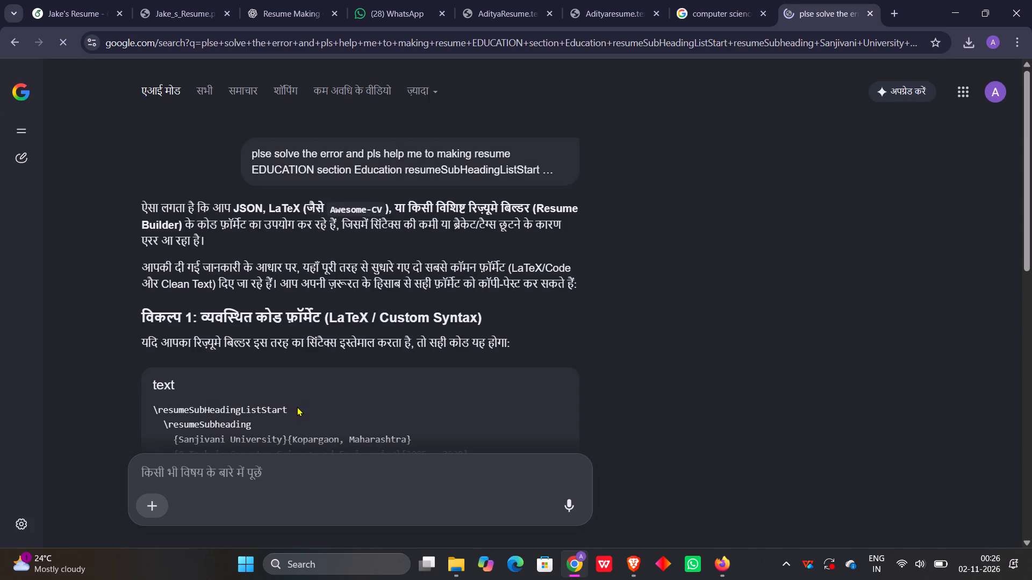
pyautogui.scroll(3, 297, 407)
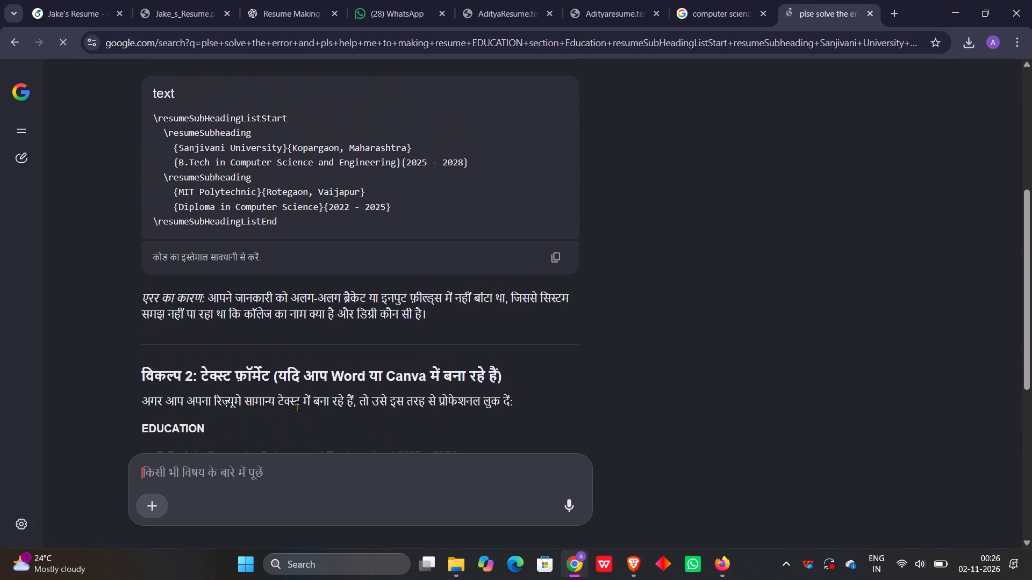
# Start a follow-up question reading "but this line {2022 - 2025}", copying the diploma date range from the suggested code.
pyautogui.moveTo(321, 208); pyautogui.dragTo(387, 211)
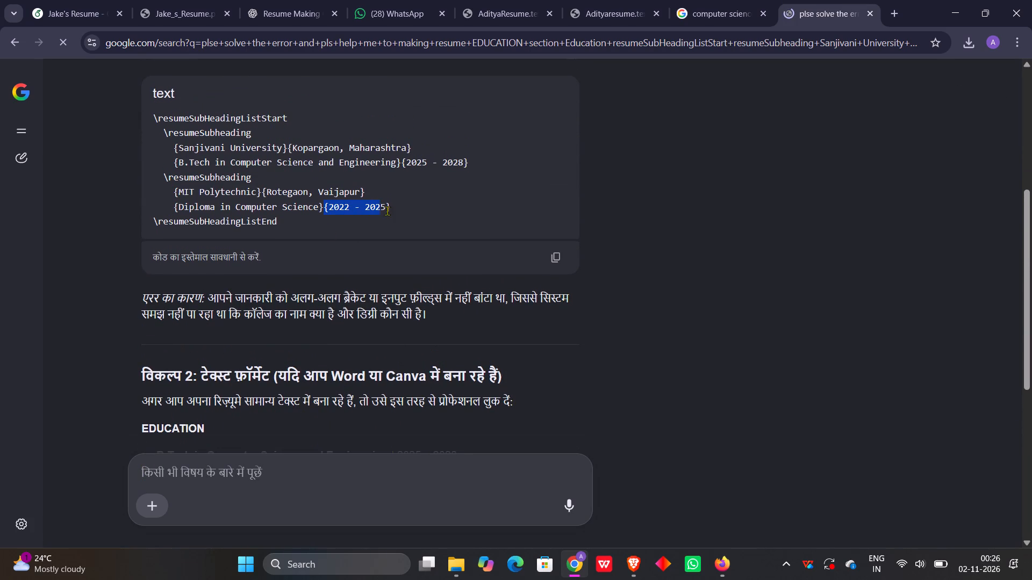
pyautogui.moveTo(387, 211); pyautogui.dragTo(396, 212)
pyautogui.hotkey('ctrl', 'c')
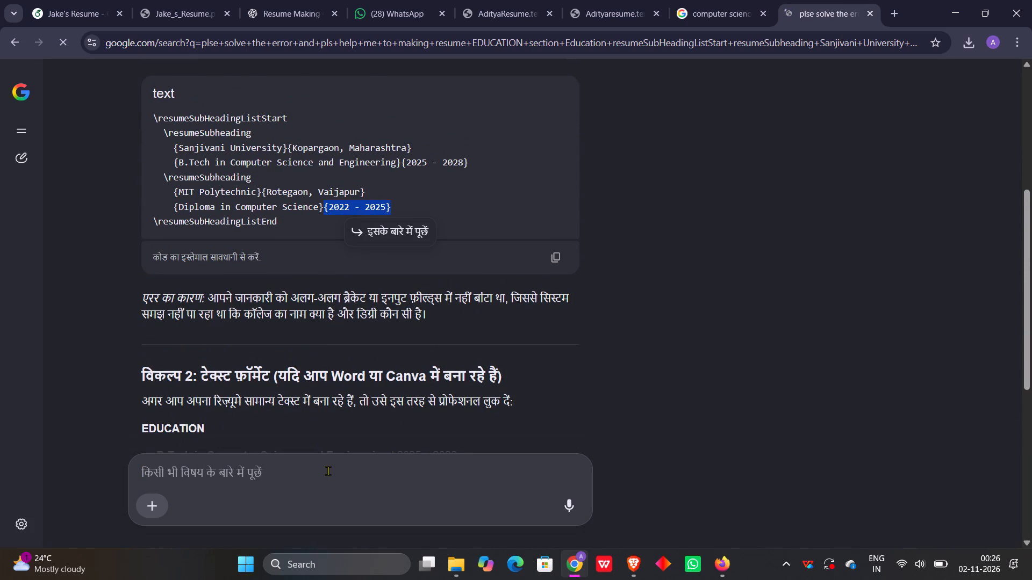
pyautogui.click(328, 470)
pyautogui.write('but')
pyautogui.press('space')
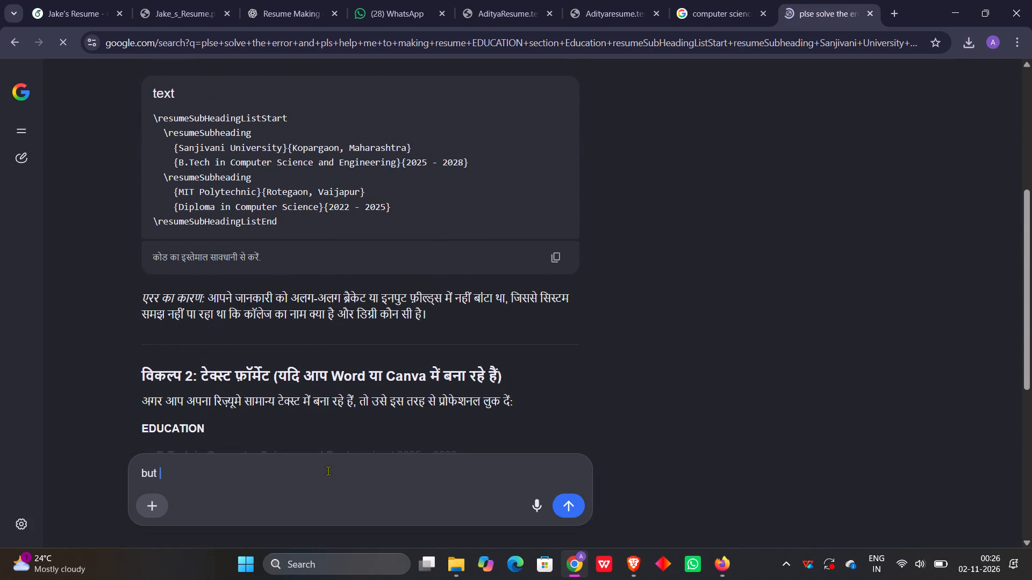
pyautogui.write('this line')
pyautogui.press('space')
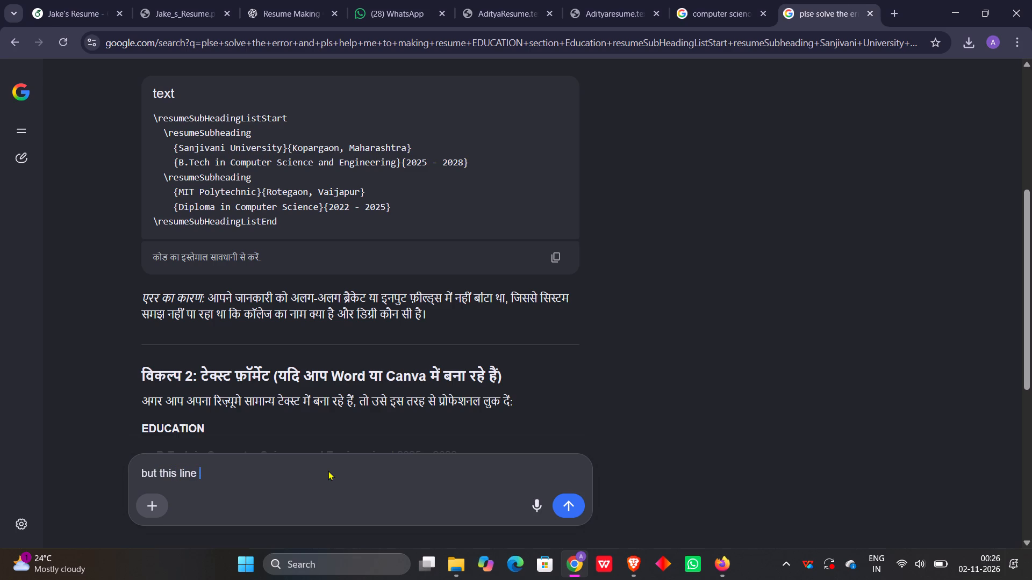
pyautogui.hotkey('ctrl', 'v')
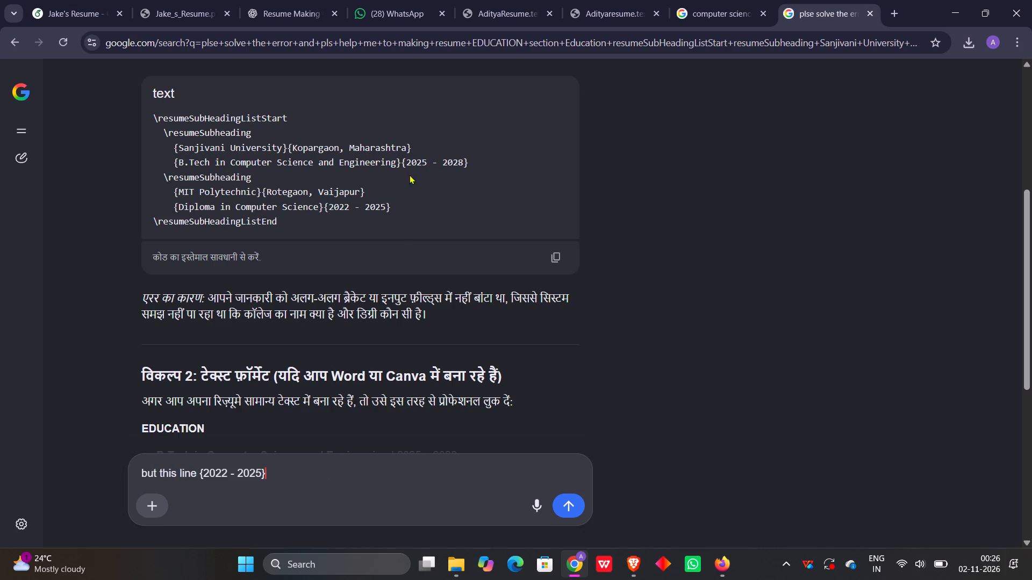
# Add the B.Tech date range {2025 - 2028} copied from the suggested code and the words "font is difrent" to the follow-up.
pyautogui.moveTo(403, 162); pyautogui.dragTo(475, 162)
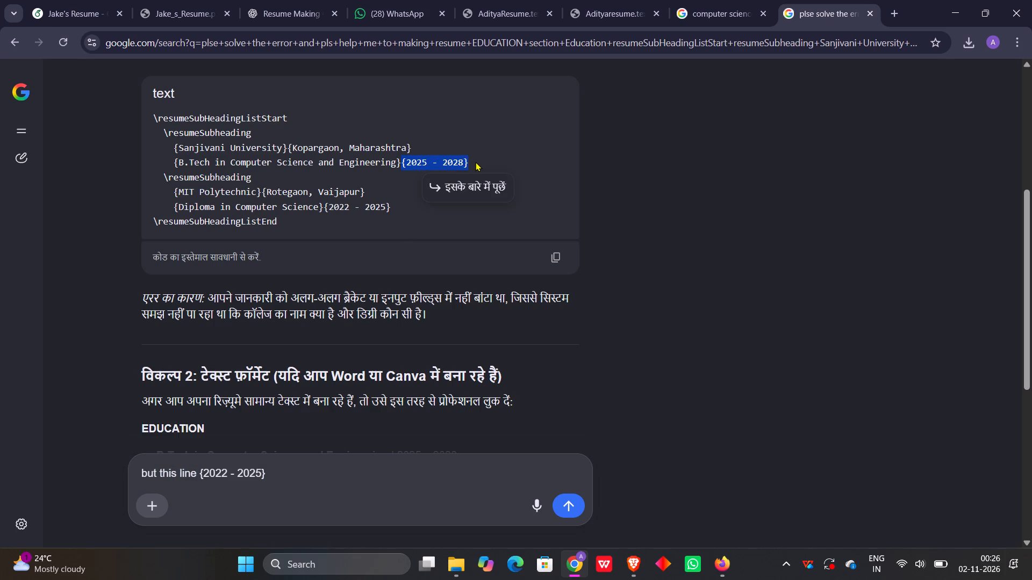
pyautogui.hotkey('ctrl', 'c')
pyautogui.click(324, 463)
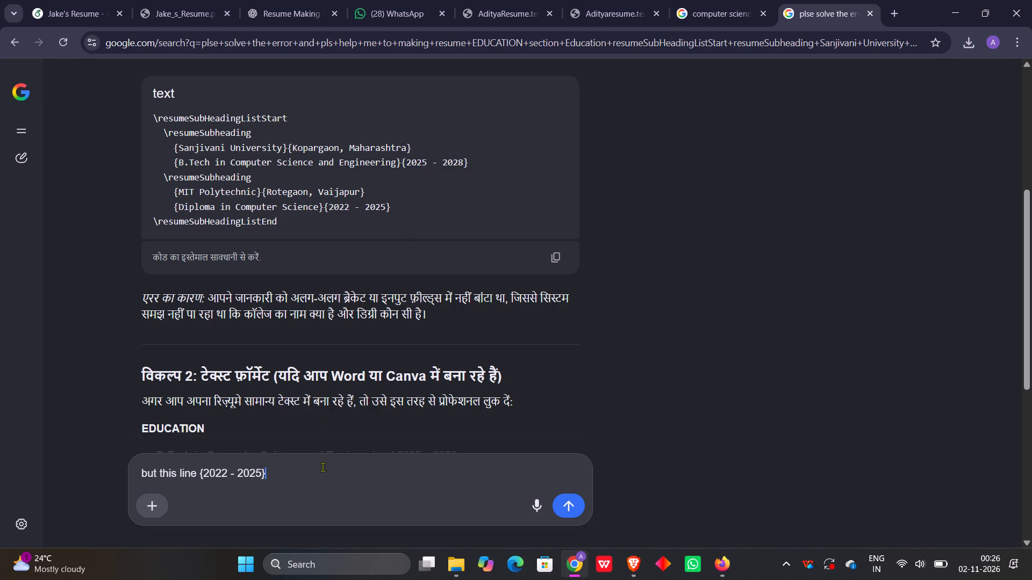
pyautogui.click(322, 467)
pyautogui.press('space')
pyautogui.press('space')
pyautogui.hotkey('ctrl', 'v')
pyautogui.press('space')
pyautogui.press('space')
pyautogui.write('font id')
pyautogui.press('BackSpace')
pyautogui.write('s')
pyautogui.press('space')
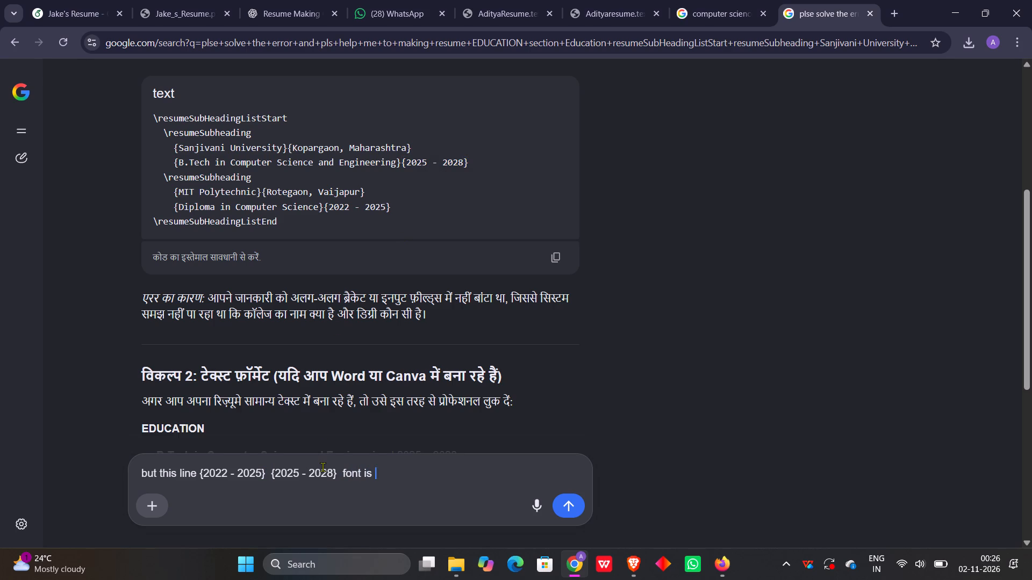
pyautogui.write('difrent')
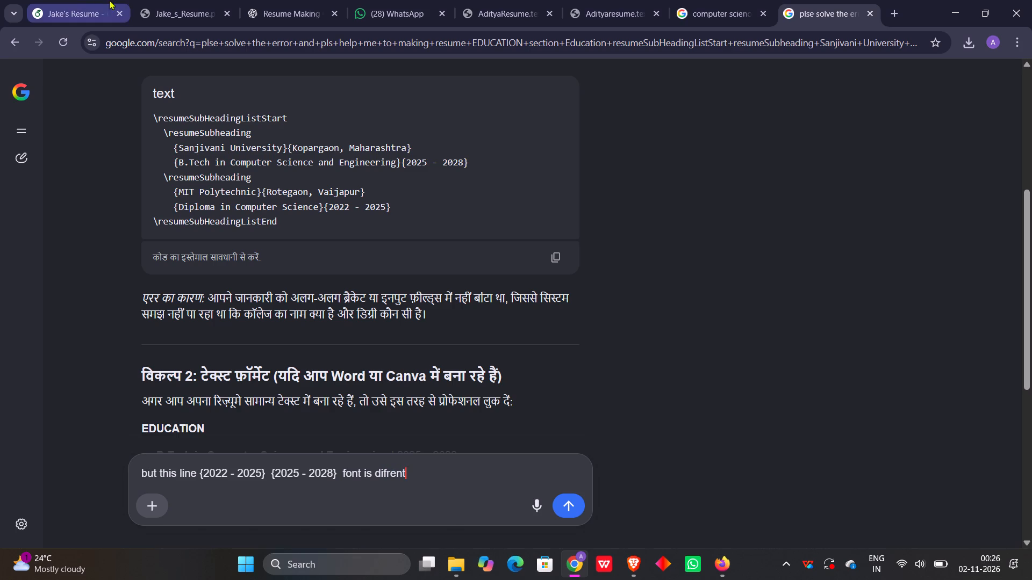
# Check the Education dates in the Overleaf project and the resume PDF, and return to the AI Mode conversation.
pyautogui.click(91, 0)
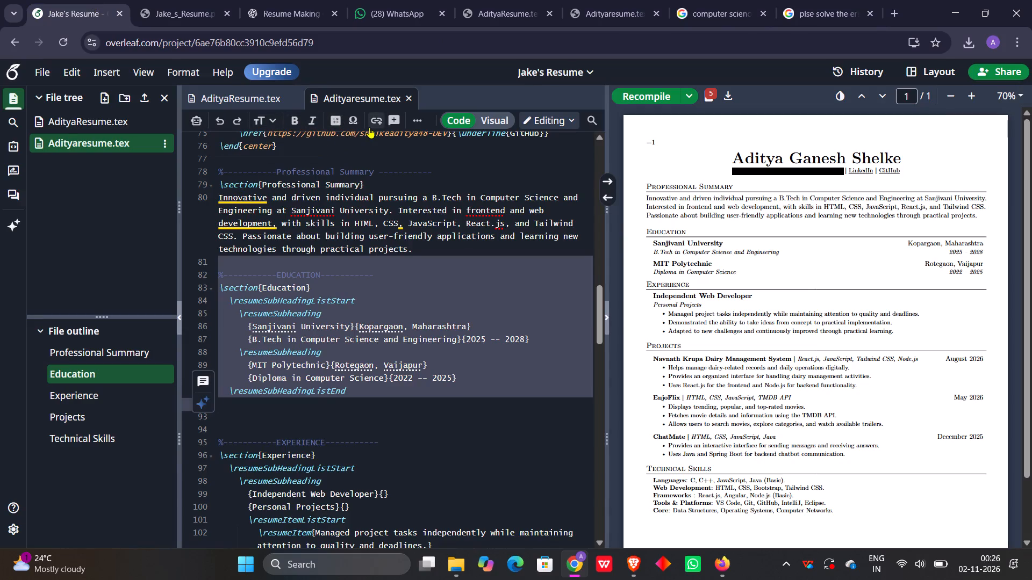
pyautogui.click(190, 6)
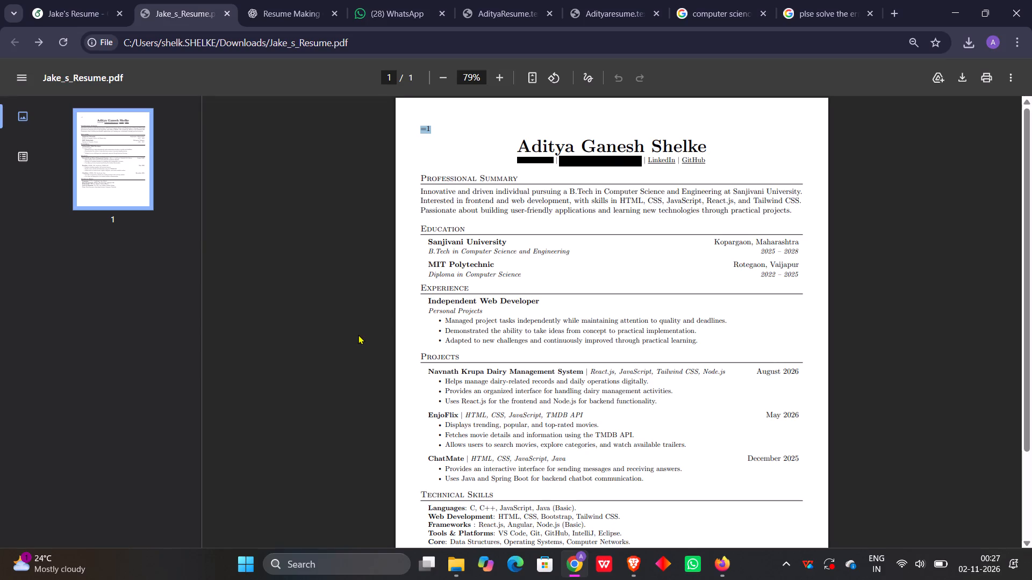
pyautogui.click(838, 0)
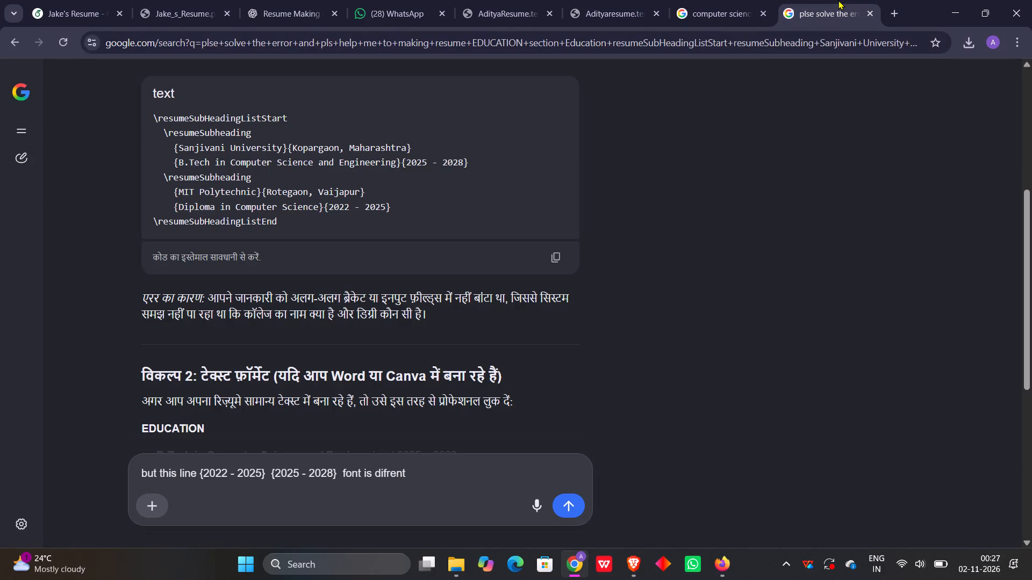
# Finish the follow-up with "plseconvert resume font" and send it.
pyautogui.press('space')
pyautogui.press('space')
pyautogui.write('plse resume')
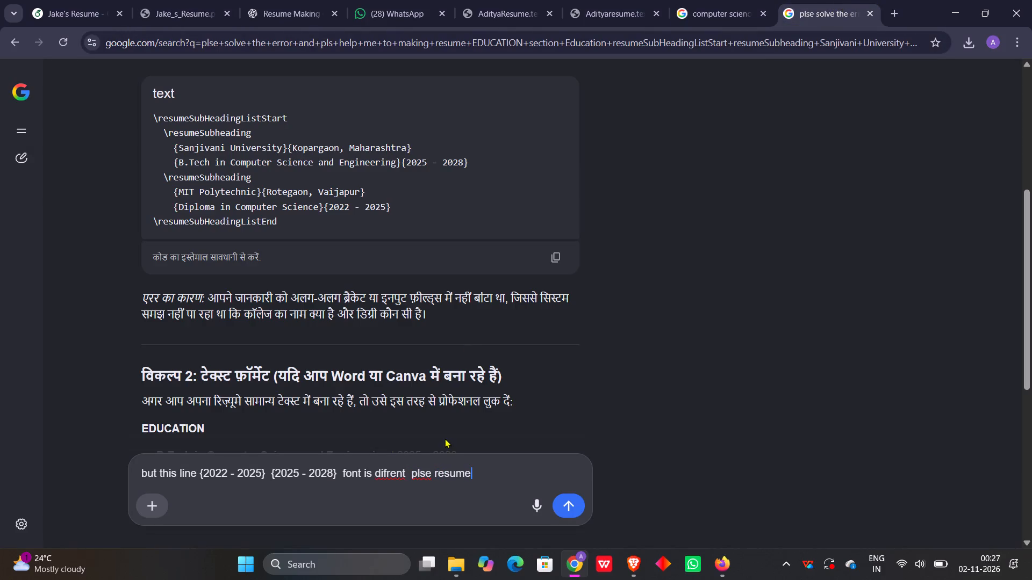
pyautogui.press('space')
pyautogui.write('font')
pyautogui.click(433, 478)
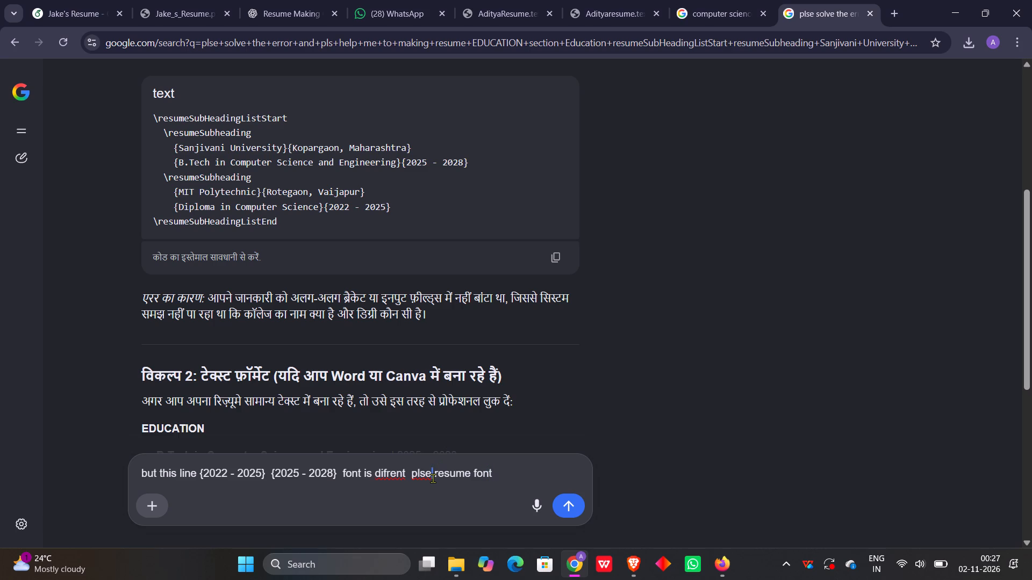
pyautogui.write('convert')
pyautogui.press('space')
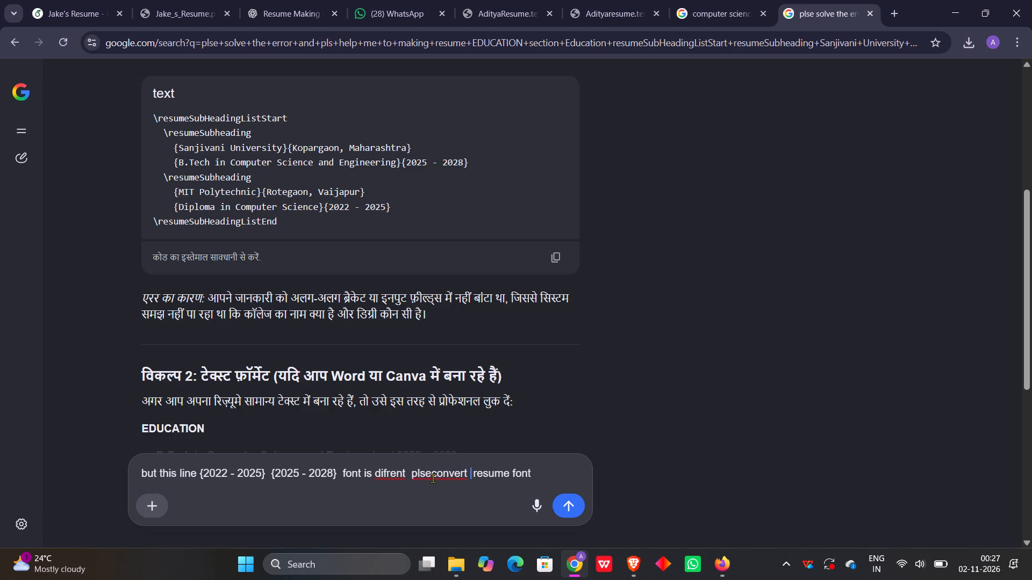
pyautogui.press('Return')
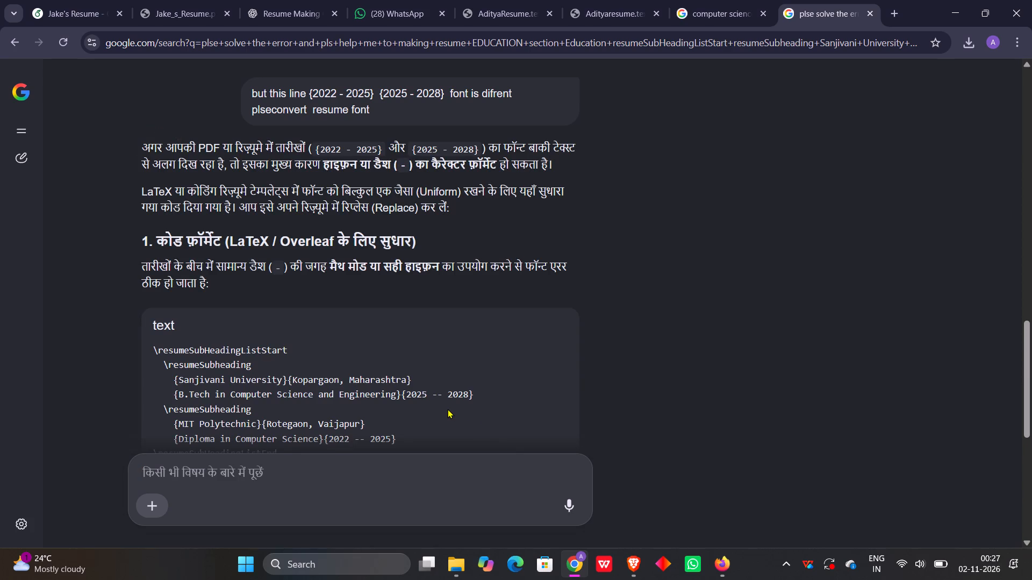
# Copy the LaTeX/Overleaf version of the Education code from the new AI Mode reply.
pyautogui.scroll(-2, 447, 409)
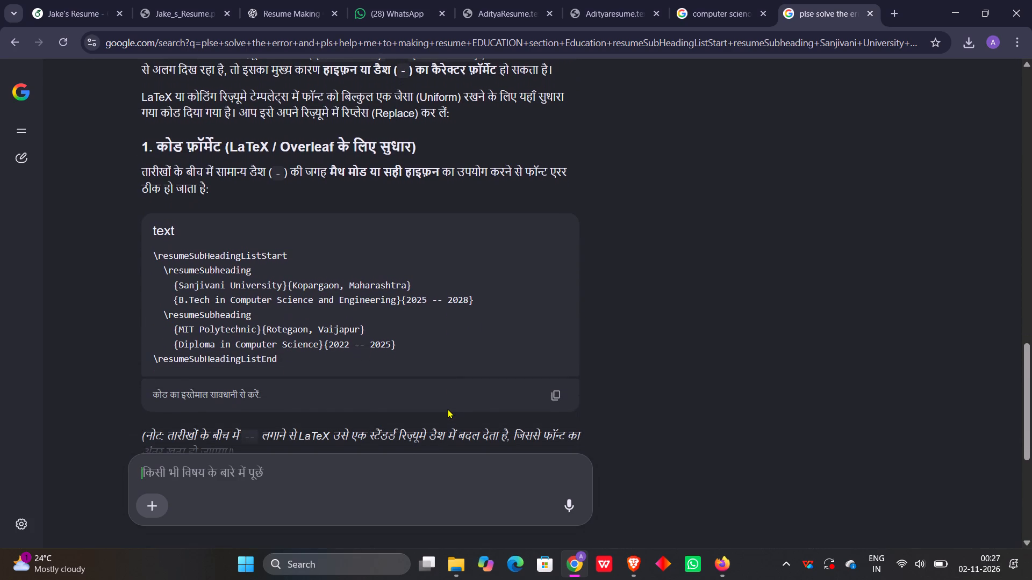
pyautogui.scroll(-2, 447, 409)
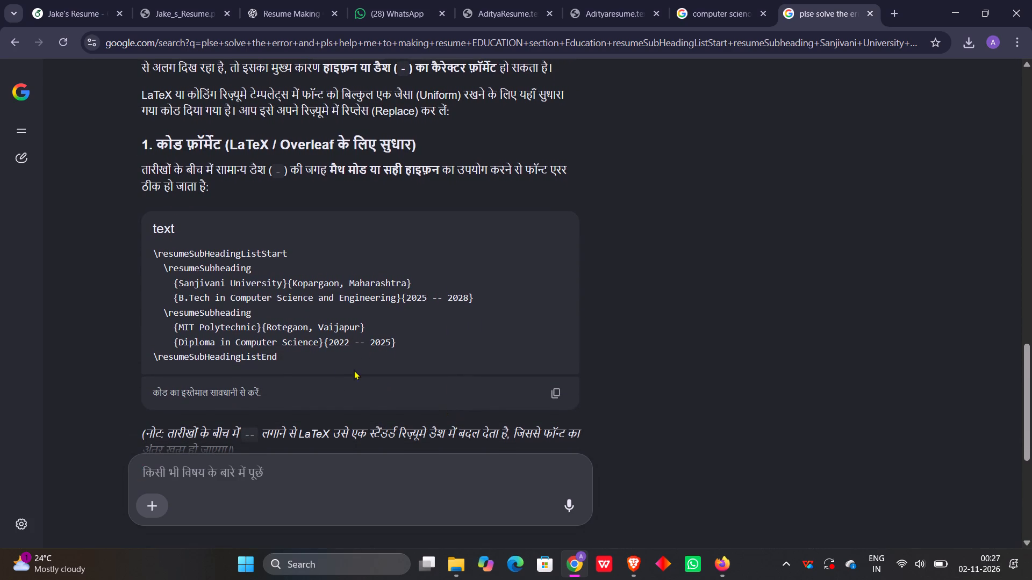
pyautogui.click(550, 401)
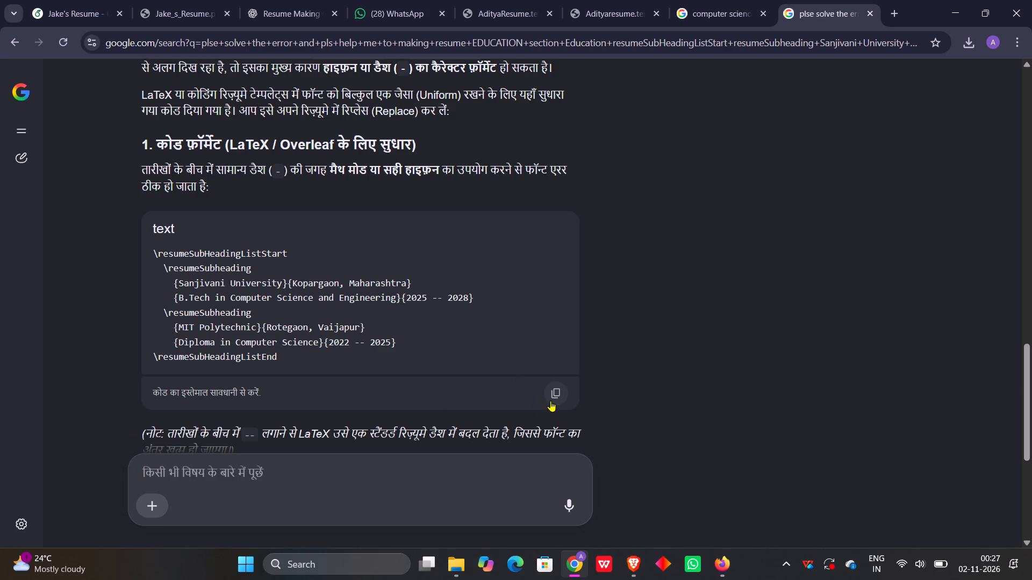
# Switch back to the Overleaf resume project with the Education code in Adityaresume.tex.
pyautogui.click(68, 18)
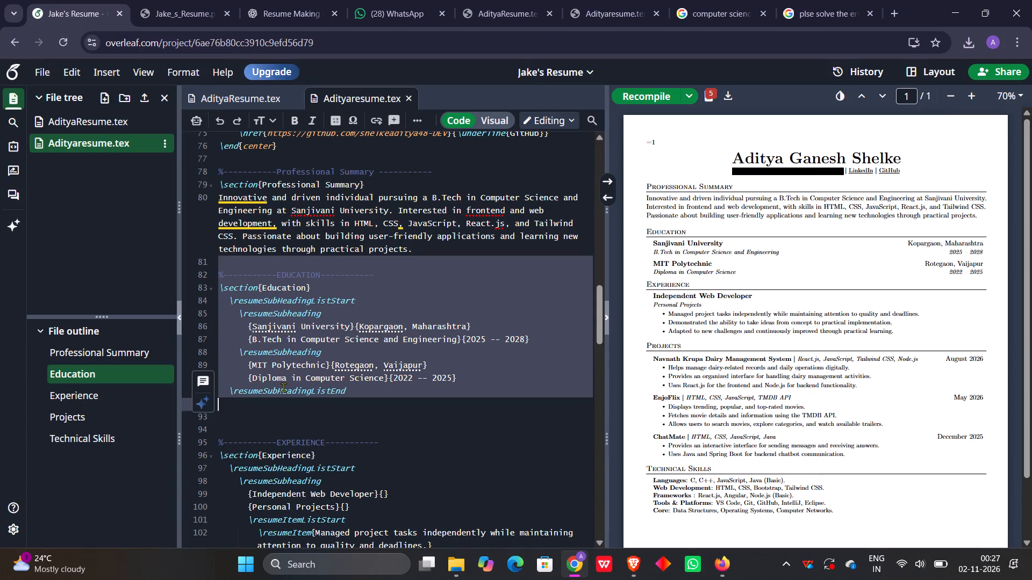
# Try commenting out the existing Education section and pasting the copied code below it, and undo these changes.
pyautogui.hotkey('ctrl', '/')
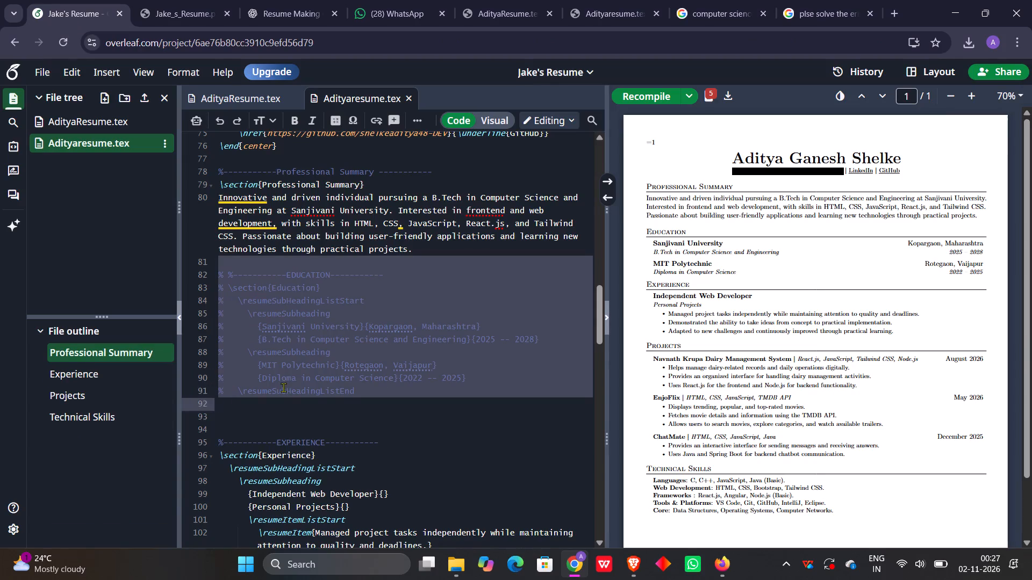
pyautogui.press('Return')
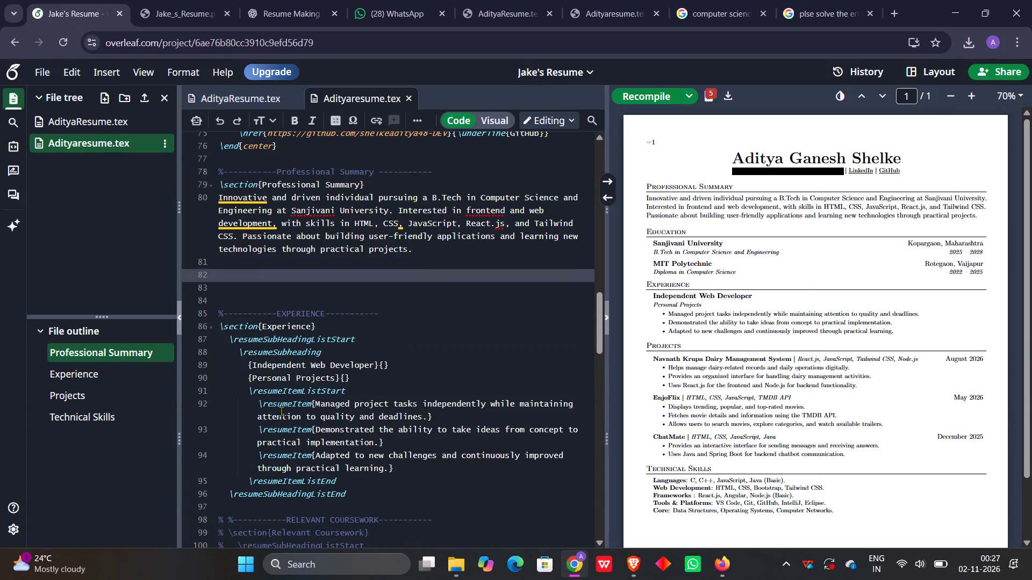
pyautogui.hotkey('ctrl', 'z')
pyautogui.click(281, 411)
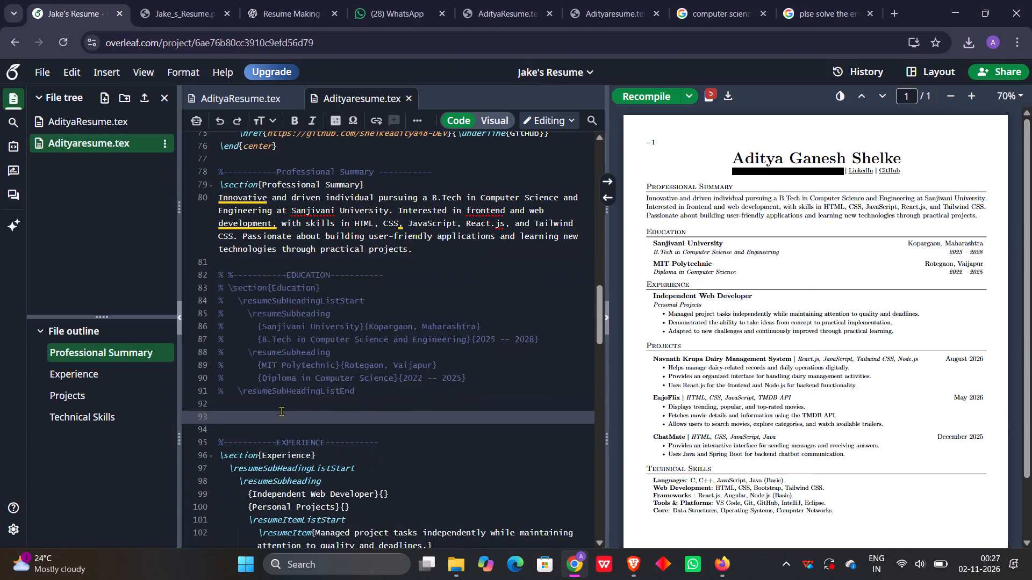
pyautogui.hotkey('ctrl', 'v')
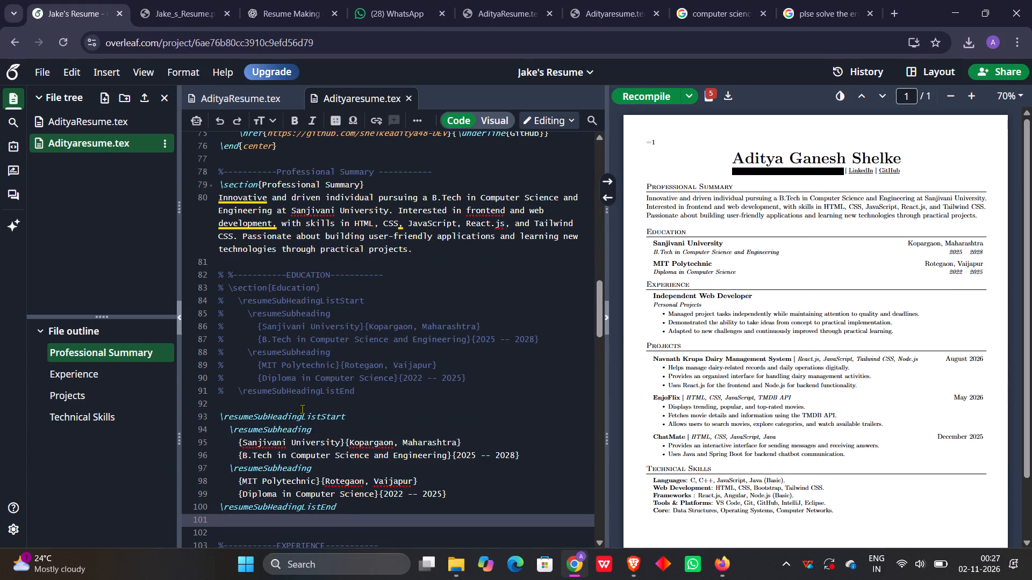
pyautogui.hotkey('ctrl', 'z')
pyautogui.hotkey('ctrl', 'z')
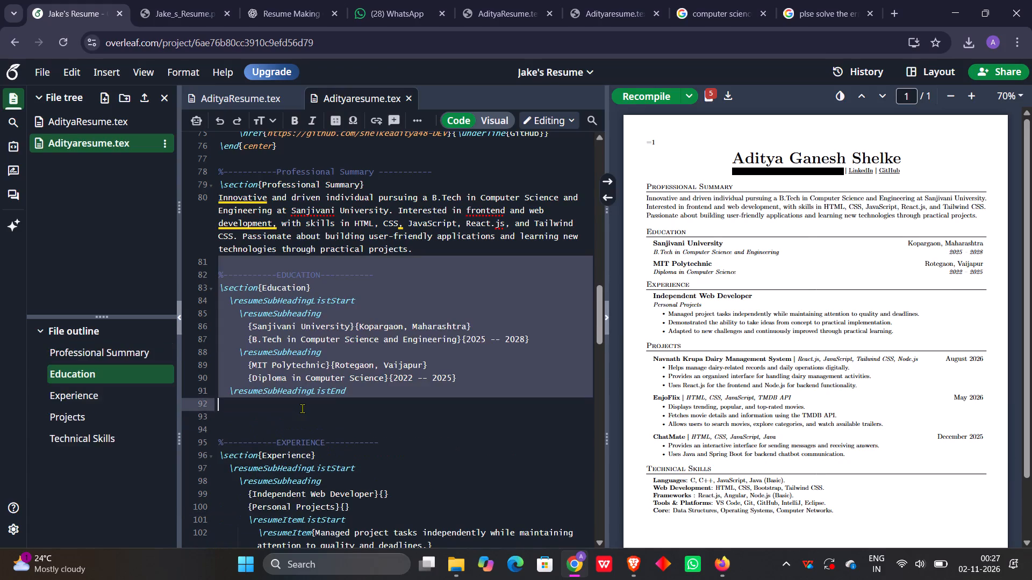
# Replace the code under \section{Education}, from \resumeSubHeadingListStart through \resumeSubHeadingListEnd, with the copied AI Mode version.
pyautogui.click(230, 296)
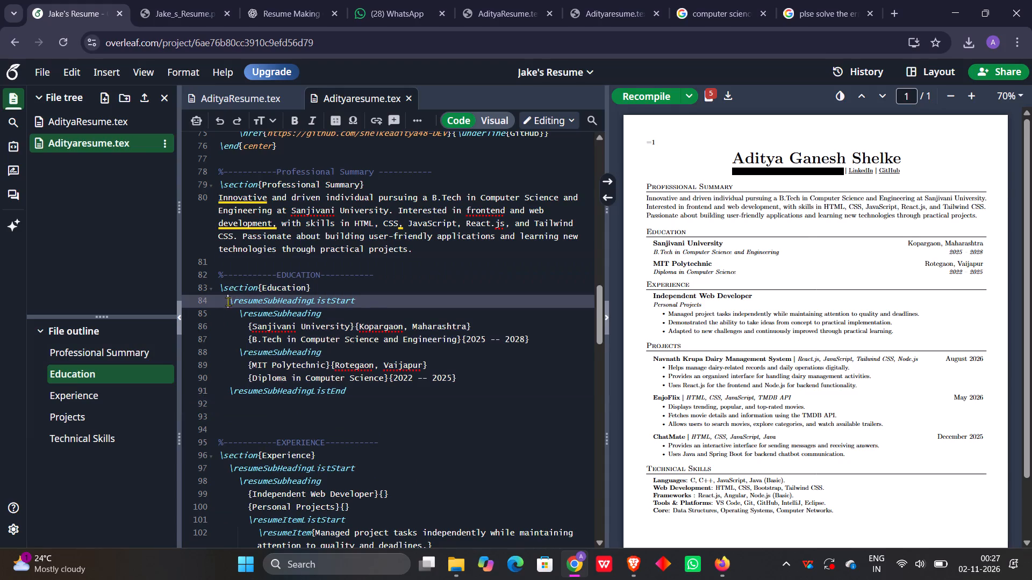
pyautogui.moveTo(227, 302); pyautogui.dragTo(353, 397)
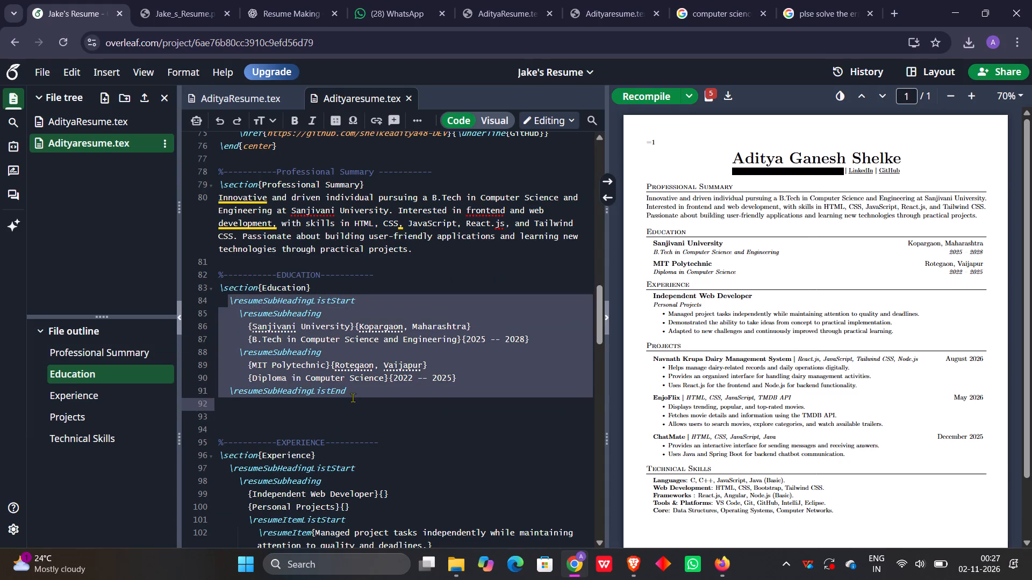
pyautogui.moveTo(353, 397); pyautogui.dragTo(358, 391)
pyautogui.hotkey('ctrl', 'v')
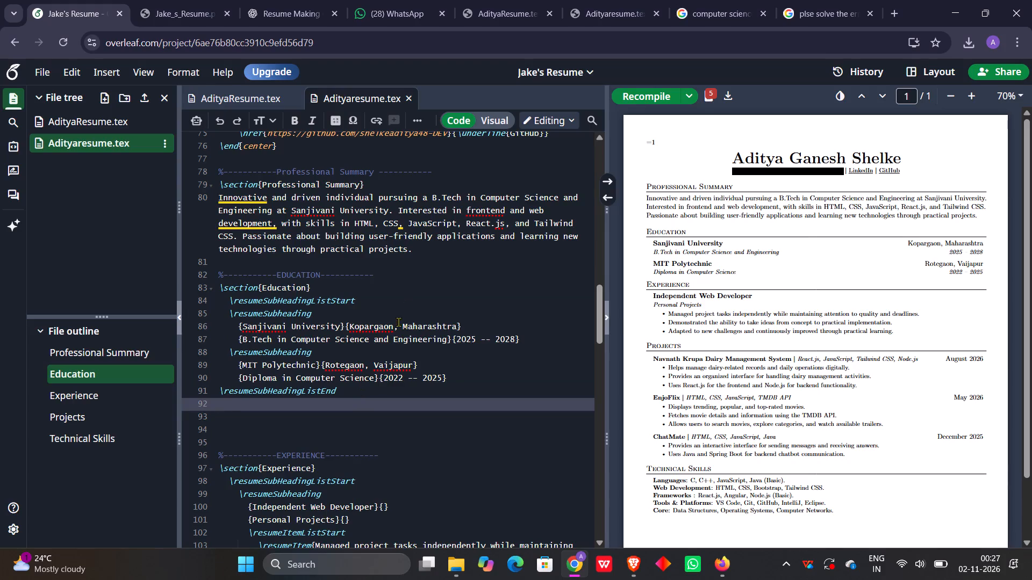
# Recompile the resume PDF with the replaced Education section code.
pyautogui.click(643, 98)
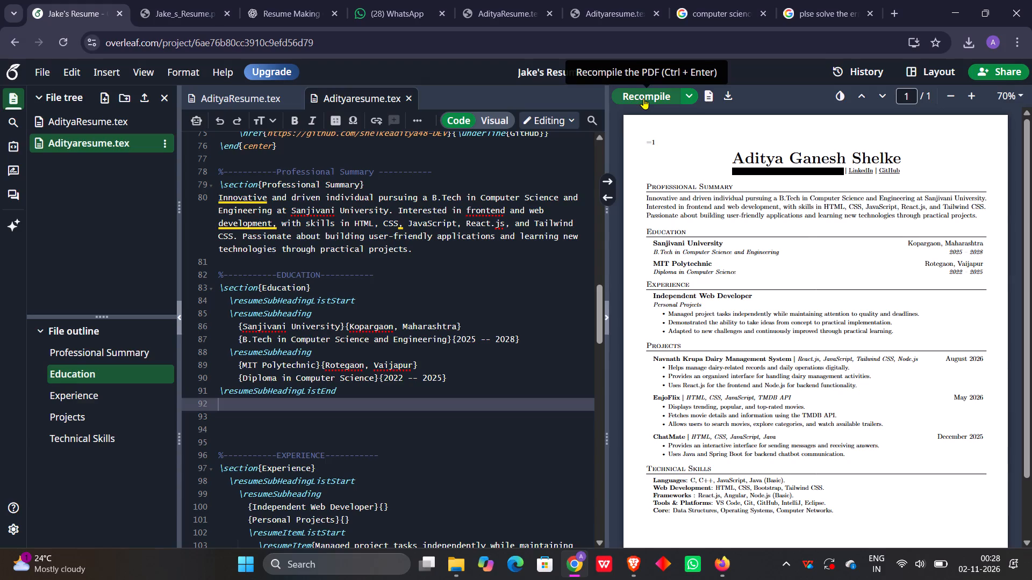
# Compare the downloaded Jake_s_Resume.pdf with the recompiled Overleaf preview, ending back in the Overleaf project.
pyautogui.click(203, 0)
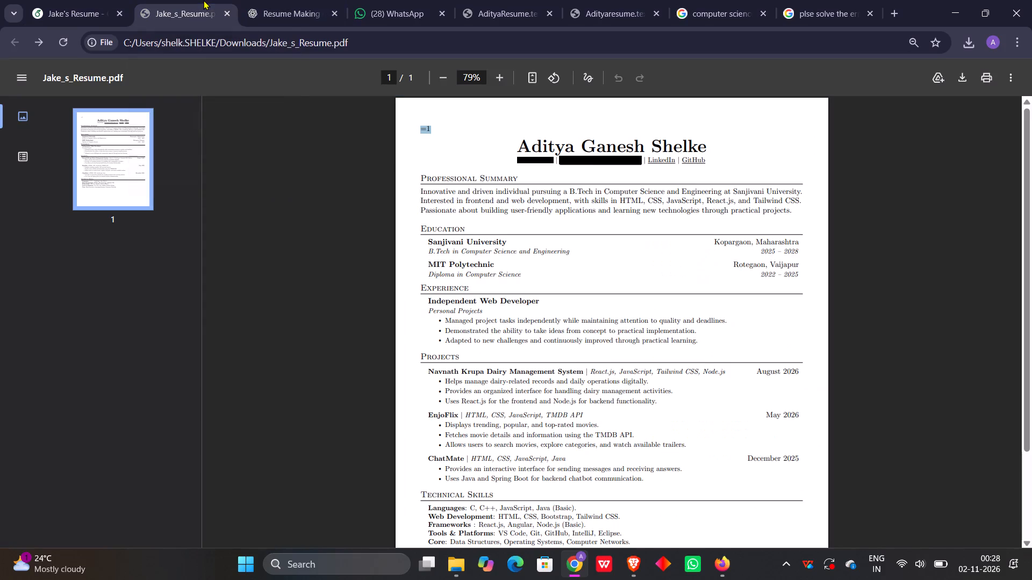
pyautogui.click(70, 0)
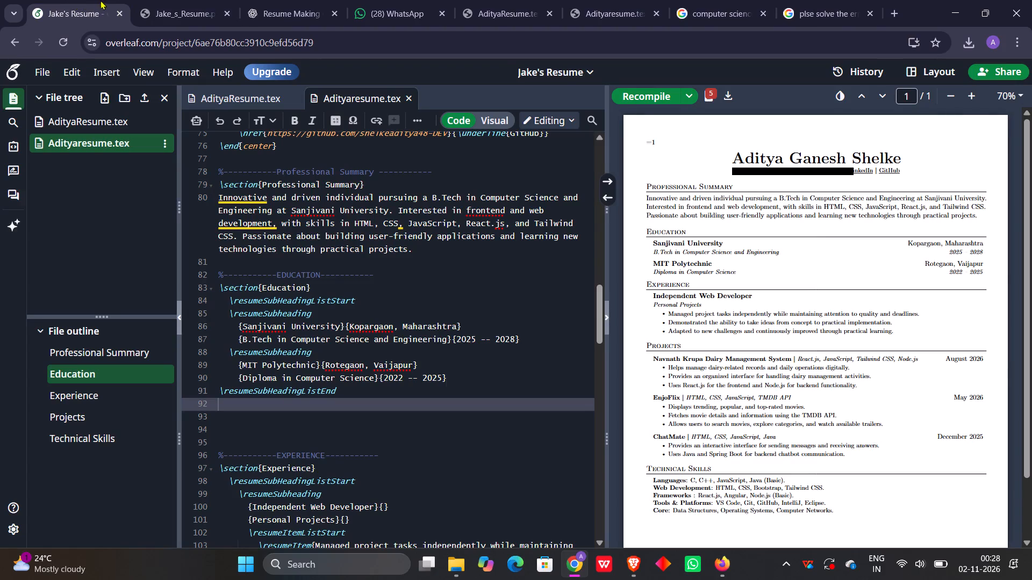
pyautogui.click(150, 0)
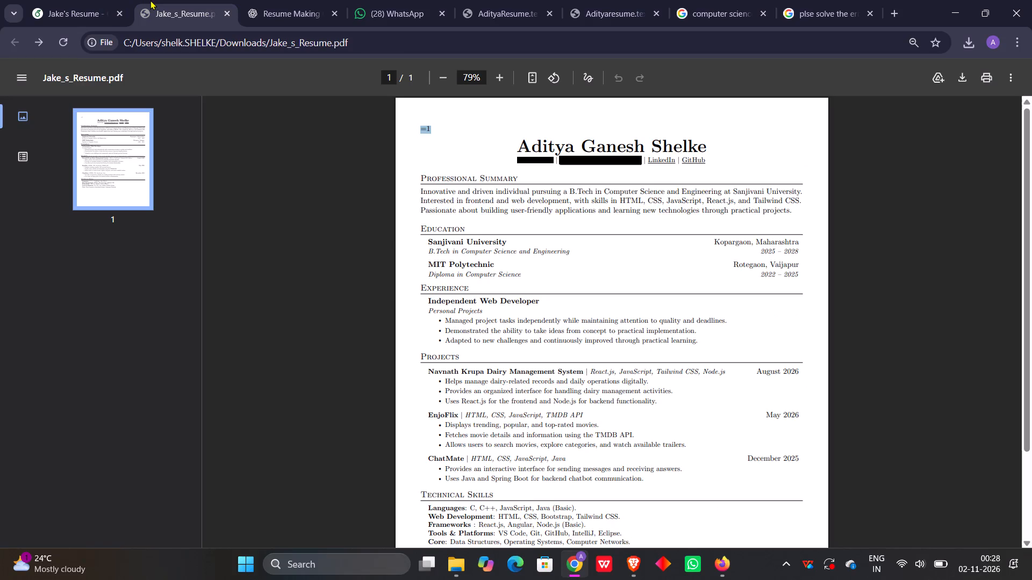
pyautogui.click(91, 0)
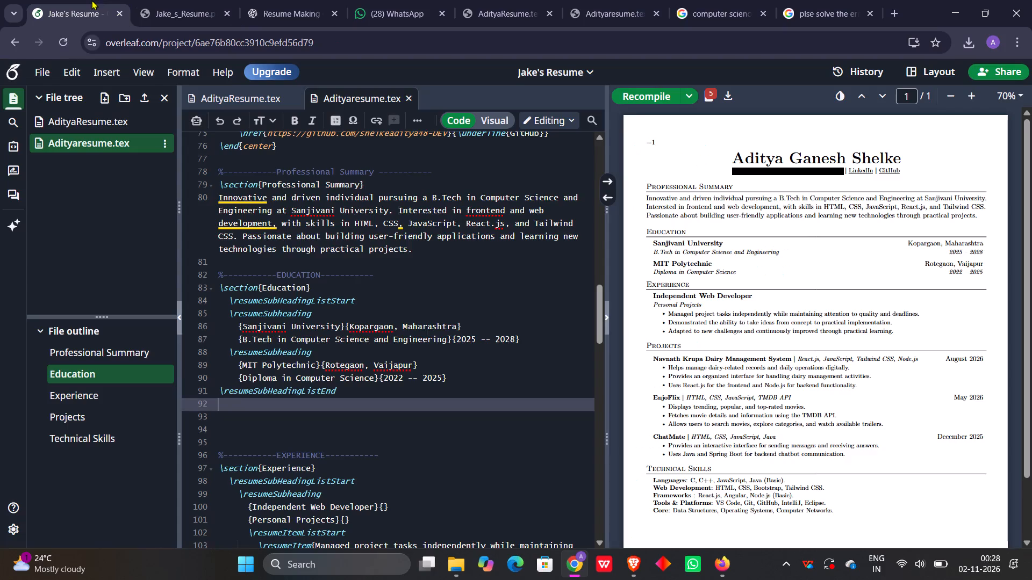
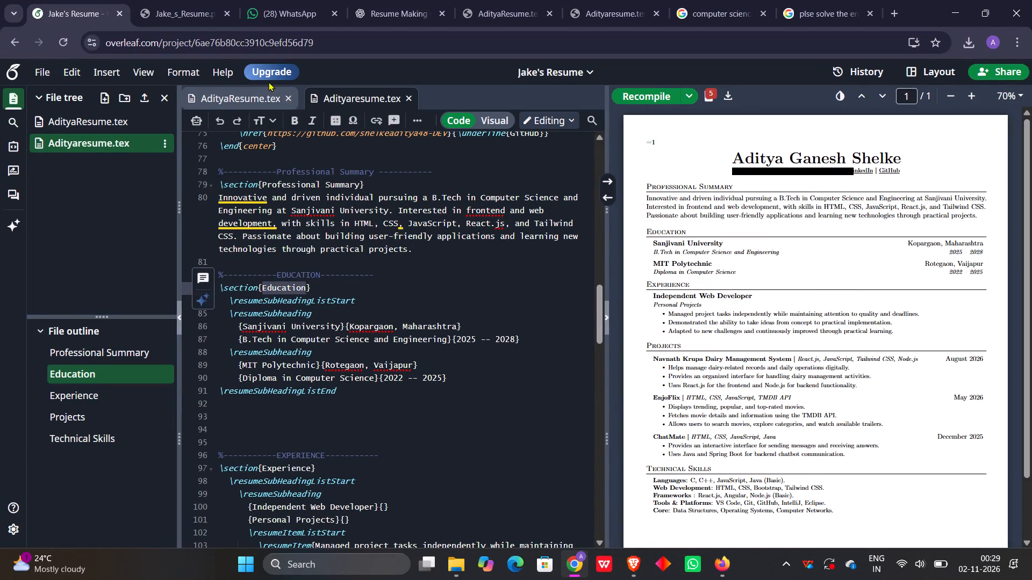
# Make the Education section title bold with \textbf on line 83 and recompile the PDF.
pyautogui.click(295, 113)
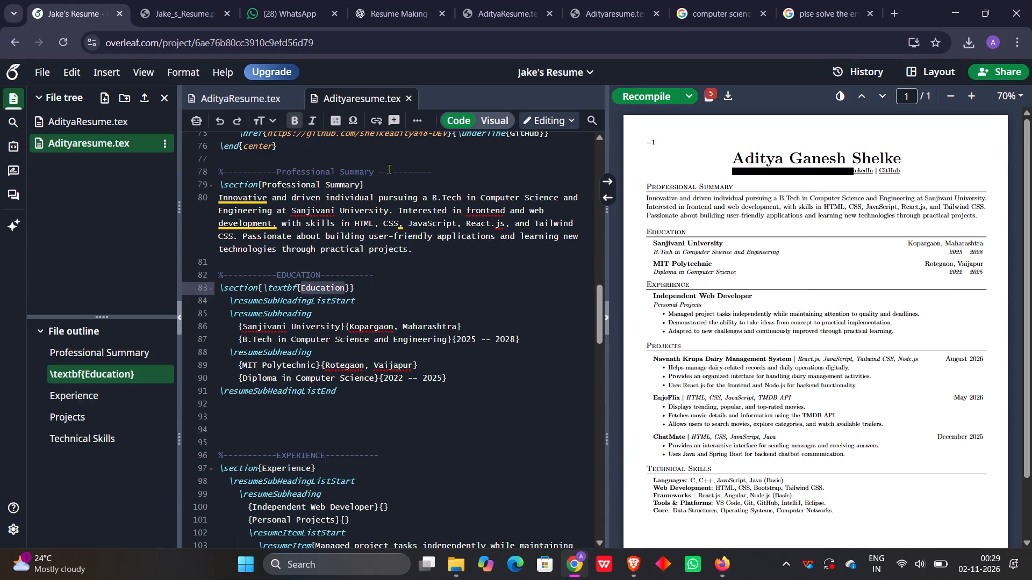
pyautogui.click(625, 93)
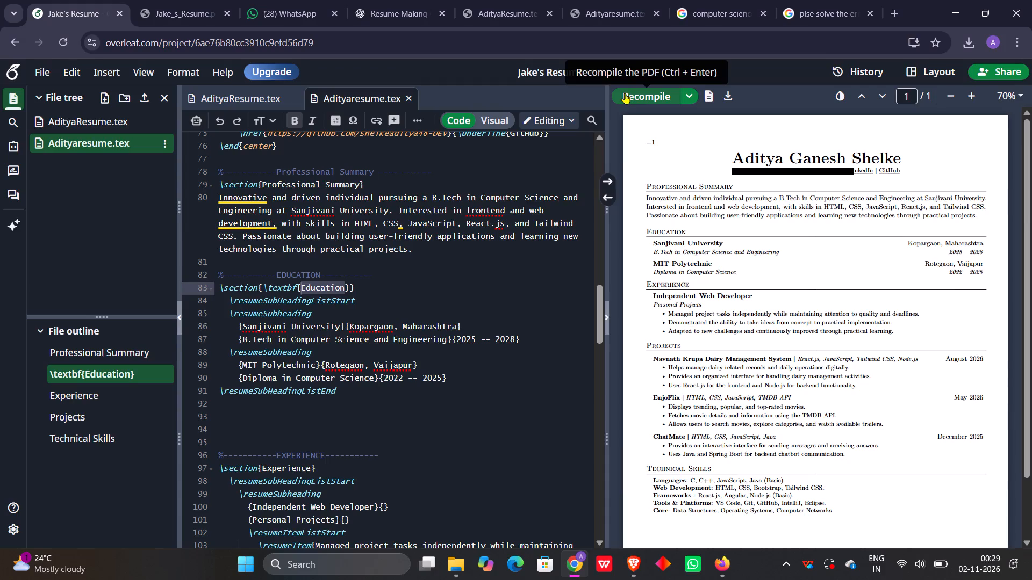
# Add italic formatting with \textit to the Education title inside its bold formatting on line 83.
pyautogui.click(314, 123)
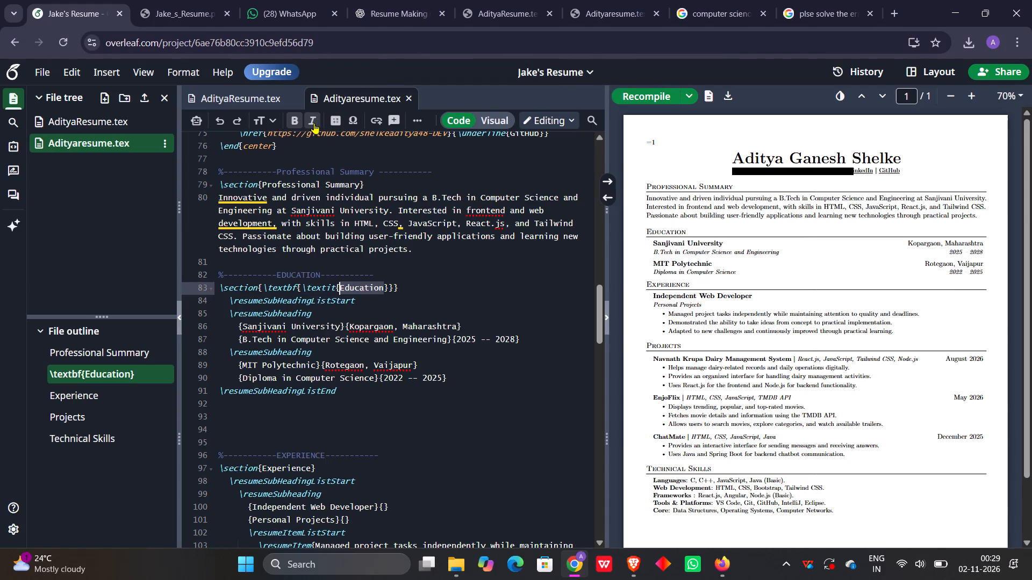
# Recompile the PDF to apply the italic formatting to the Education title.
pyautogui.click(647, 98)
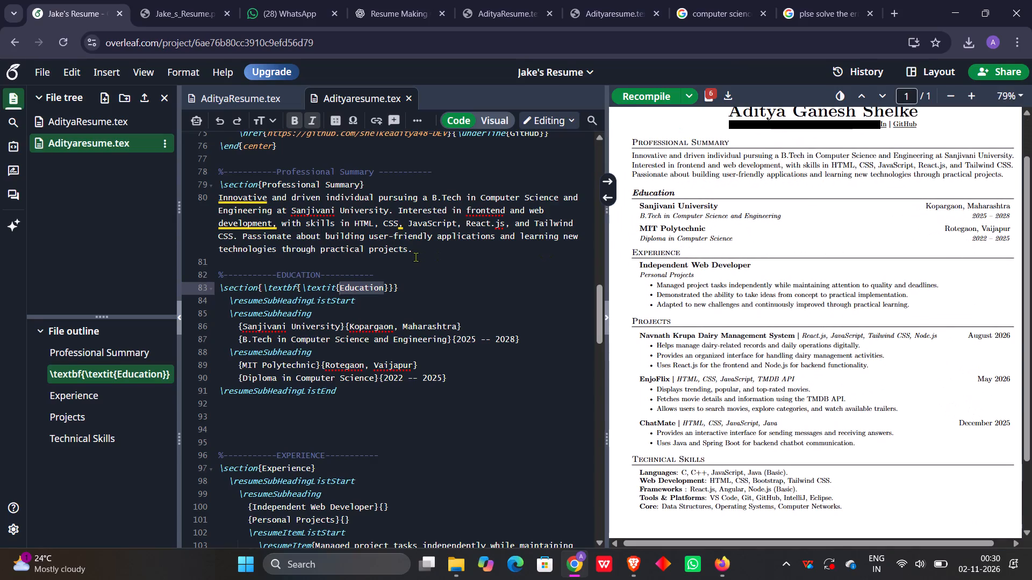
# Remove the \textit command from the Education section title on line 83, keeping \textbf.
pyautogui.moveTo(334, 287); pyautogui.dragTo(304, 288)
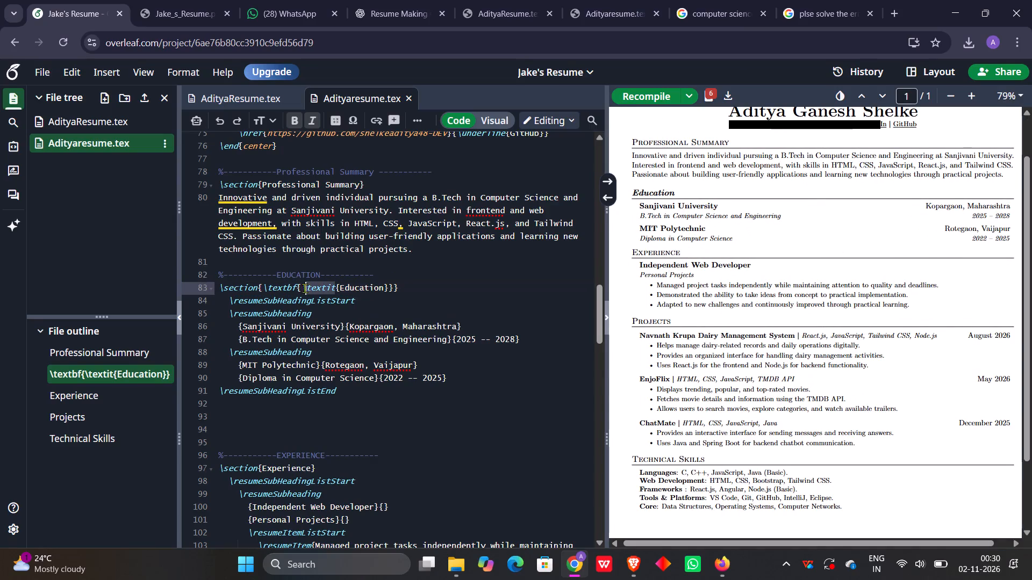
pyautogui.moveTo(304, 288); pyautogui.dragTo(303, 288)
pyautogui.press('BackSpace')
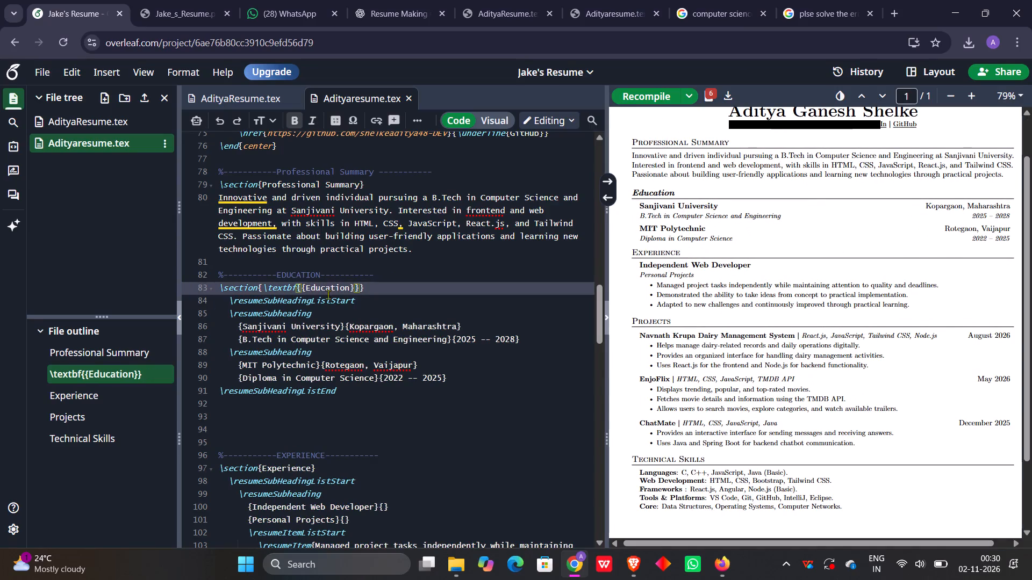
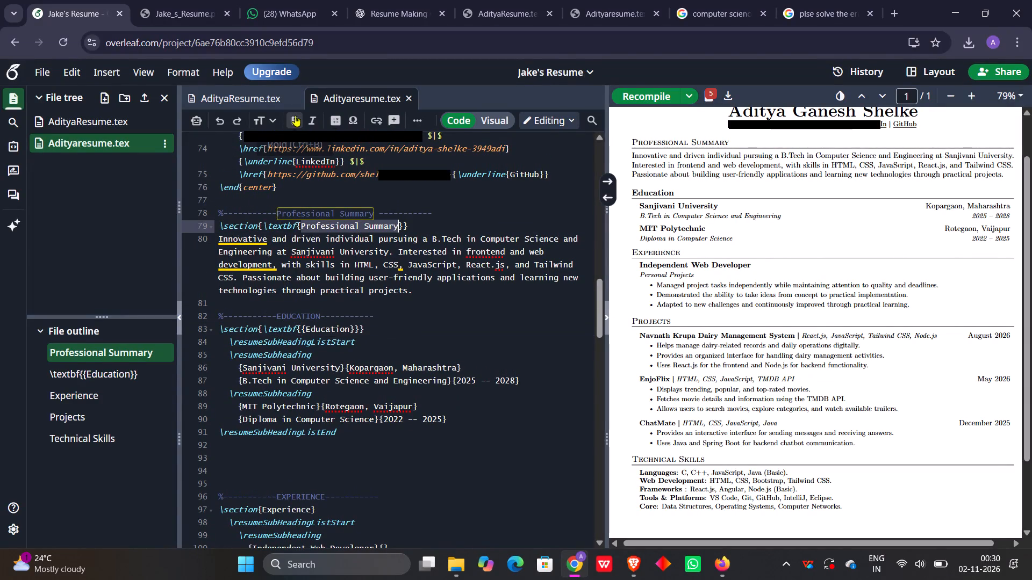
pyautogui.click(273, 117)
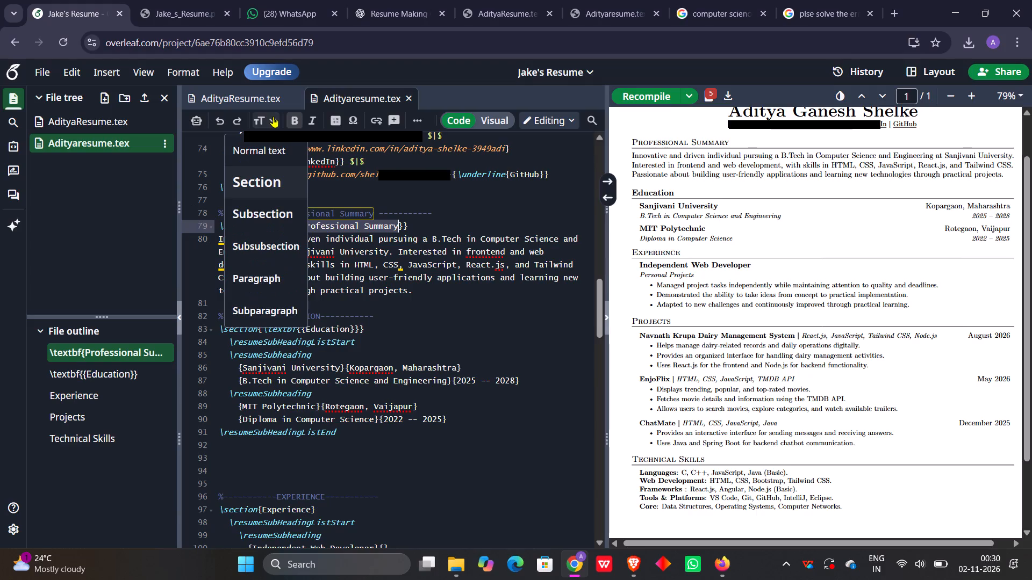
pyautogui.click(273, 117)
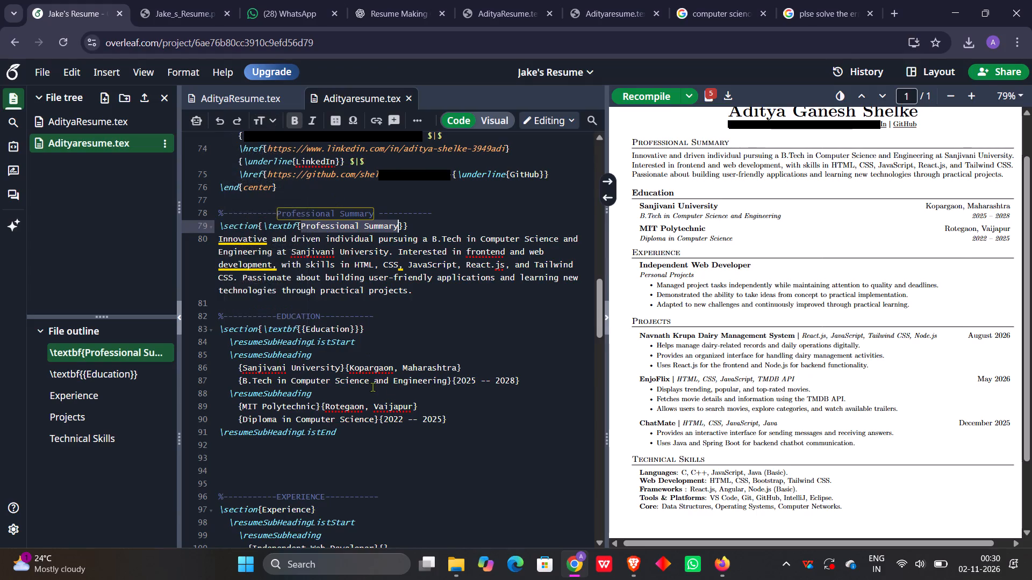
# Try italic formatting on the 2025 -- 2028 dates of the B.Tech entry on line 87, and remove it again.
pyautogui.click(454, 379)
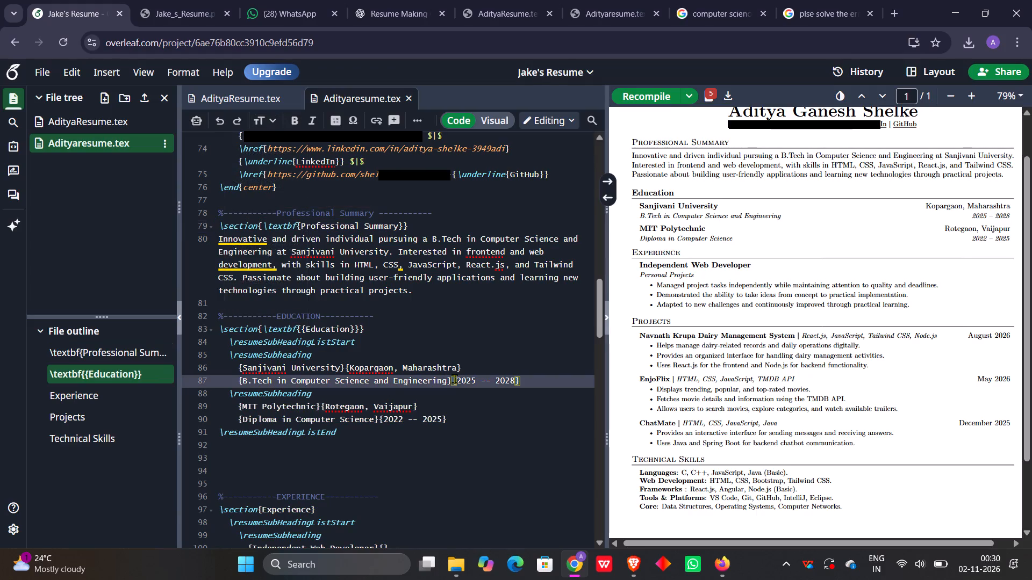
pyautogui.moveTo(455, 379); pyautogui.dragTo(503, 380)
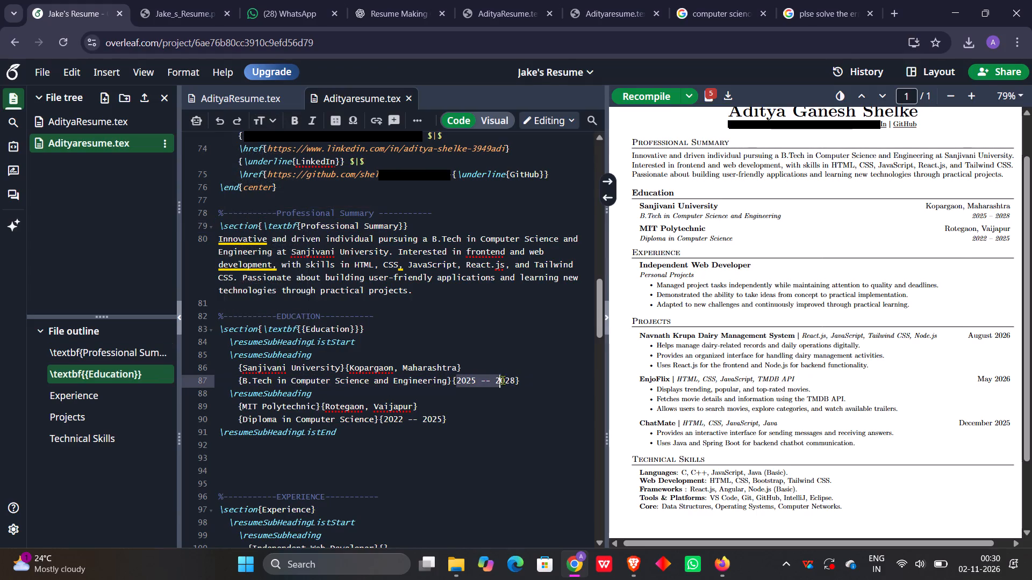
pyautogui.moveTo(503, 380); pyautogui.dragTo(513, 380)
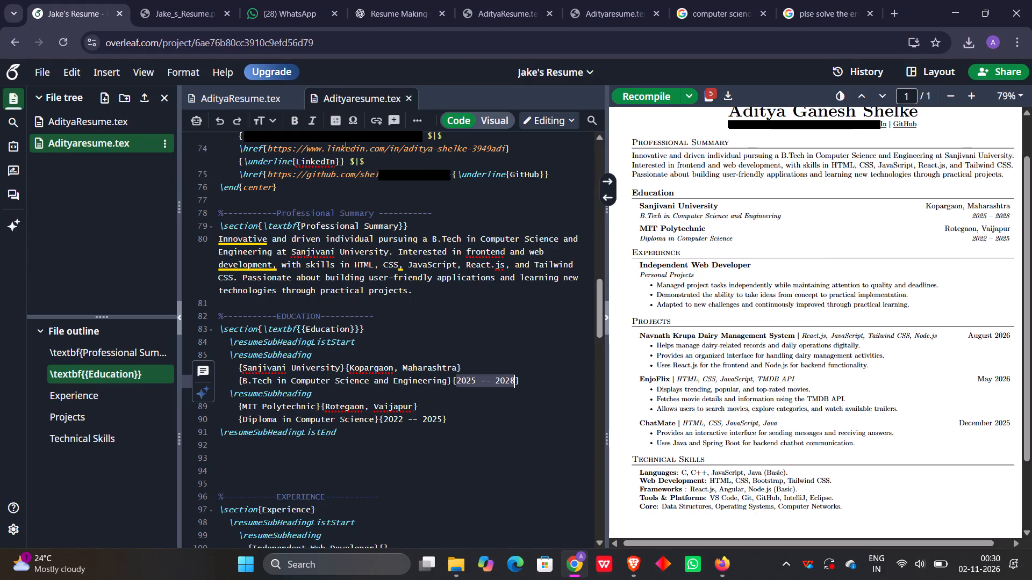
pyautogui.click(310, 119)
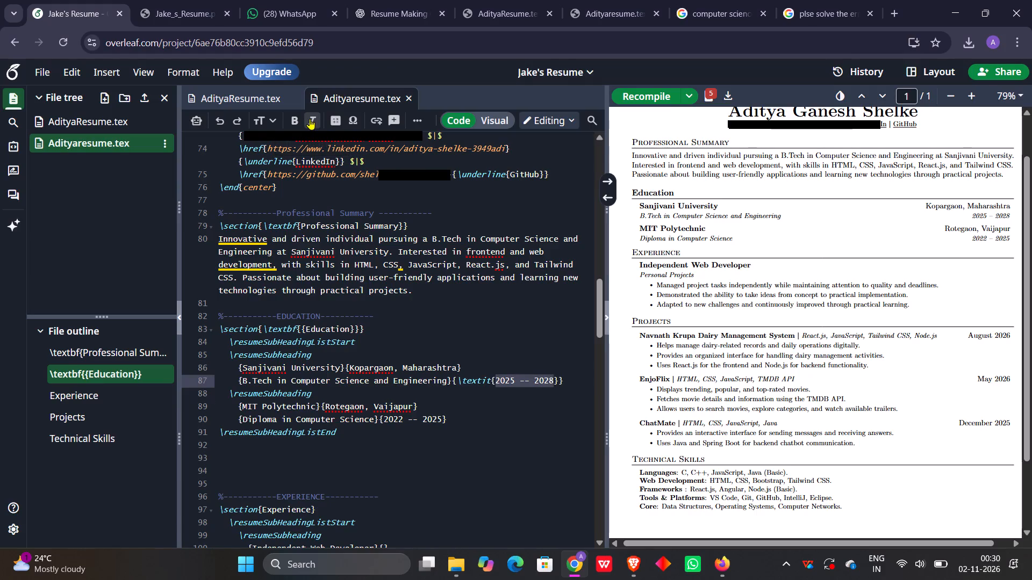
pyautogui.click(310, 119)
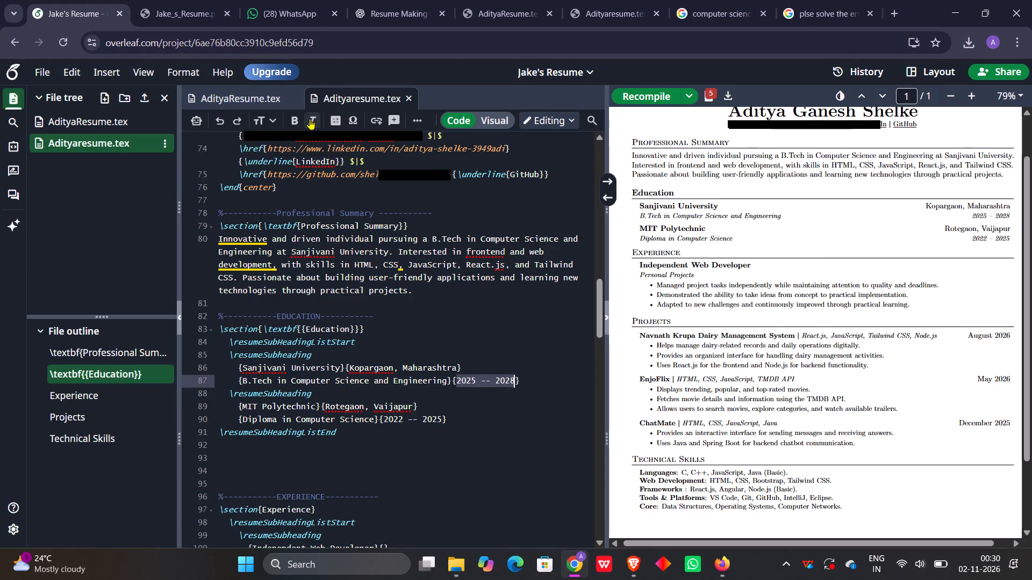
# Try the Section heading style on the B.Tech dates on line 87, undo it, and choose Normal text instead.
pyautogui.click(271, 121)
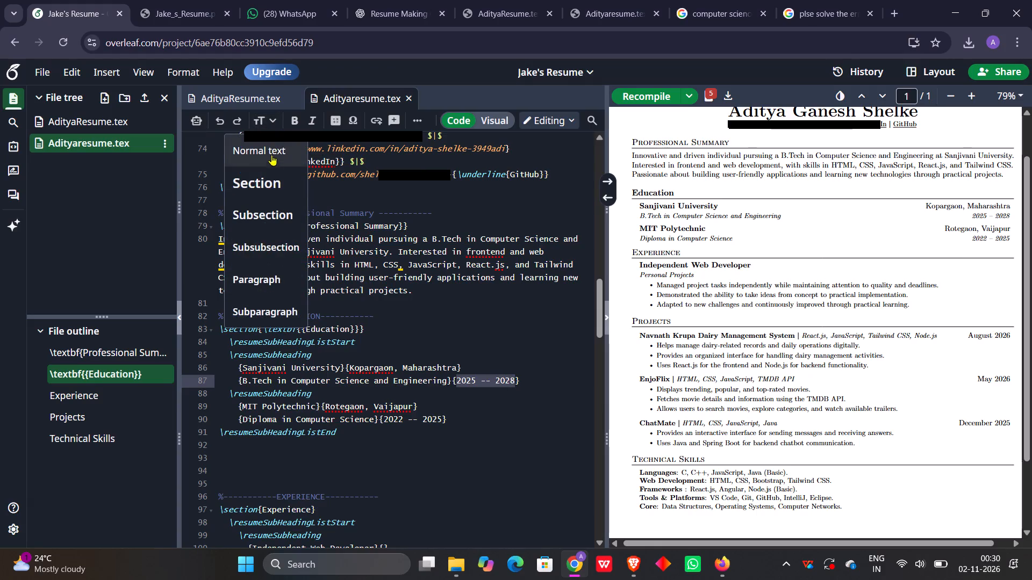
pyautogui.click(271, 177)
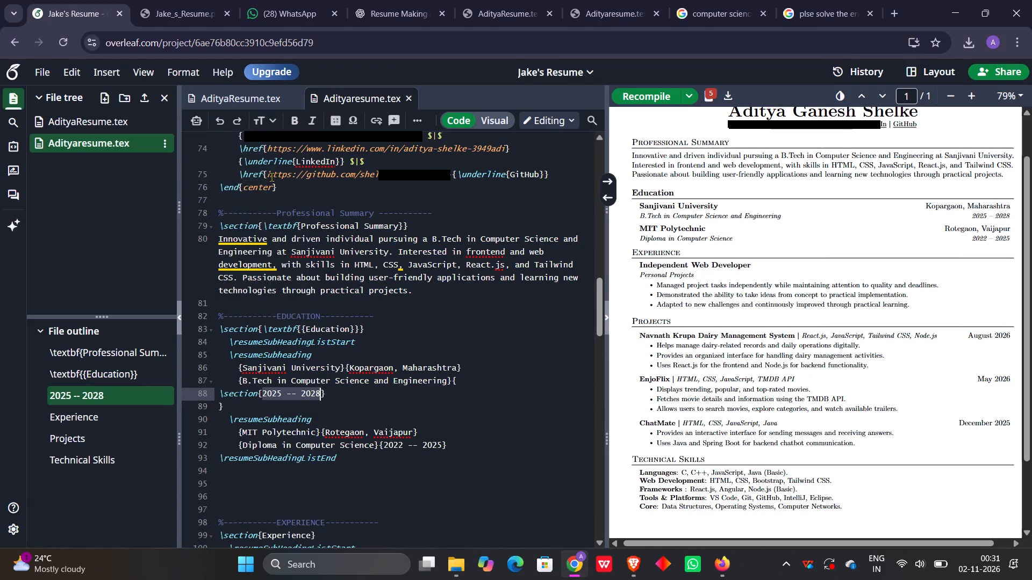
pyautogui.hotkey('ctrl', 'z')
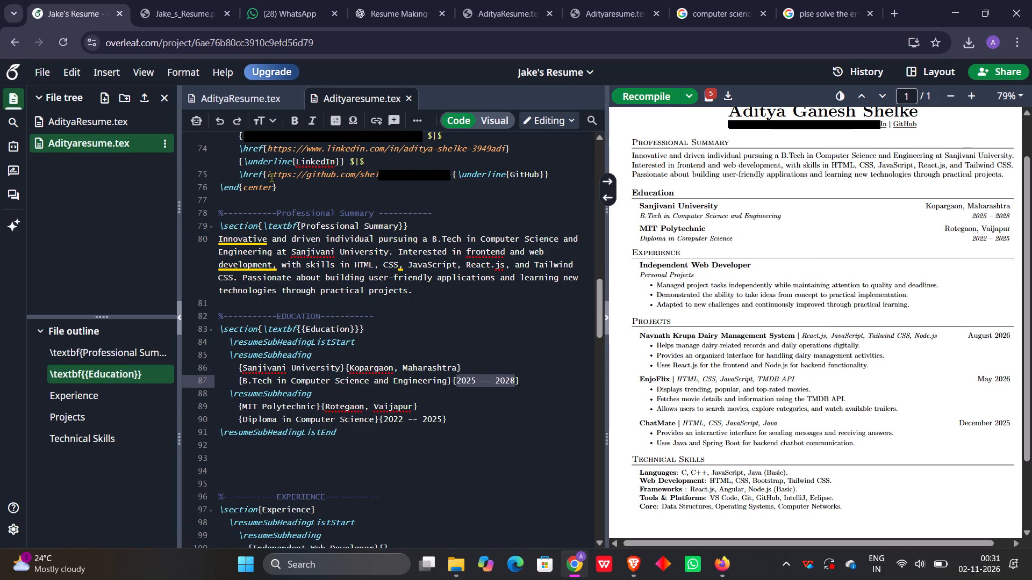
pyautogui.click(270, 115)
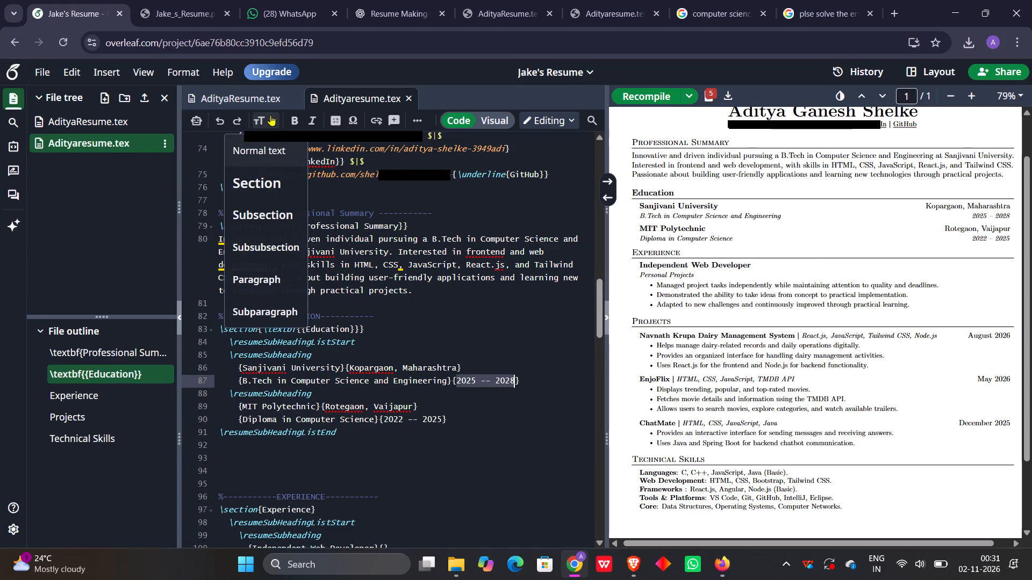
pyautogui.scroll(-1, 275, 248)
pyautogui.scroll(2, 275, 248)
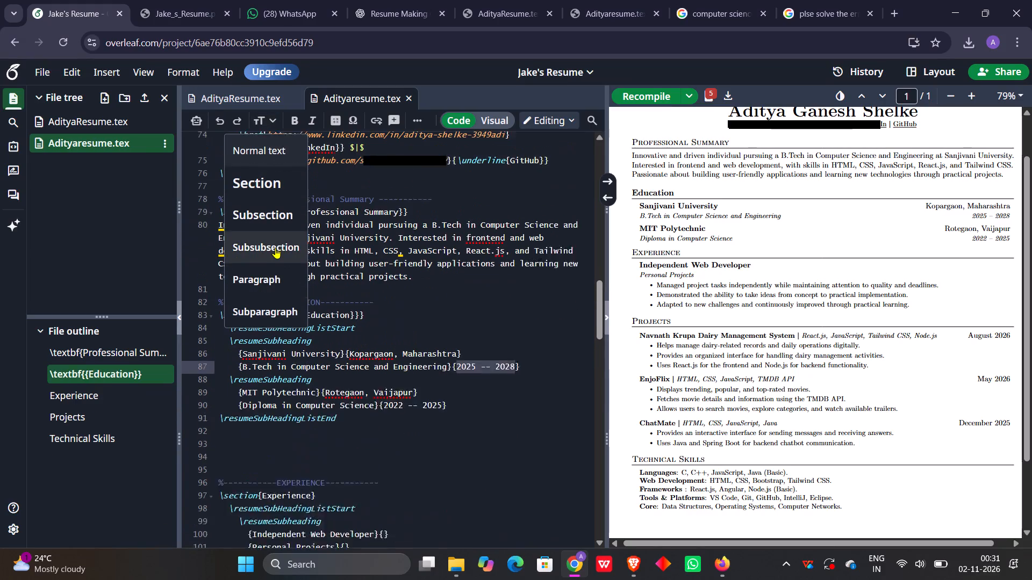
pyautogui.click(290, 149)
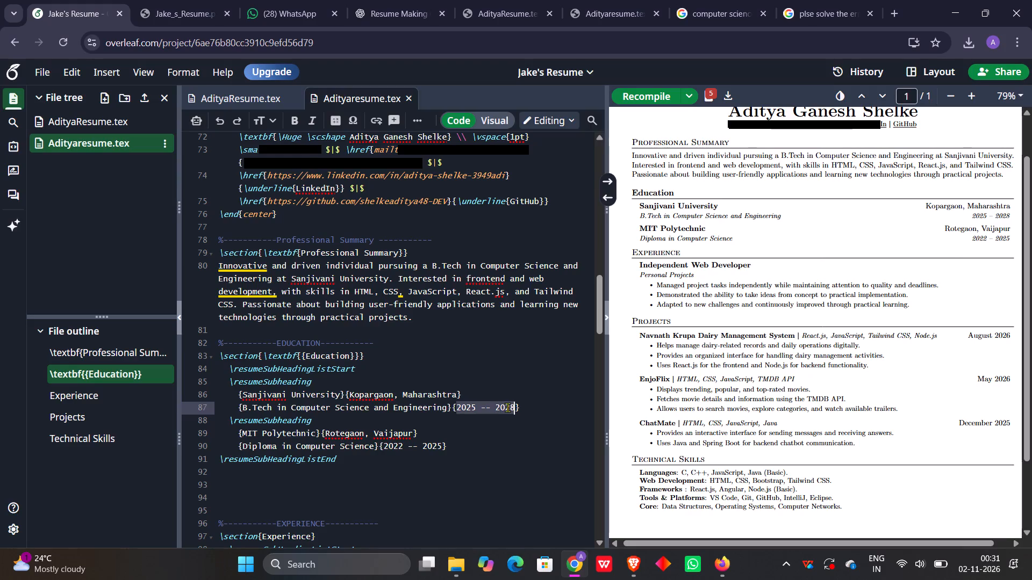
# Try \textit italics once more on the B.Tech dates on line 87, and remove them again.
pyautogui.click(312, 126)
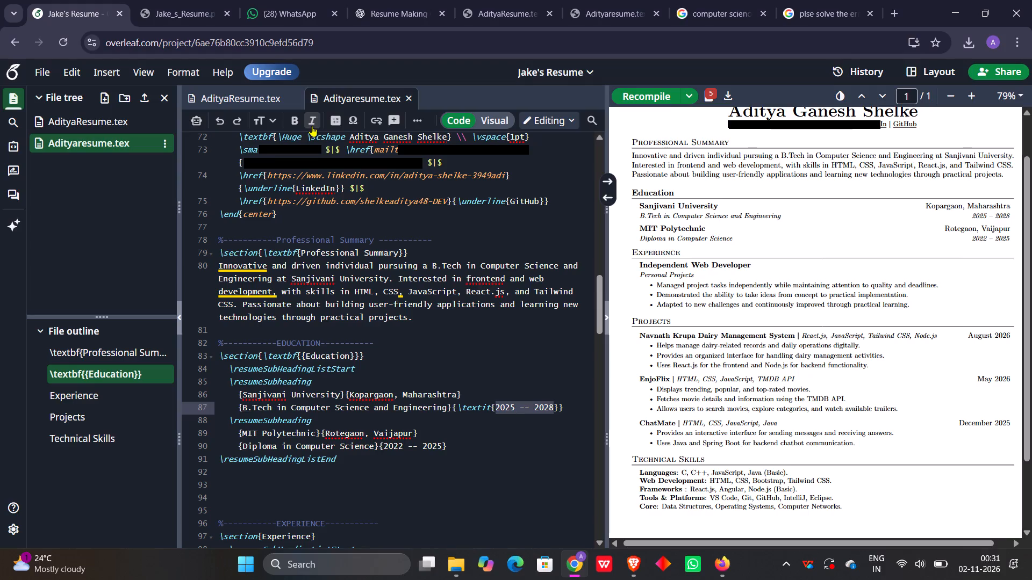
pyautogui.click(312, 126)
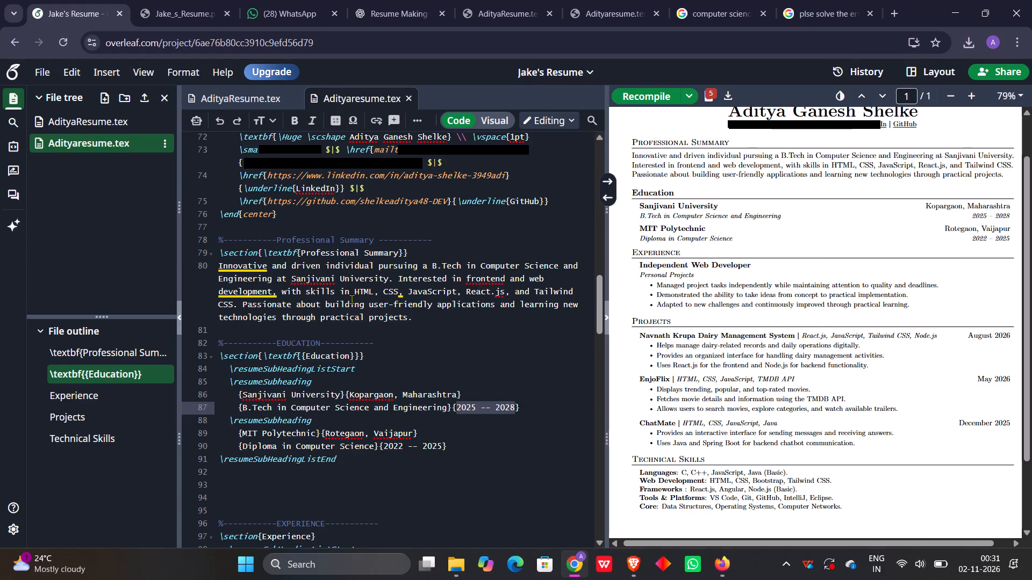
# Recompile the PDF to render the bold Professional Summary title.
pyautogui.click(650, 93)
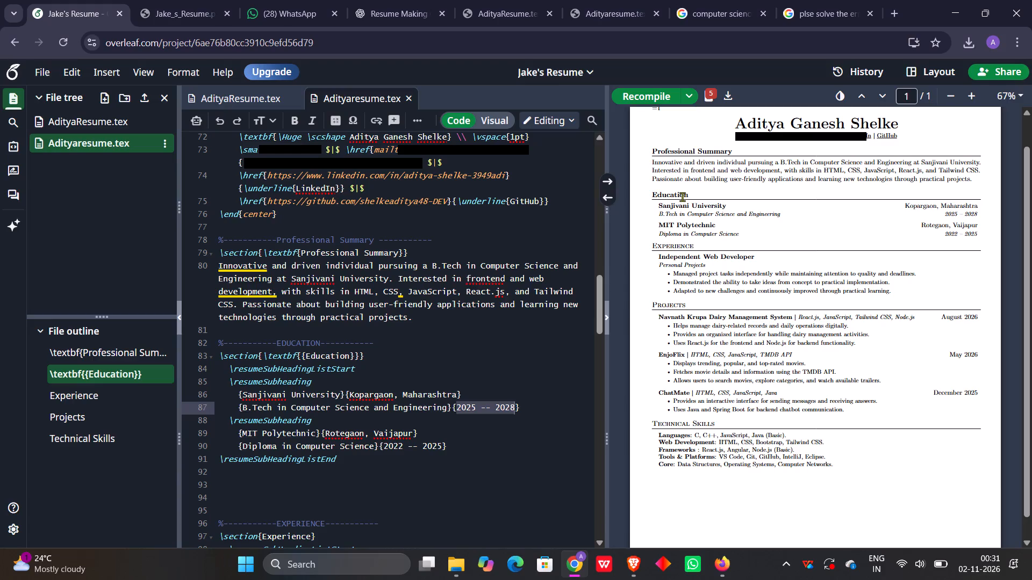
# Locate the Experience section title on line 97 of the resume source.
pyautogui.scroll(-2, 257, 417)
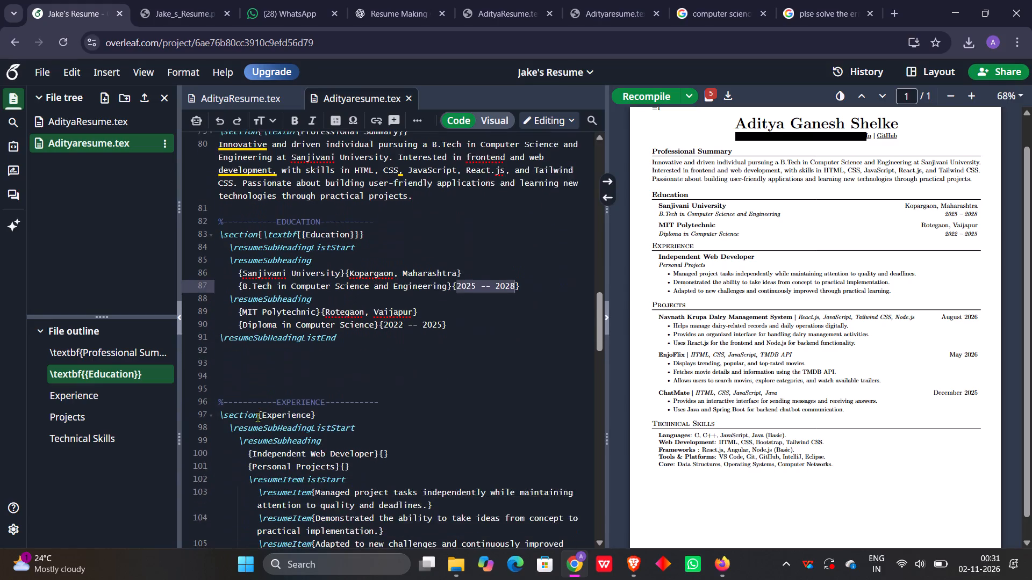
# Make the Experience section title on line 97 bold by wrapping it in \textbf.
pyautogui.scroll(-1, 257, 417)
pyautogui.moveTo(262, 372); pyautogui.dragTo(298, 377)
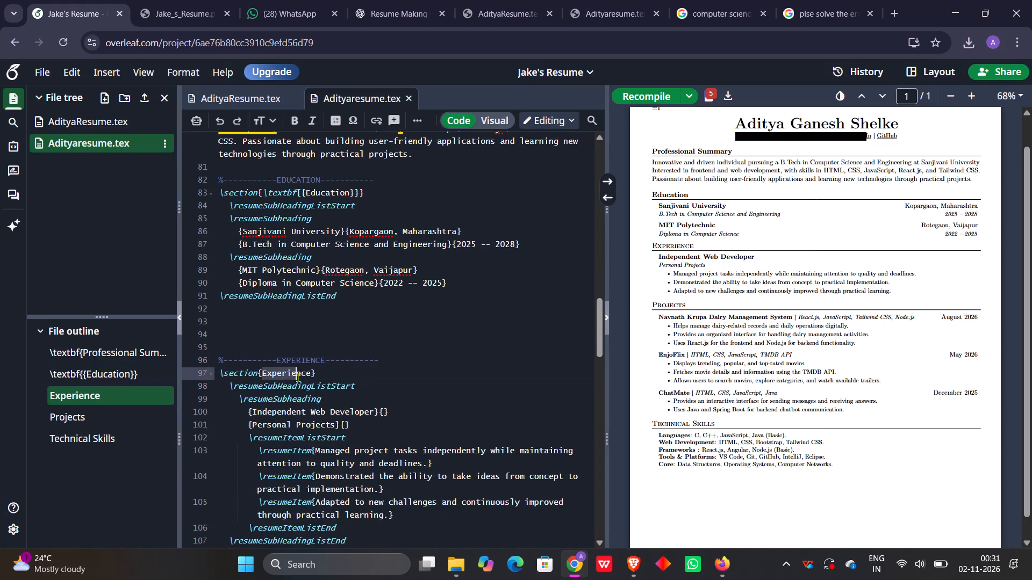
pyautogui.moveTo(298, 377); pyautogui.dragTo(312, 378)
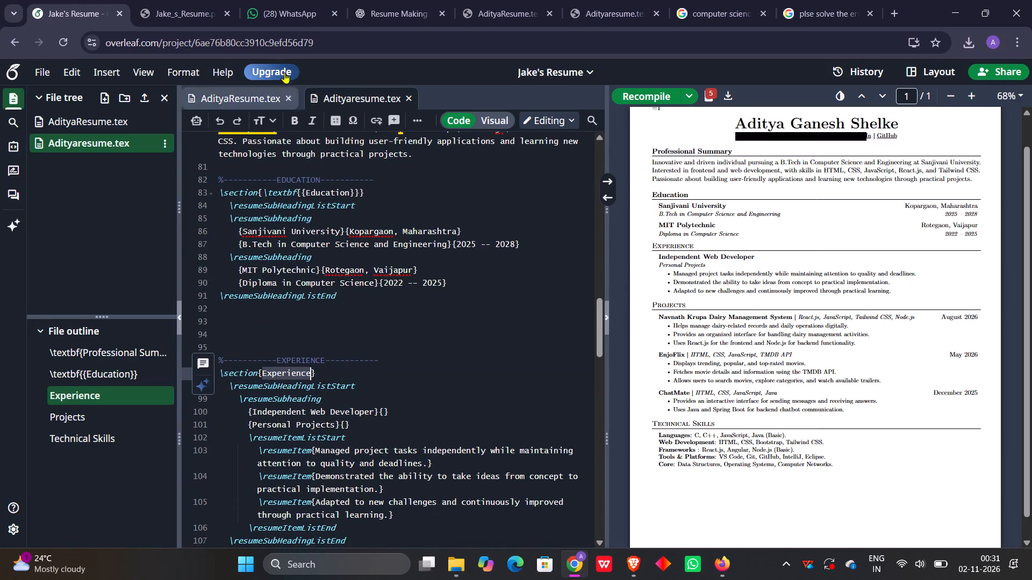
pyautogui.click(296, 121)
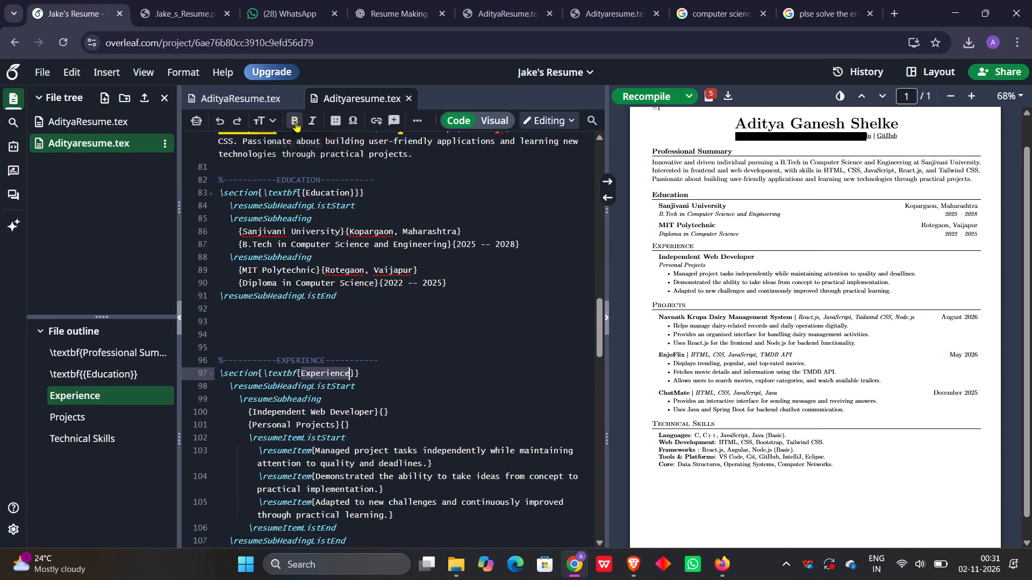
# Make the Projects section title on line 129 bold by wrapping it in \textbf.
pyautogui.scroll(-6, 322, 296)
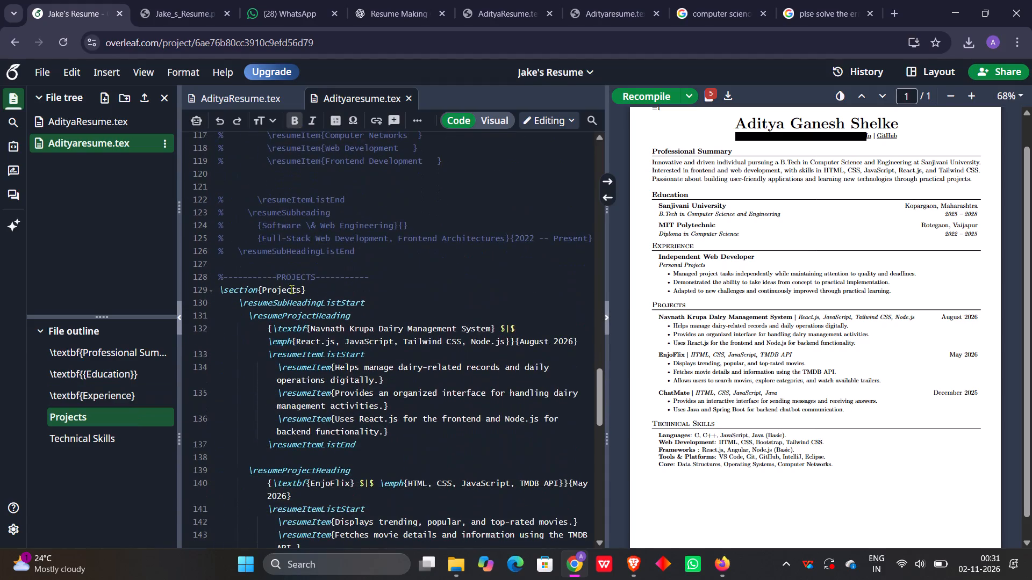
pyautogui.moveTo(260, 287); pyautogui.dragTo(299, 292)
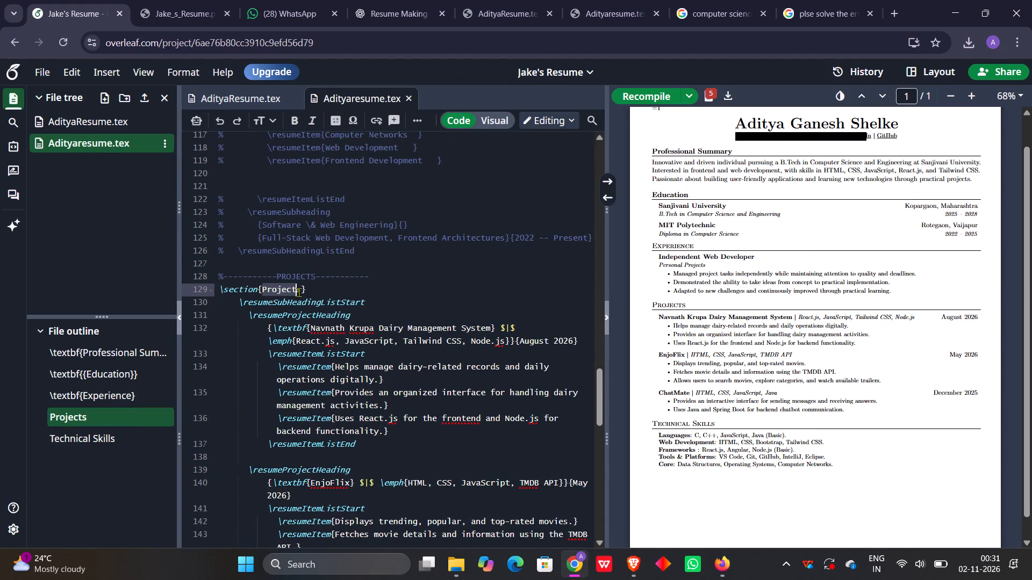
pyautogui.moveTo(299, 292); pyautogui.dragTo(302, 292)
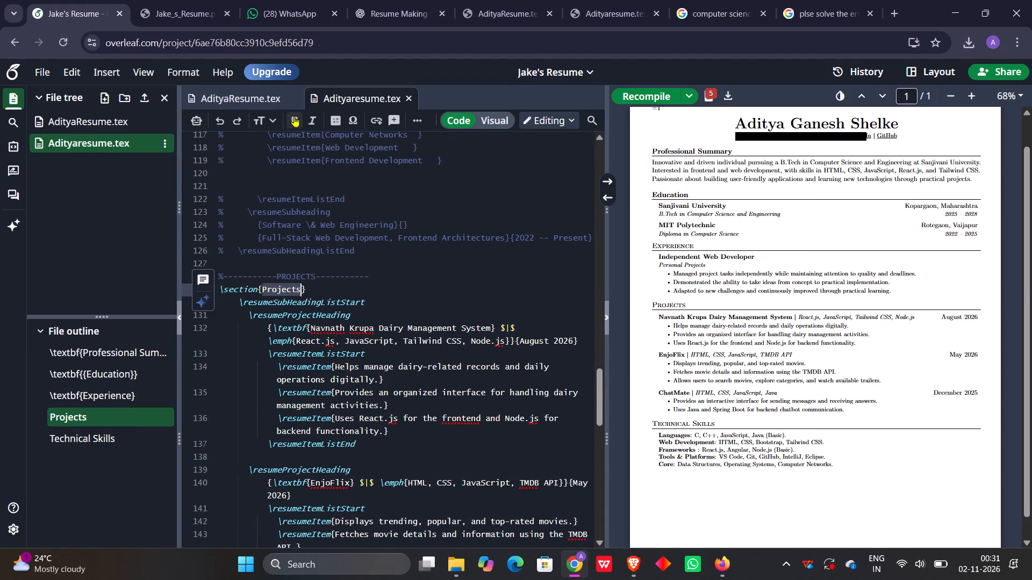
pyautogui.click(294, 116)
# Make the Technical Skills section title on line 157 bold, starting with selecting its full text.
pyautogui.scroll(-3, 319, 274)
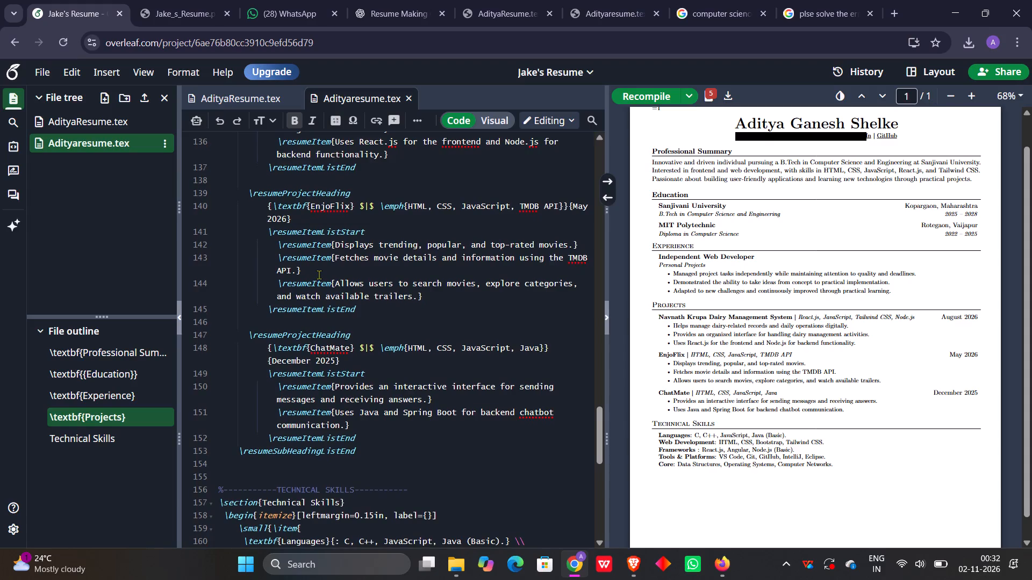
pyautogui.scroll(-2, 319, 274)
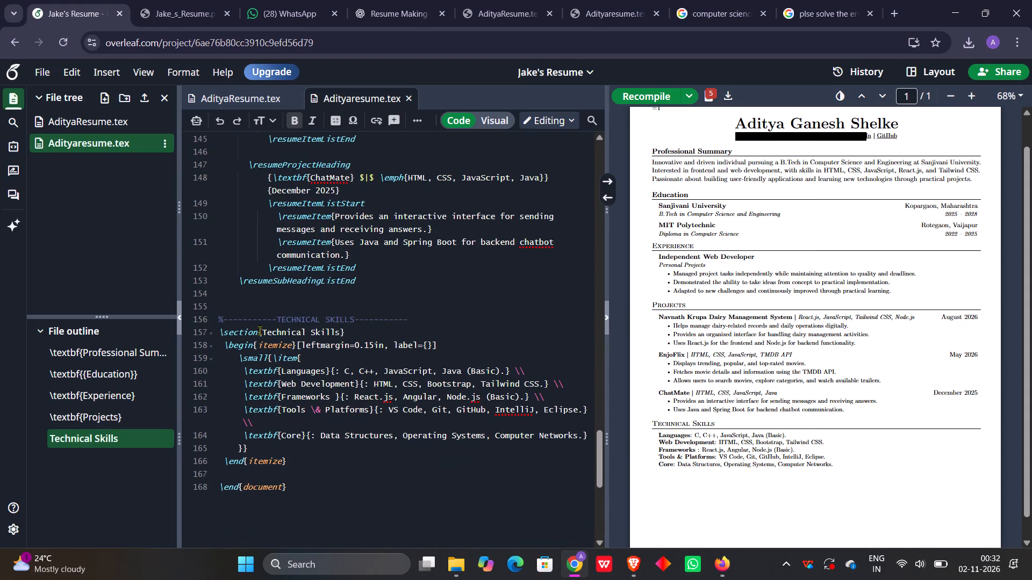
pyautogui.moveTo(264, 331); pyautogui.dragTo(339, 334)
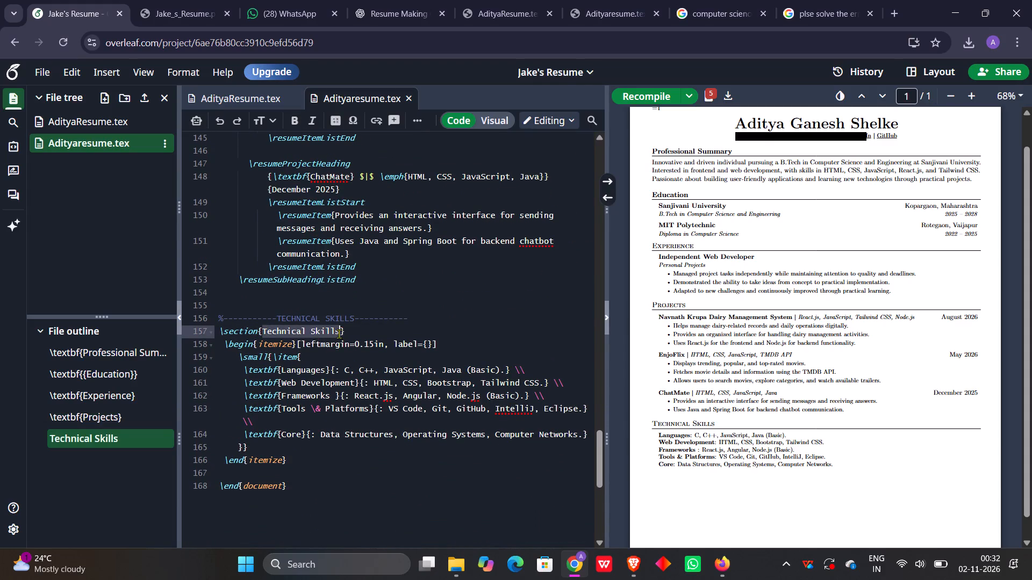
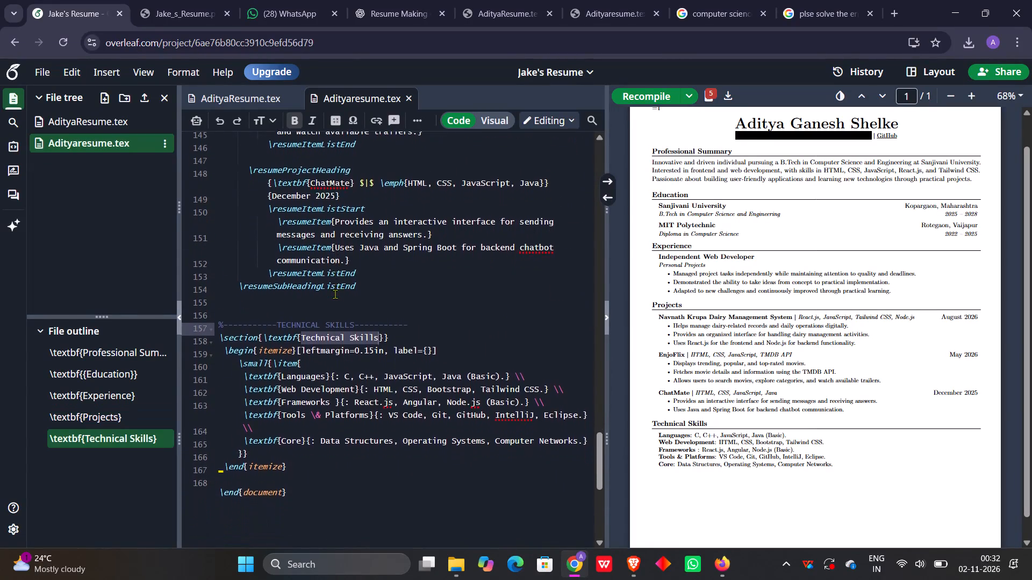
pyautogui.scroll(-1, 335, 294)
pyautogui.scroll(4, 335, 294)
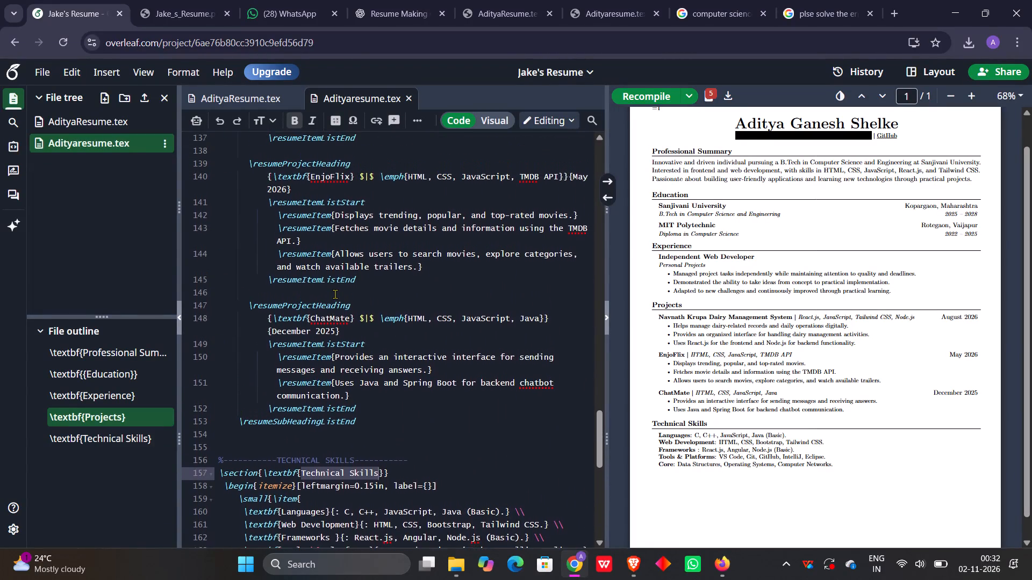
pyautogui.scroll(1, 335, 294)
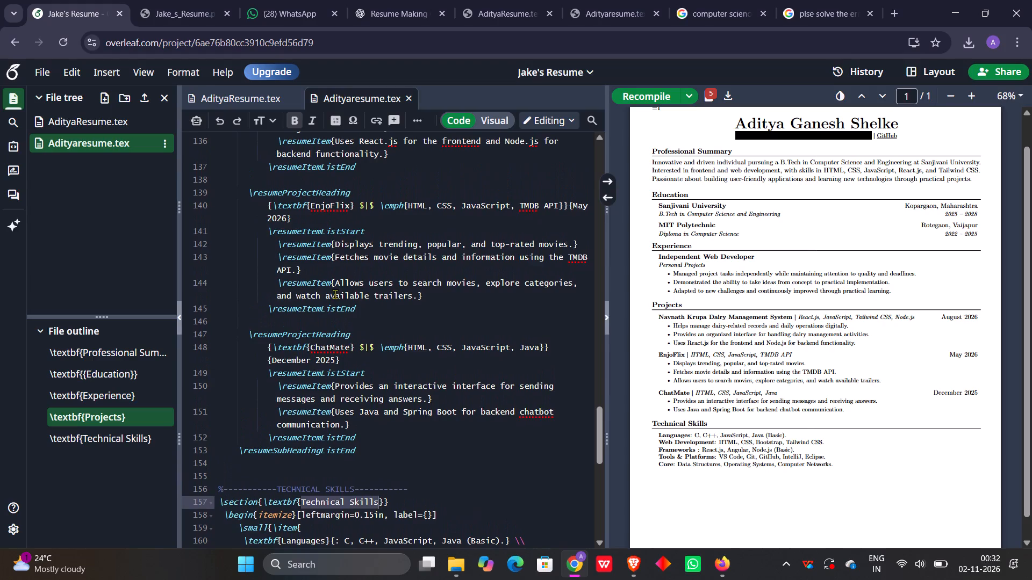
# Review the resume source from the Technical Skills section back up to the Education entries.
pyautogui.scroll(5, 335, 294)
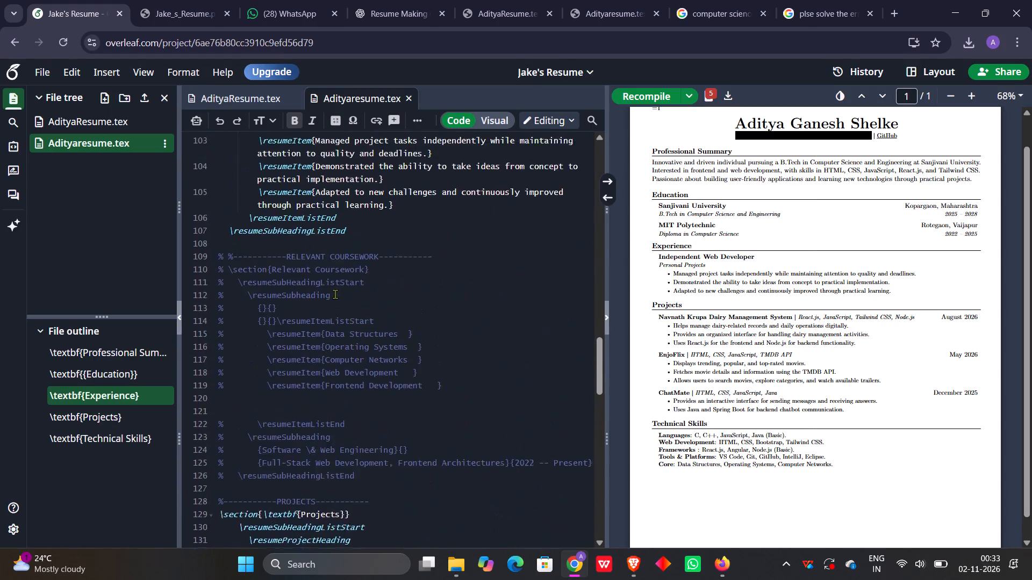
pyautogui.scroll(2, 335, 294)
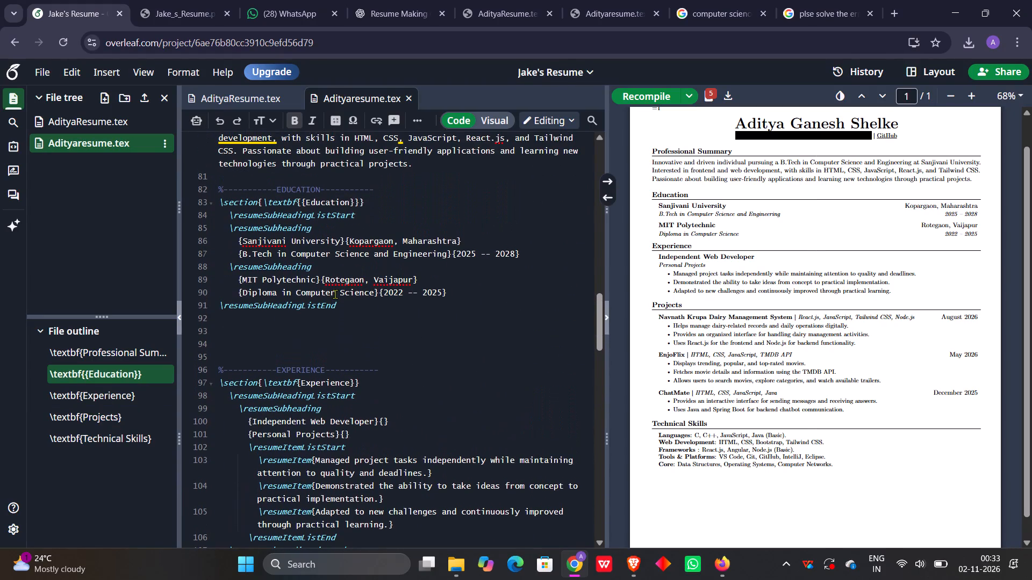
# Enclose the B.Tech in Computer Science and Engineering argument on line 87 of the Education section in an extra pair of curly braces.
pyautogui.scroll(3, 335, 294)
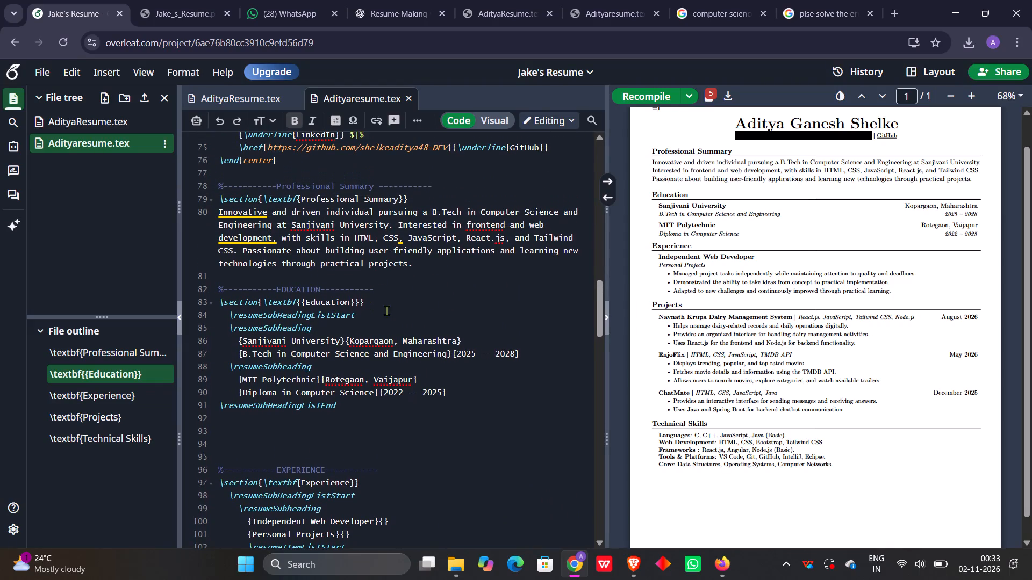
pyautogui.click(452, 356)
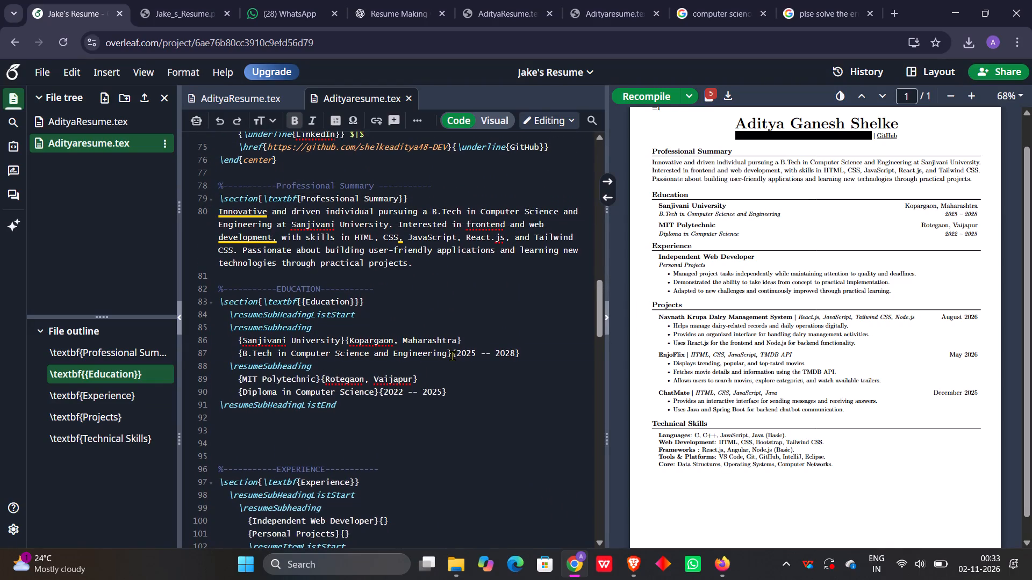
pyautogui.hotkey('shift', '}')
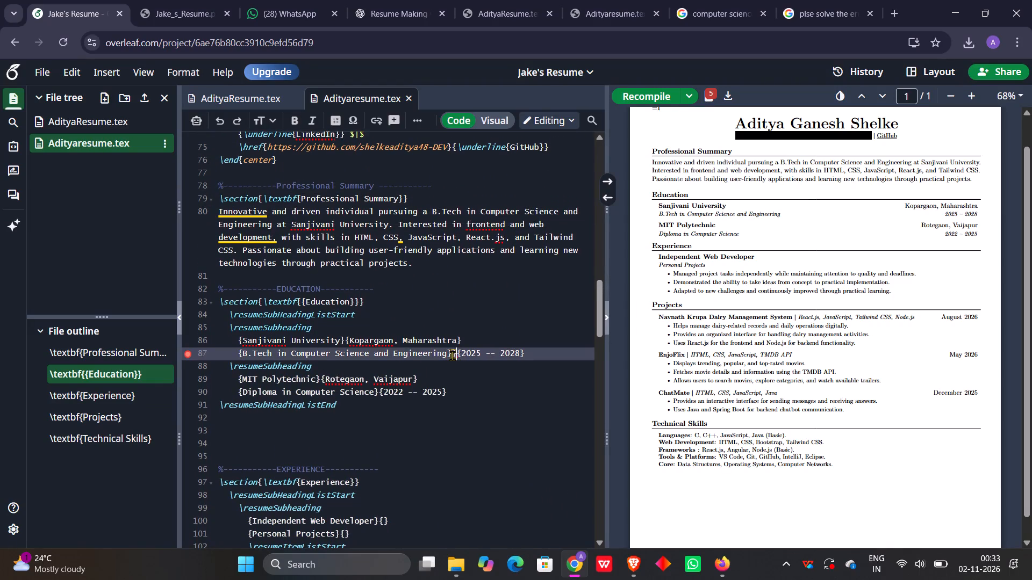
pyautogui.press('Left')
pyautogui.press('Left')
pyautogui.press('Left')
pyautogui.press('Left')
pyautogui.press('Left')
pyautogui.press('Left')
pyautogui.press('Left')
pyautogui.press('Left')
pyautogui.press('Left')
pyautogui.press('Left')
pyautogui.press('Left')
pyautogui.press('Left')
pyautogui.press('Left')
pyautogui.press('Left')
pyautogui.press('Left')
pyautogui.press('Left')
pyautogui.press('Left')
pyautogui.press('Left')
pyautogui.press('Left')
pyautogui.press('Left')
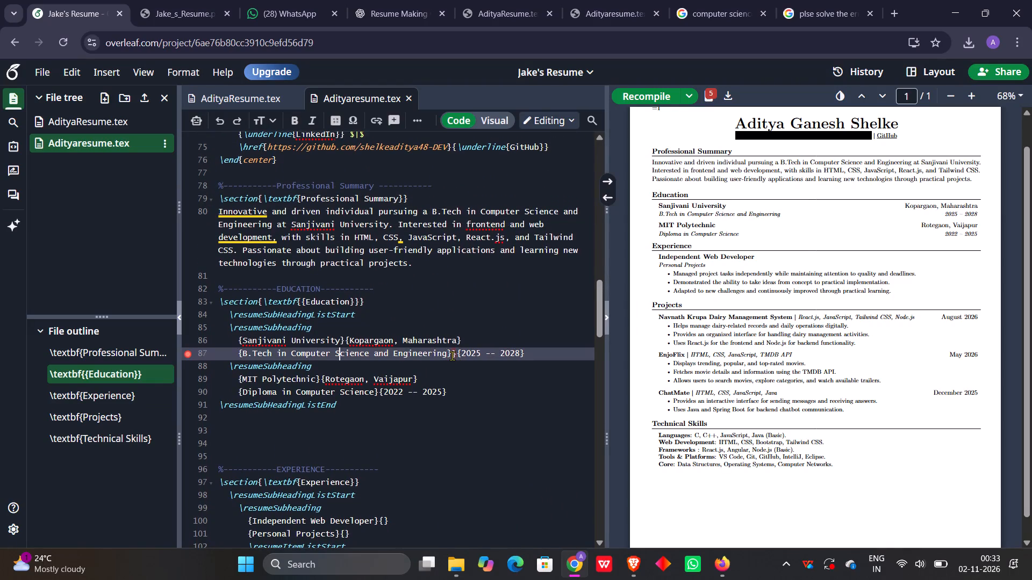
pyautogui.hotkey('shift', '{')
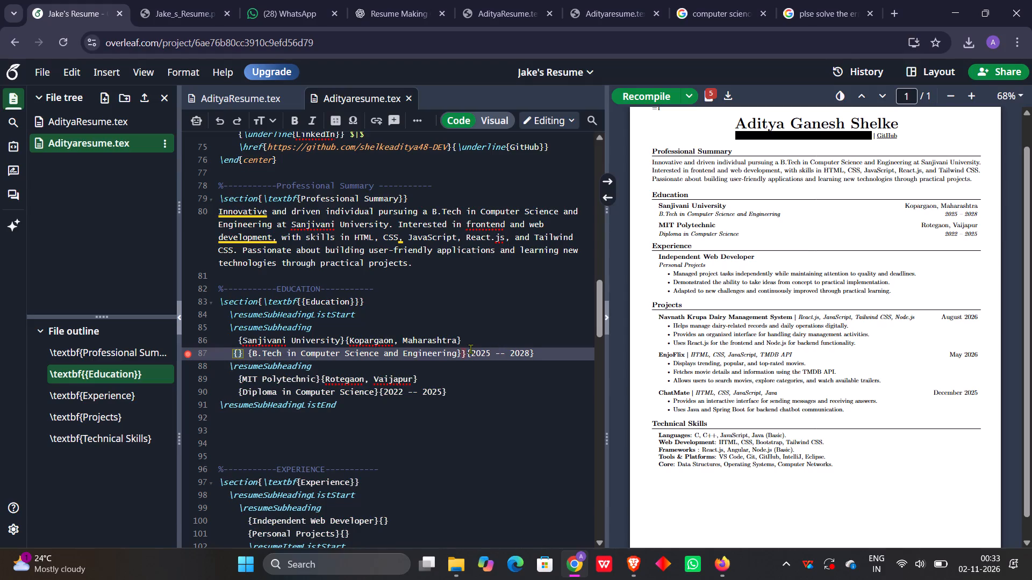
pyautogui.press('Delete')
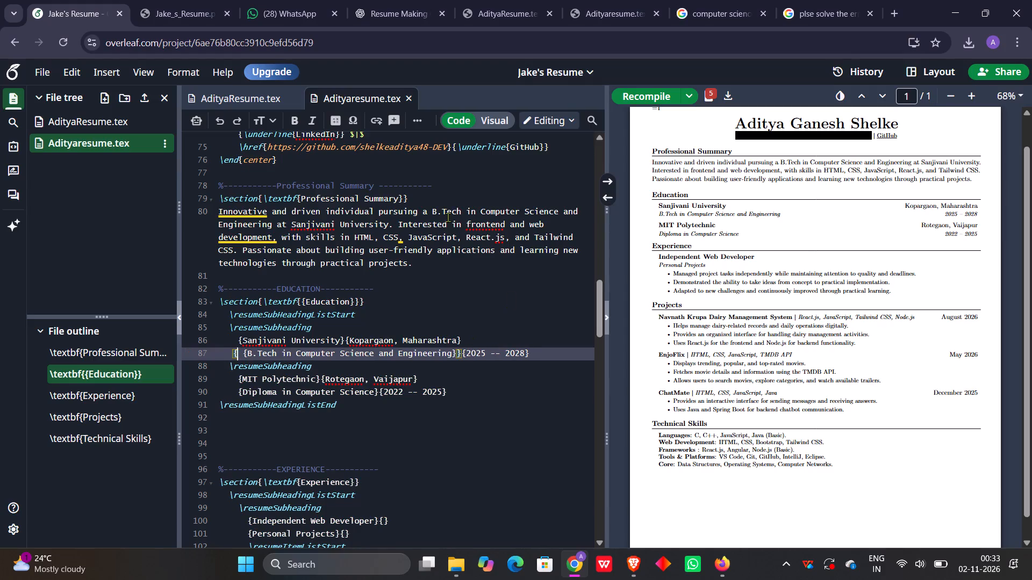
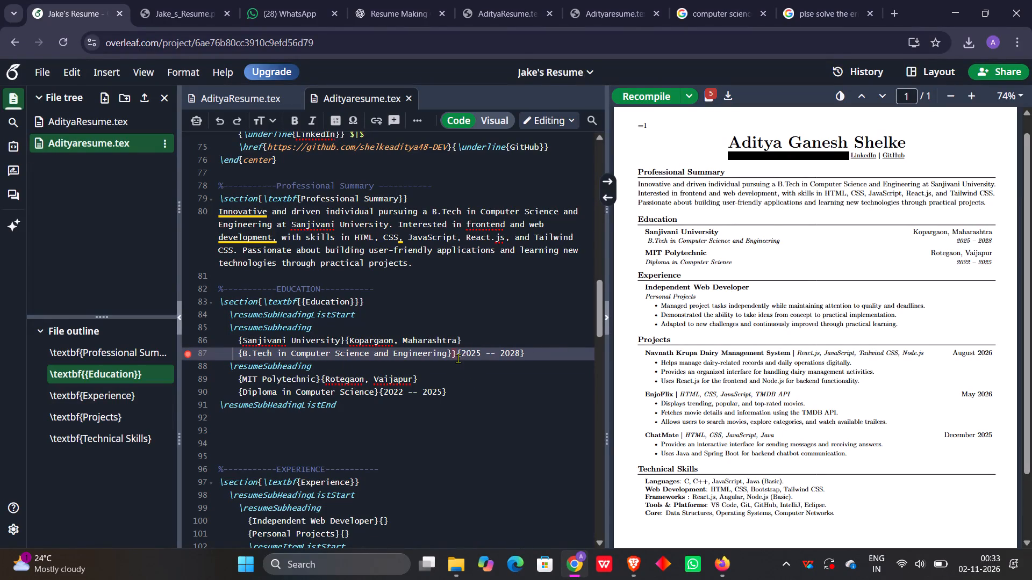
# Undo the extra closing brace on line 87 and move the {2025 -- 2028} dates to the end of the Sanjivani University line 86.
pyautogui.hotkey('ctrl', 'z')
pyautogui.moveTo(453, 353); pyautogui.dragTo(506, 352)
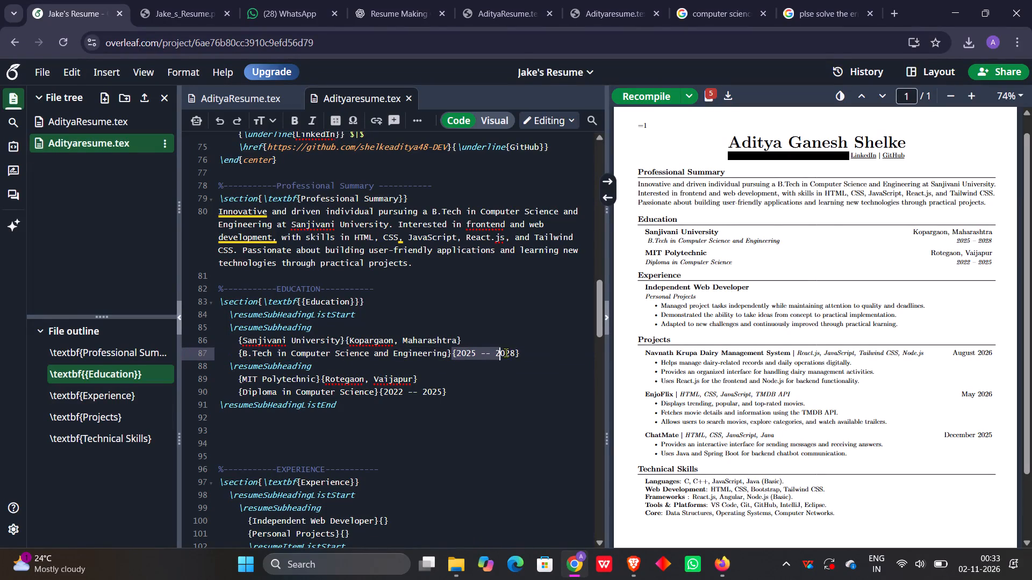
pyautogui.moveTo(506, 352); pyautogui.dragTo(528, 351)
pyautogui.hotkey('ctrl', 'x')
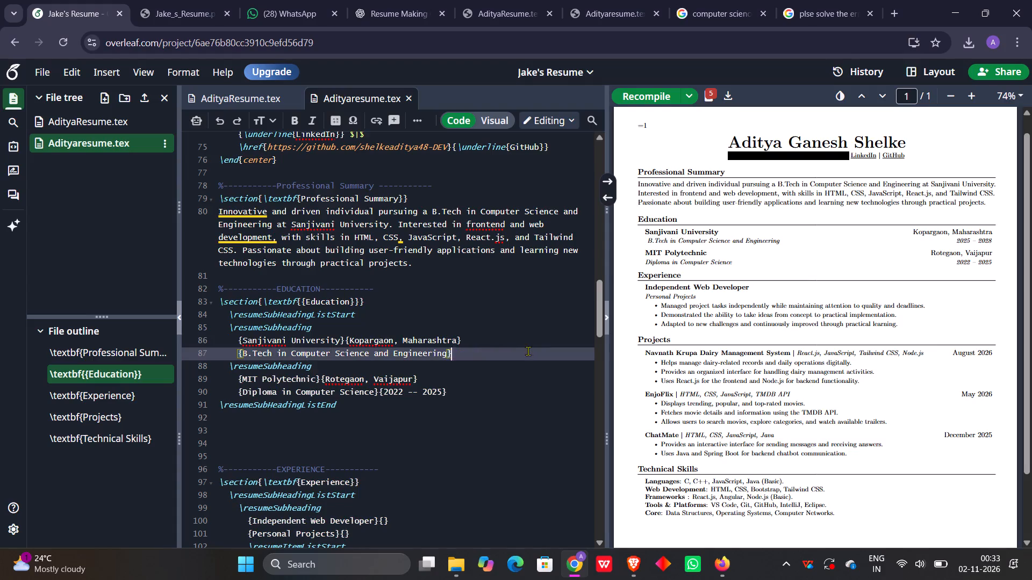
pyautogui.click(476, 338)
pyautogui.hotkey('ctrl', 'v')
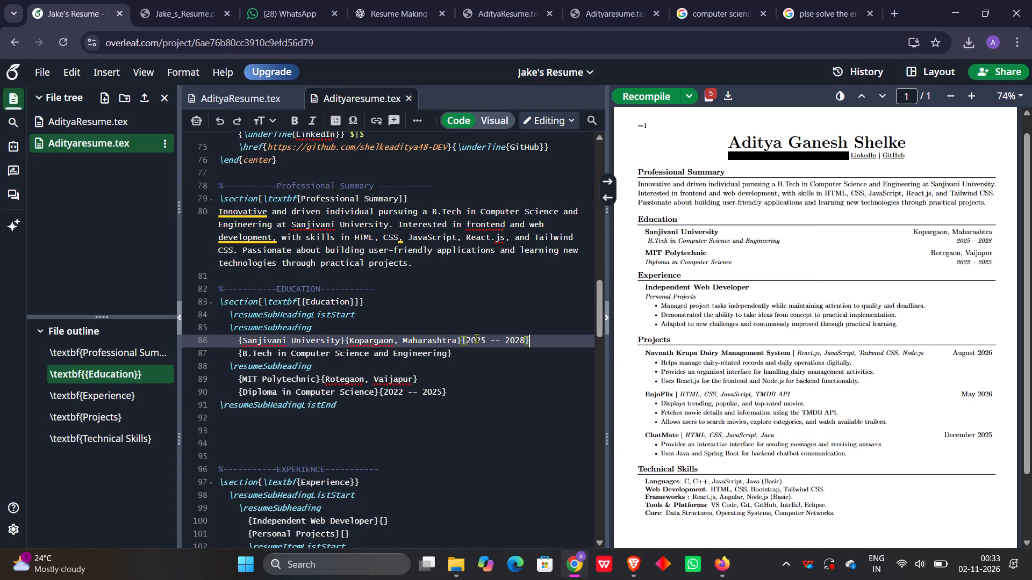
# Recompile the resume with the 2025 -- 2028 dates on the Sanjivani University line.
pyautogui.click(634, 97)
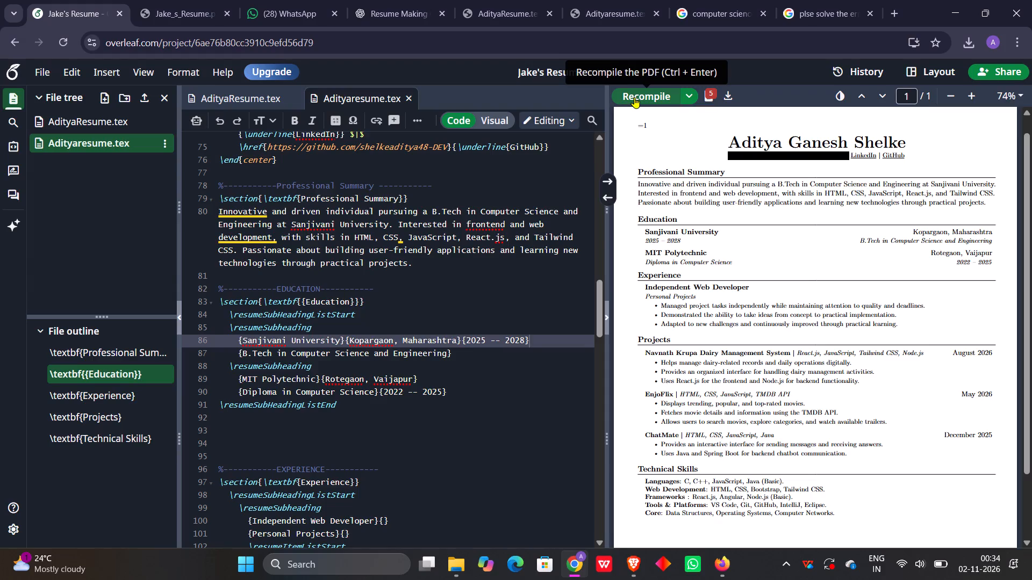
# Undo moving {2025 -- 2028} away from the B.Tech line in the Education section and recompile the resume.
pyautogui.hotkey('ctrl', 'z')
pyautogui.hotkey('ctrl', 'z')
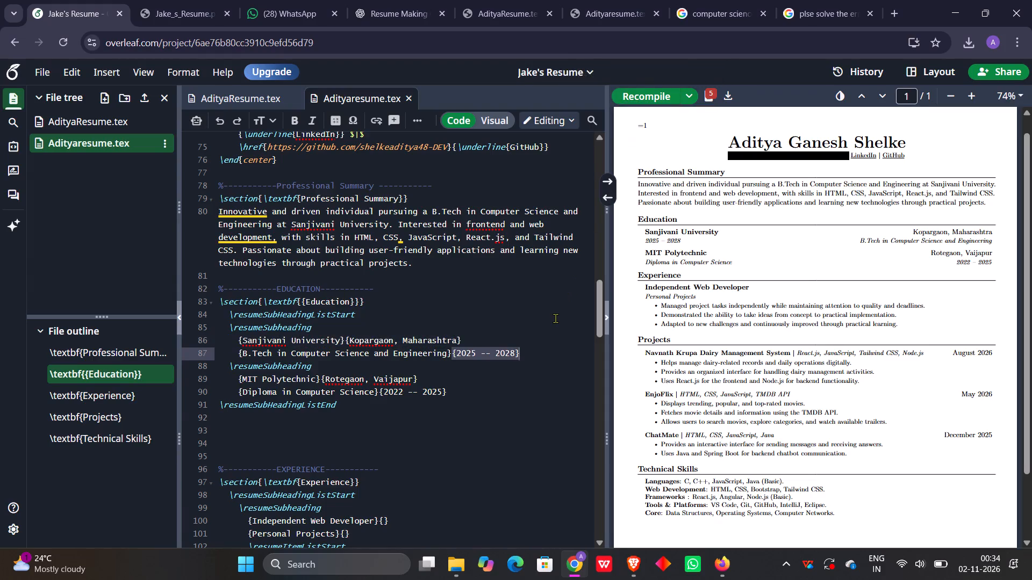
pyautogui.click(555, 318)
pyautogui.click(634, 89)
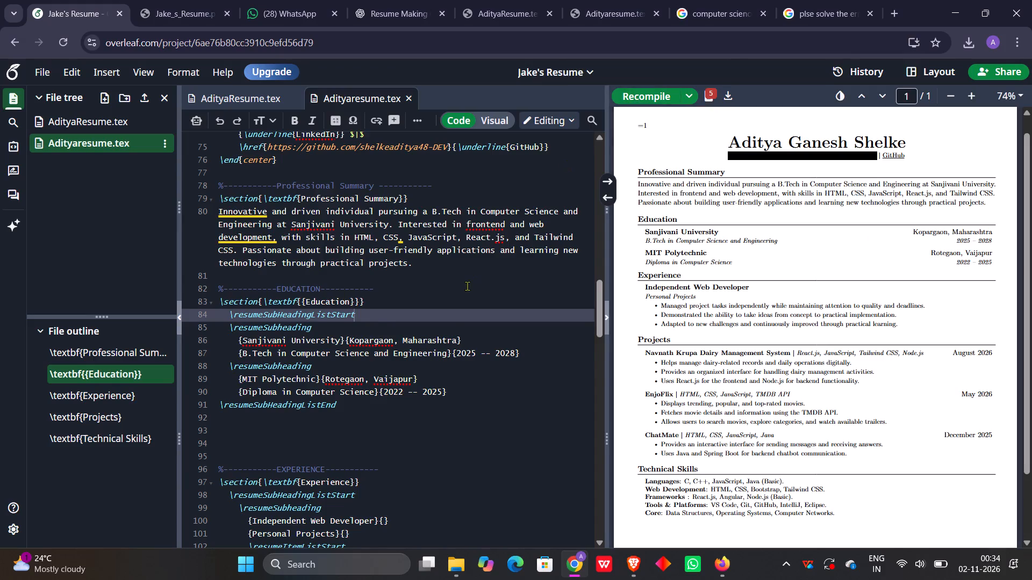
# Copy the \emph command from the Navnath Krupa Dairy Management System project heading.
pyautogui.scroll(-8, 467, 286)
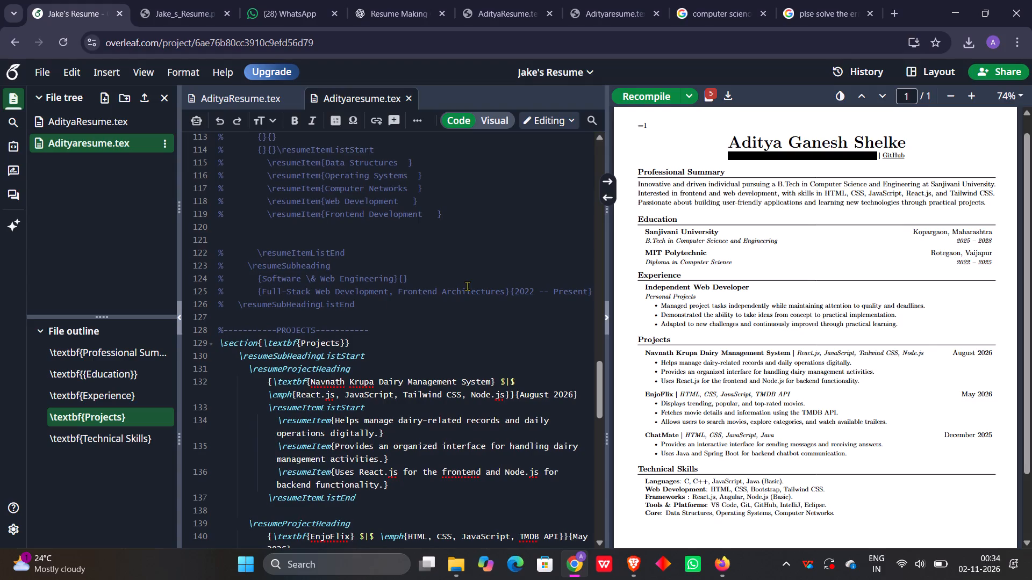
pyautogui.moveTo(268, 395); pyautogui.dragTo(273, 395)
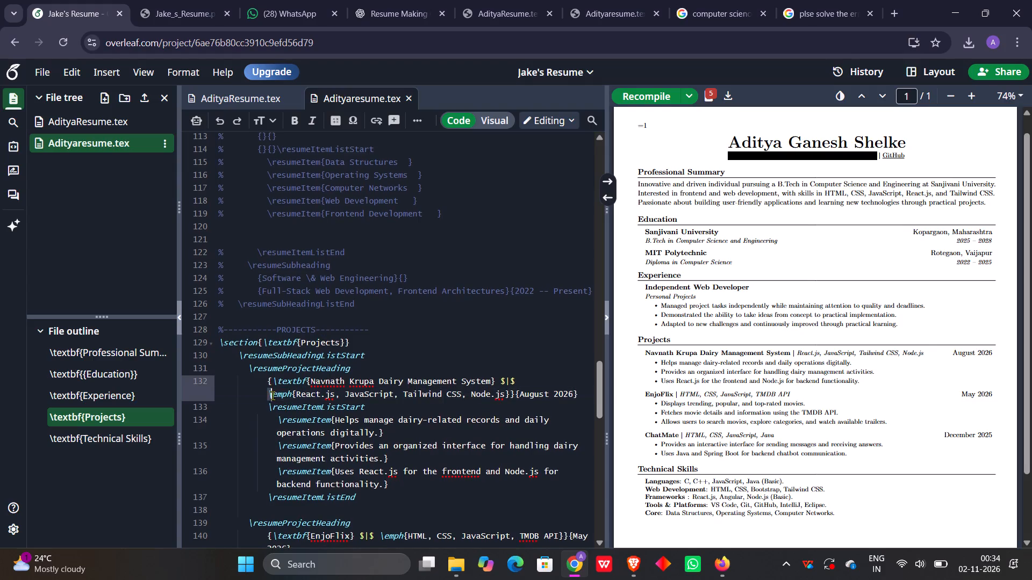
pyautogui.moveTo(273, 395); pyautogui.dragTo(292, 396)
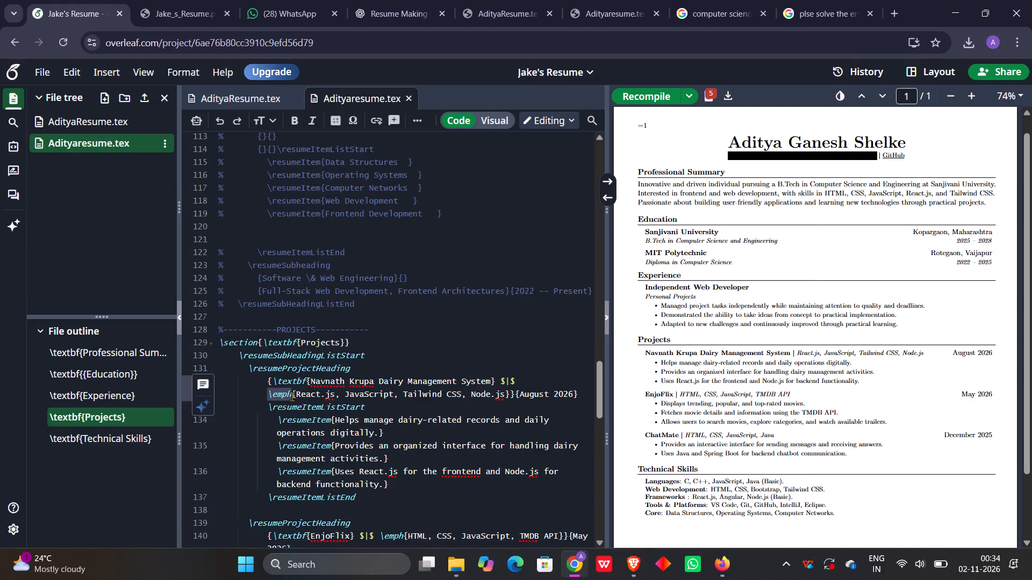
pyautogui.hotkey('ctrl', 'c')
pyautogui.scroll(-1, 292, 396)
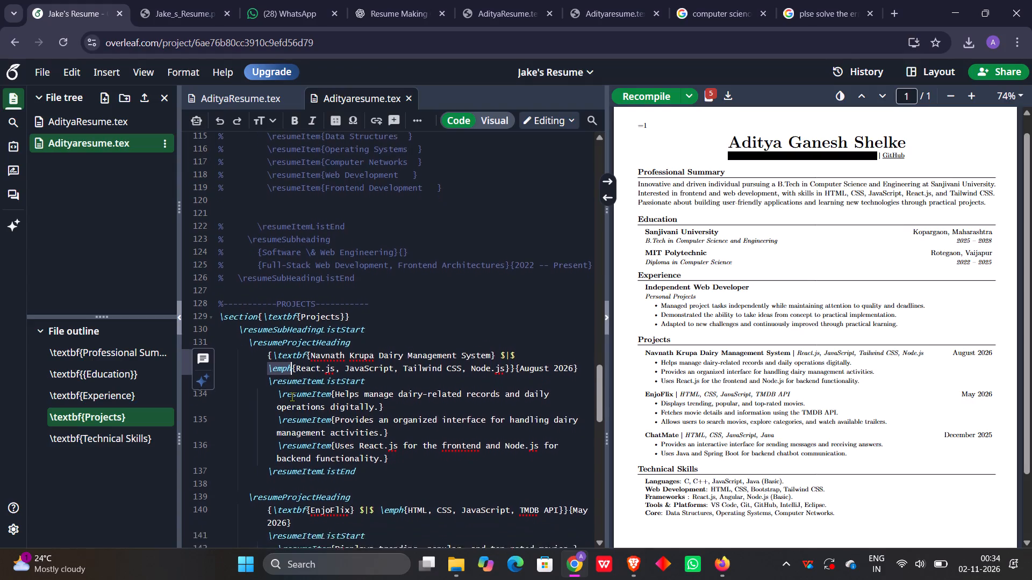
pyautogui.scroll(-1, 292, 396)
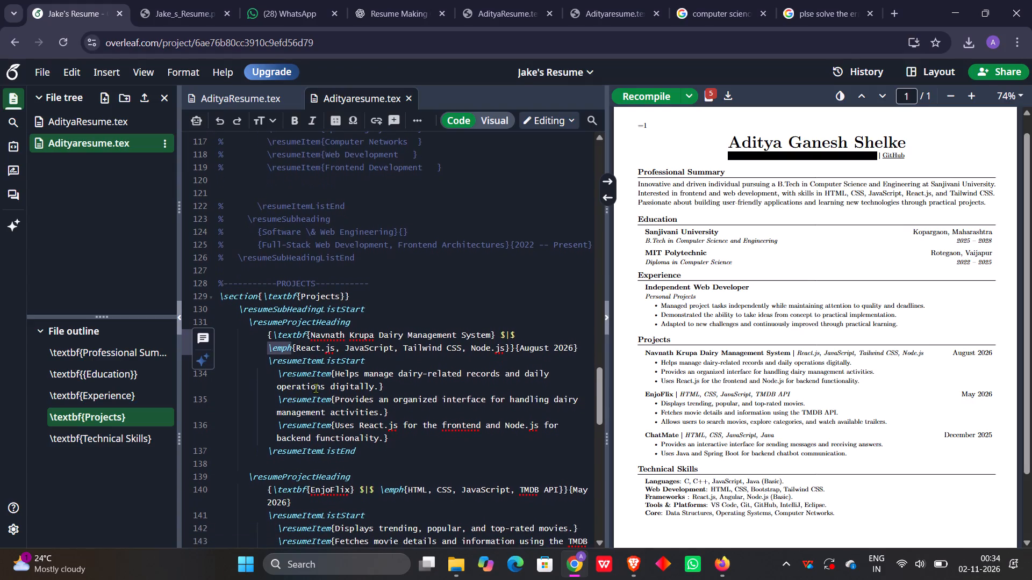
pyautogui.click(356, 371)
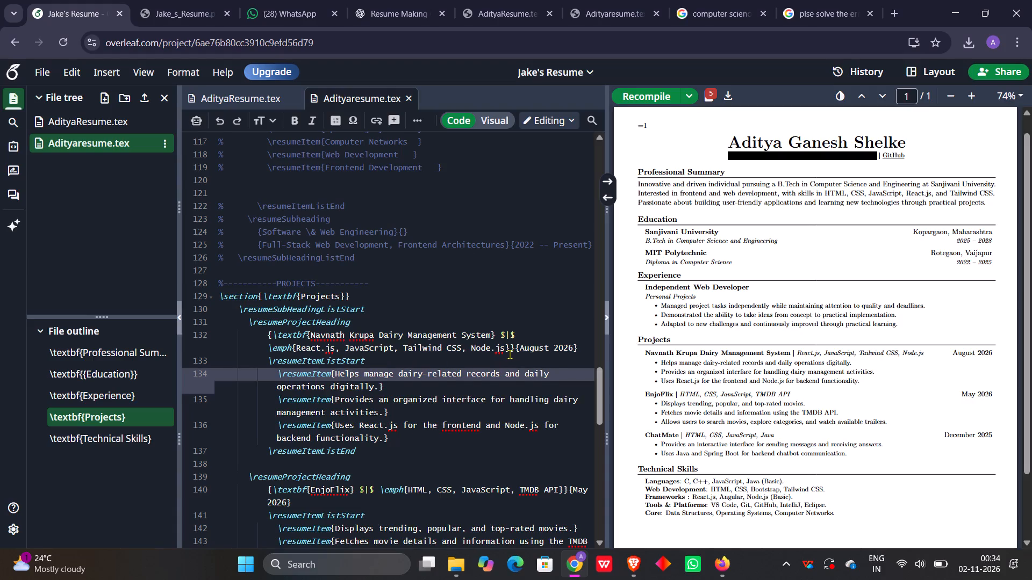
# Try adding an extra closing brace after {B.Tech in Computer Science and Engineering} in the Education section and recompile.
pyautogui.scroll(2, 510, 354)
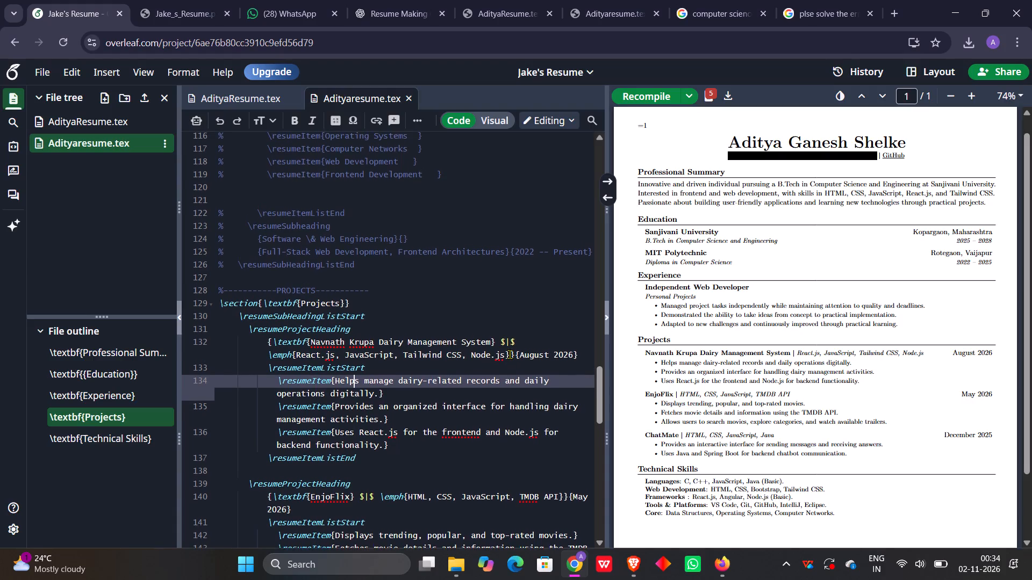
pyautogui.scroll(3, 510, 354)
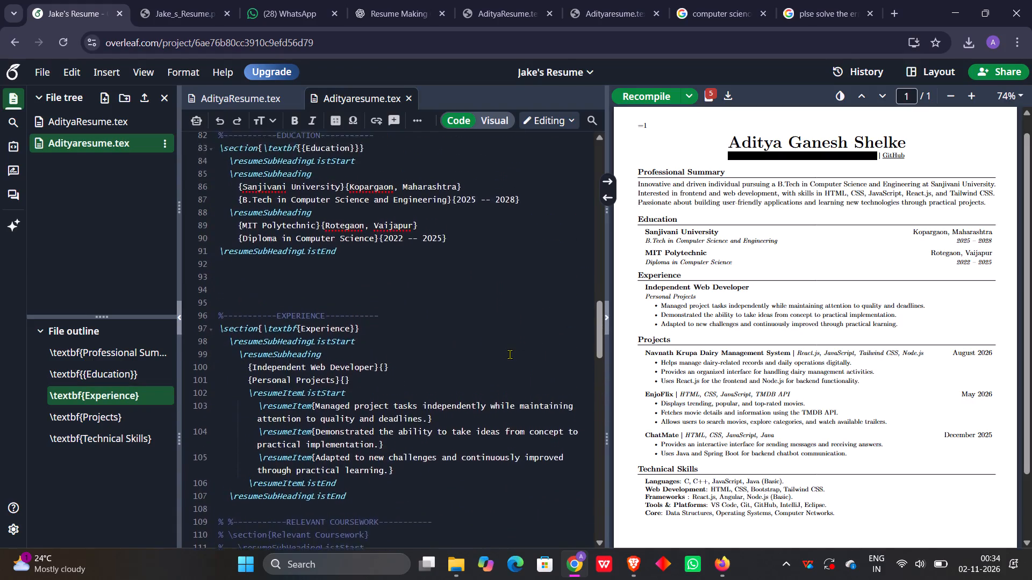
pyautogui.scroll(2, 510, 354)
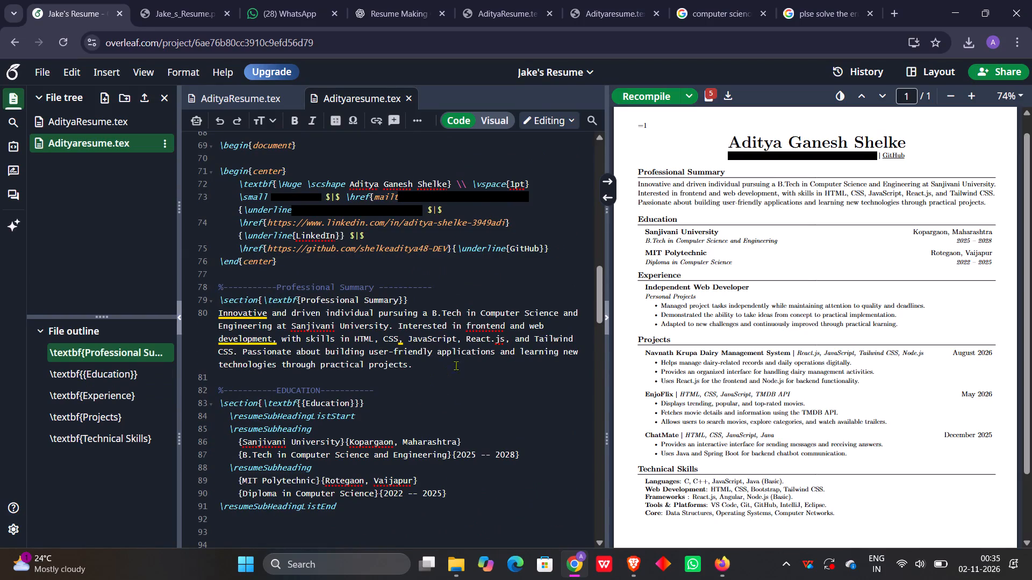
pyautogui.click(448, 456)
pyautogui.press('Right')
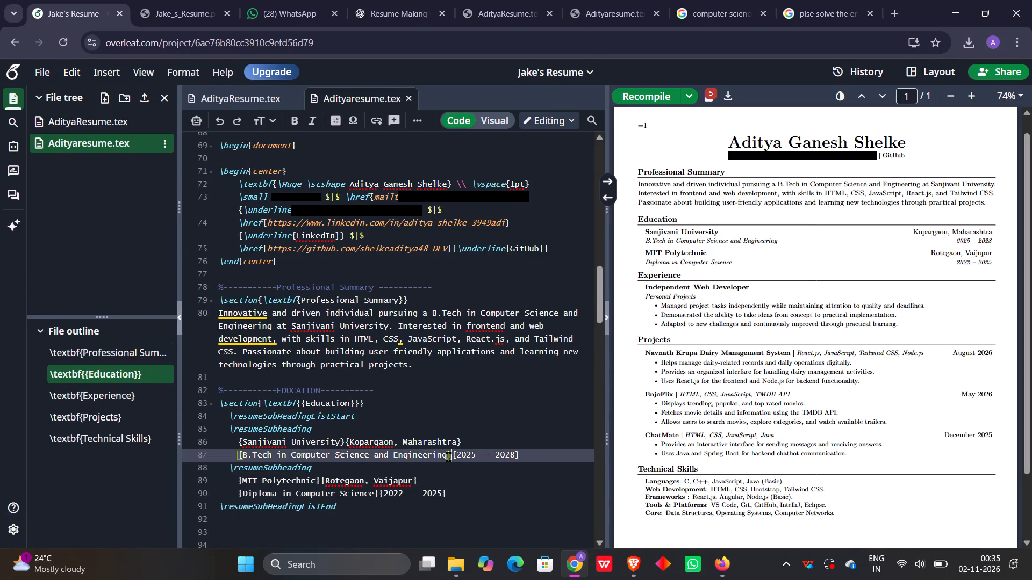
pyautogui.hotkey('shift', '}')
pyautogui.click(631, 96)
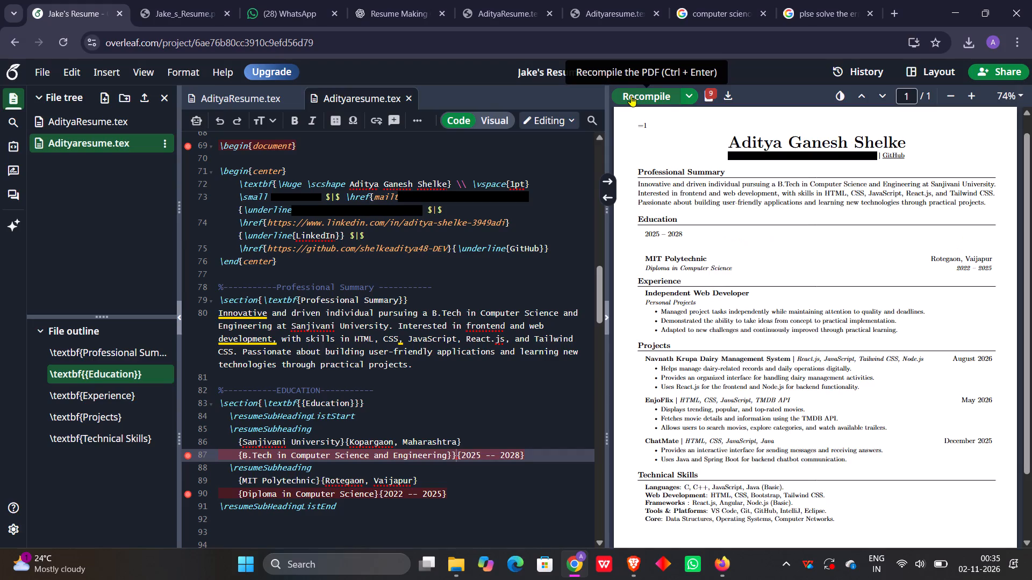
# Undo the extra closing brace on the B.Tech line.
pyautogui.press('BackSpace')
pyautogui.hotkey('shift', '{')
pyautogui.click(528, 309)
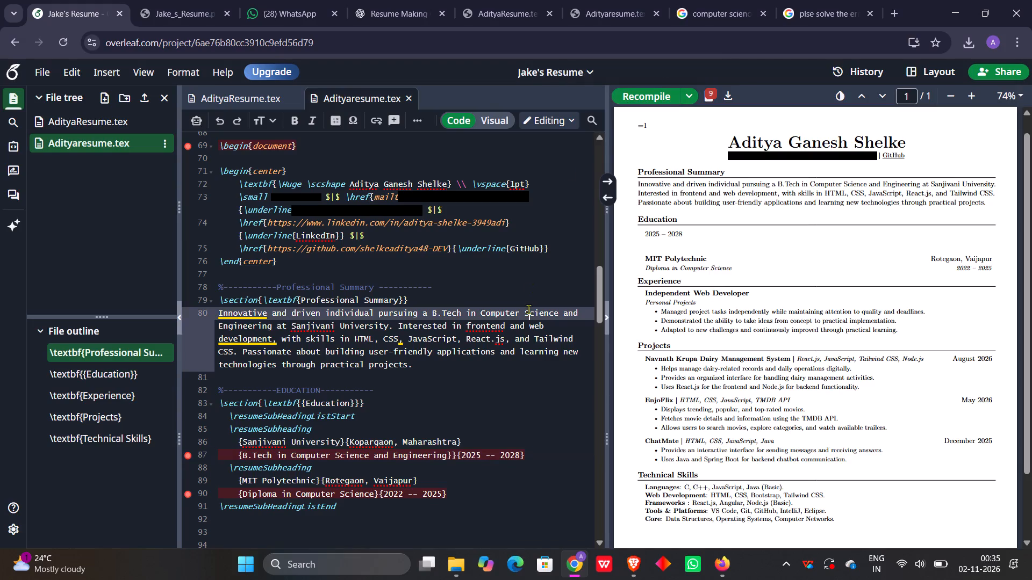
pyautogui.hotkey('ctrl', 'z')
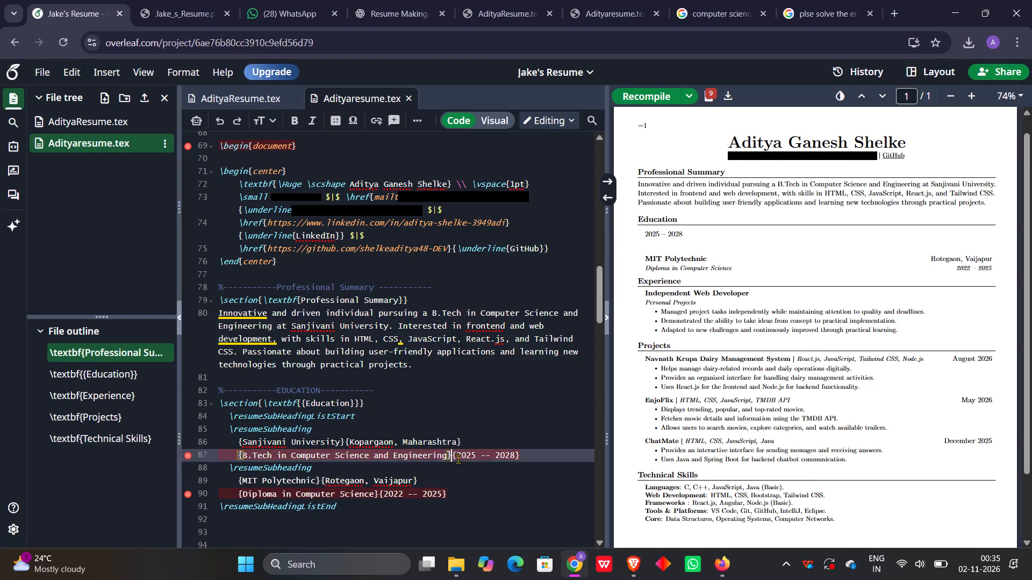
# Wrap the B.Tech dates in a second pair of braces as {{2025 -- 2028}} and recompile the resume.
pyautogui.hotkey('shift', '{')
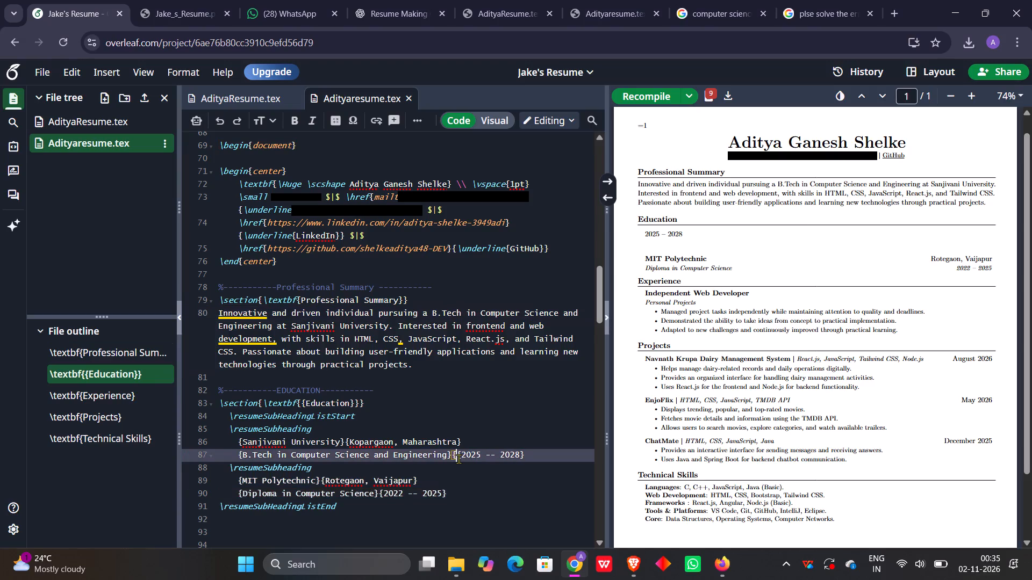
pyautogui.click(536, 455)
pyautogui.hotkey('shift', '}')
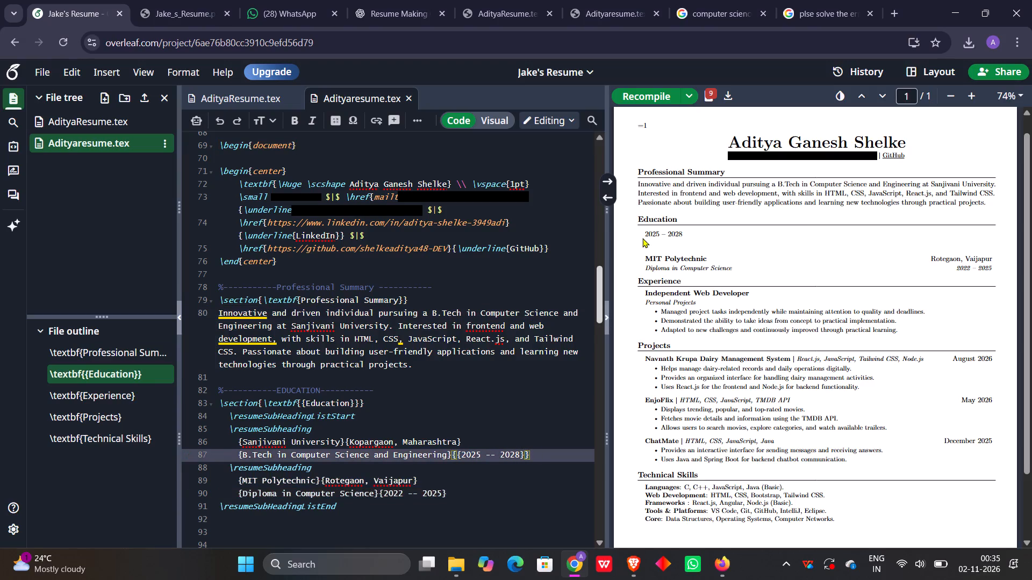
pyautogui.click(655, 97)
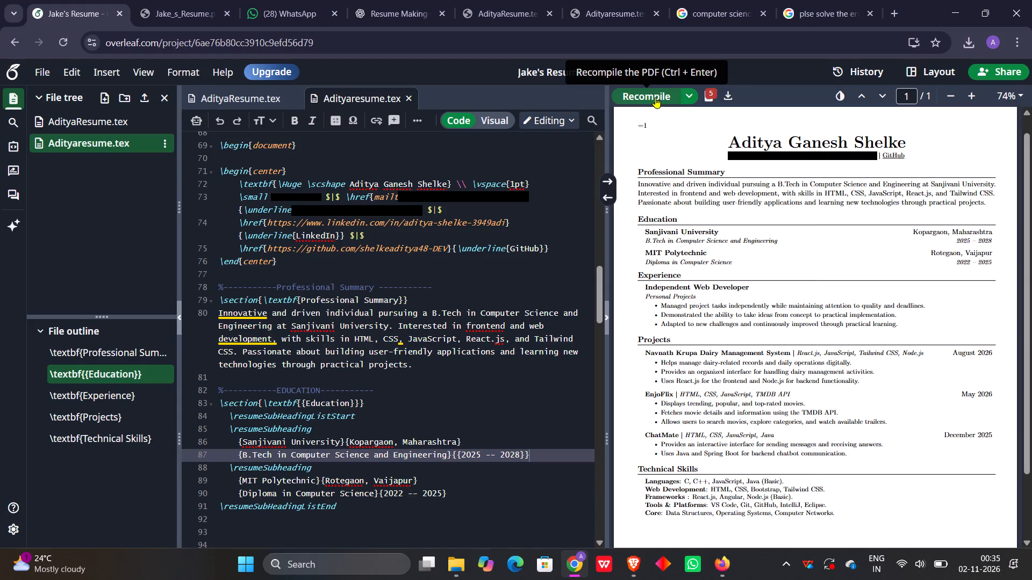
# Copy the whole Technical Skills section, from its comment heading through \end{itemize}, at the end of the resume source.
pyautogui.scroll(-2, 504, 323)
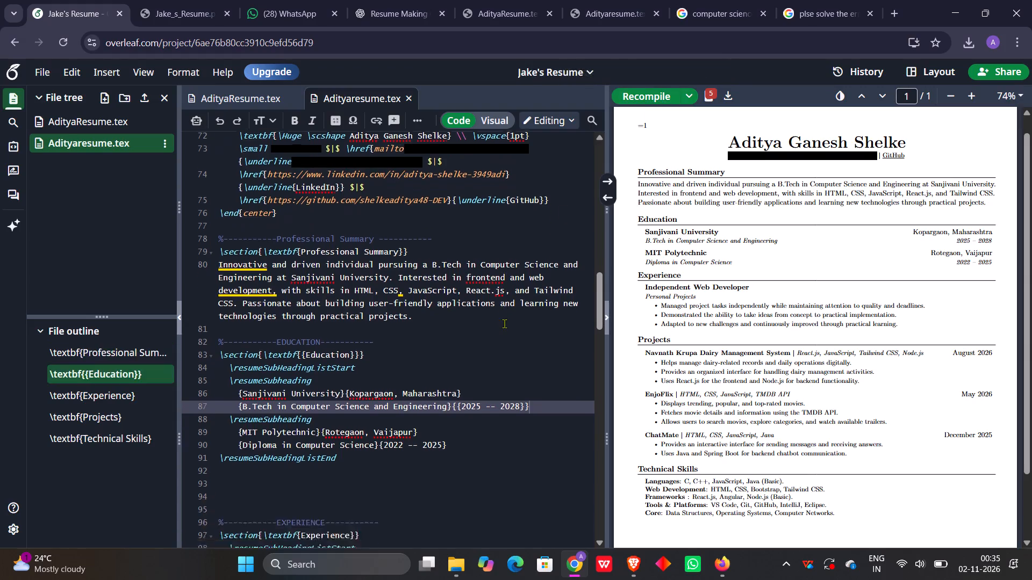
pyautogui.scroll(-7, 504, 323)
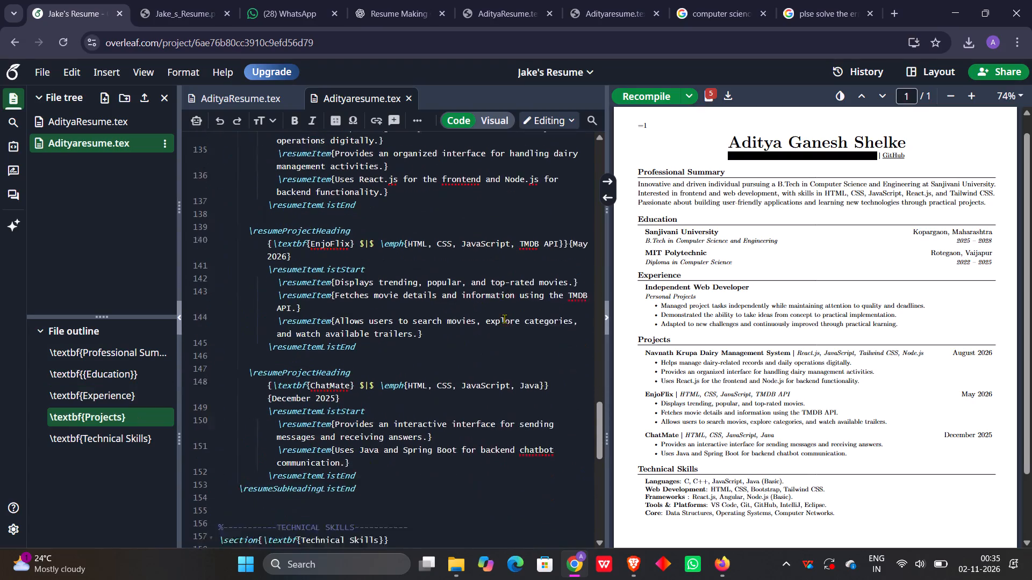
pyautogui.scroll(-2, 504, 318)
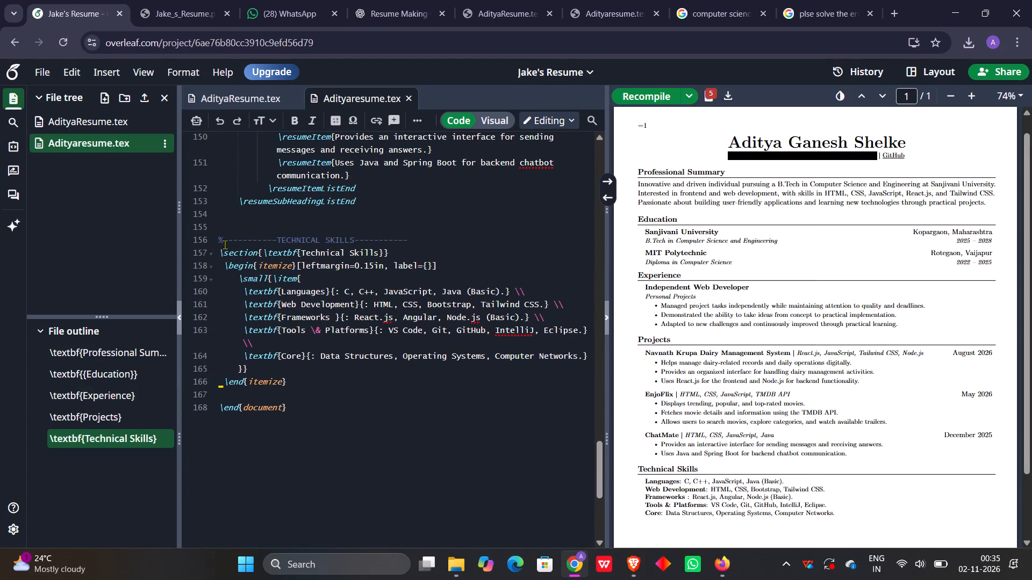
pyautogui.moveTo(221, 233); pyautogui.dragTo(296, 395)
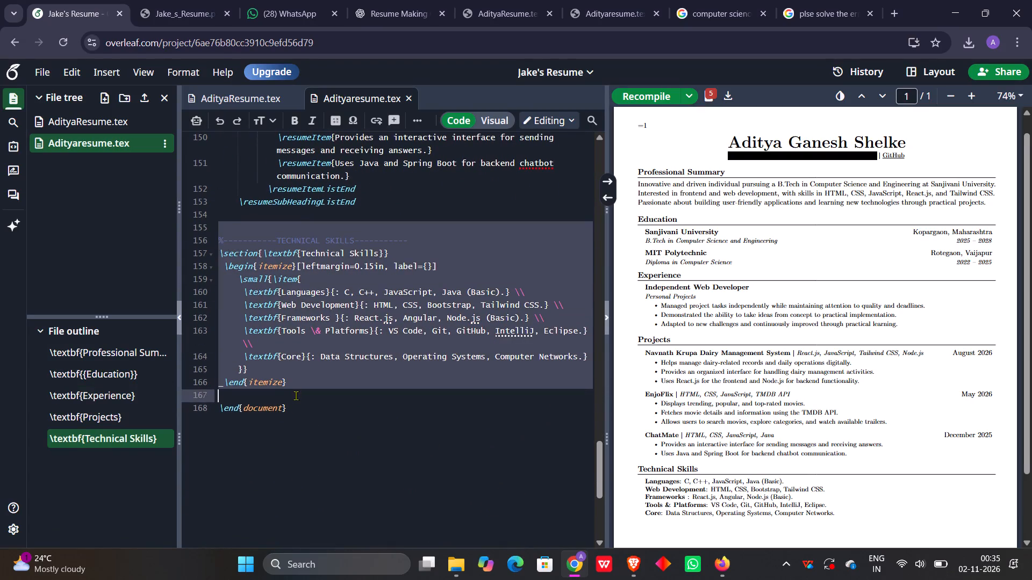
pyautogui.moveTo(296, 395); pyautogui.dragTo(297, 392)
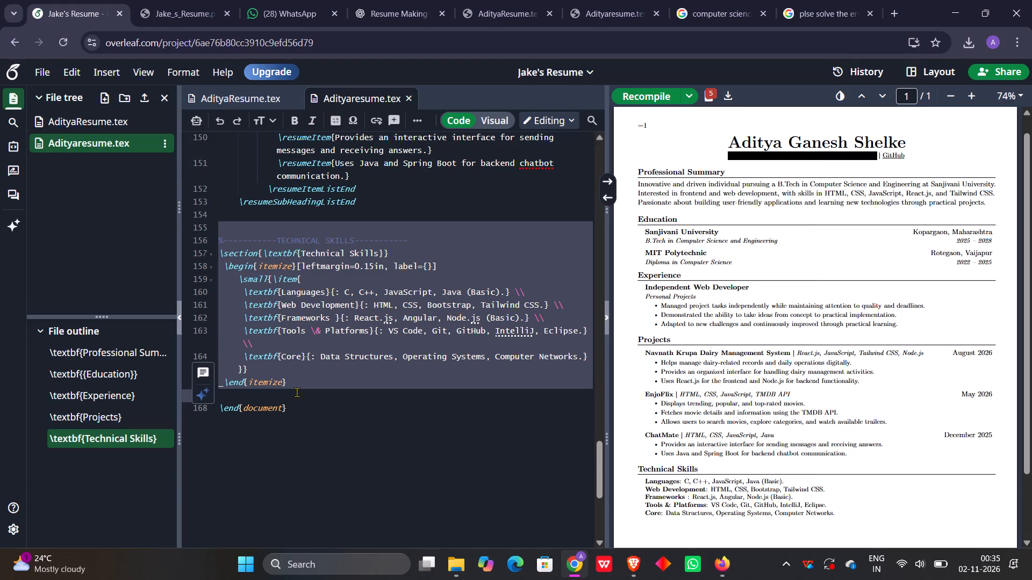
pyautogui.hotkey('ctrl', 'c')
# Paste the copied Technical Skills section on a new line between the Professional Summary and Education sections.
pyautogui.scroll(8, 297, 392)
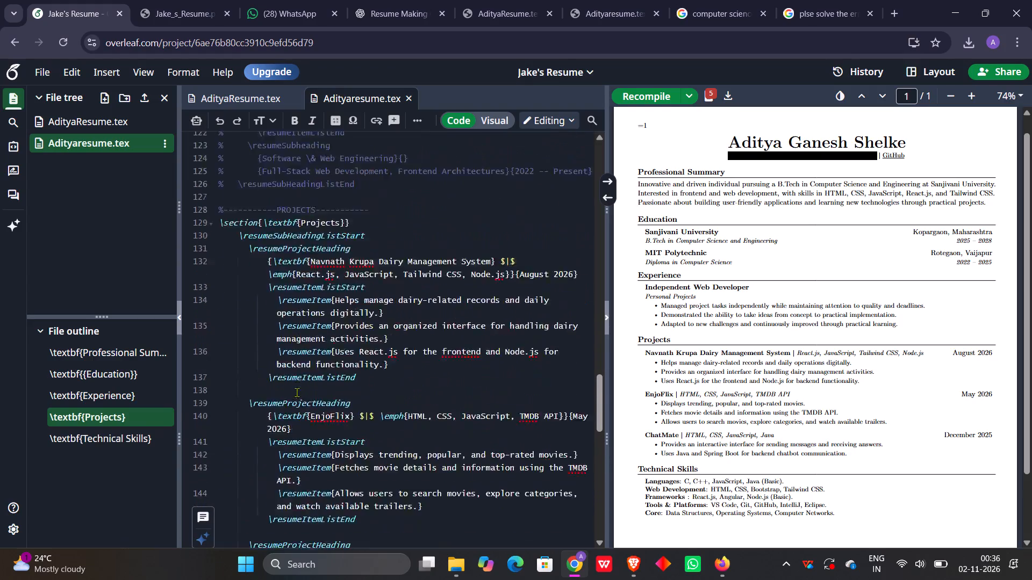
pyautogui.scroll(3, 297, 392)
pyautogui.scroll(-2, 297, 392)
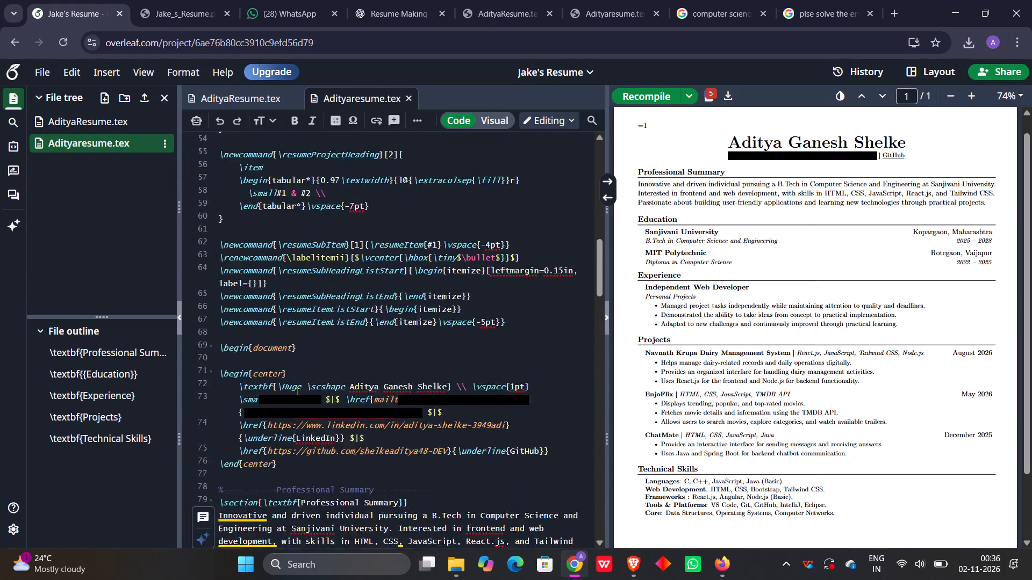
pyautogui.scroll(-4, 297, 392)
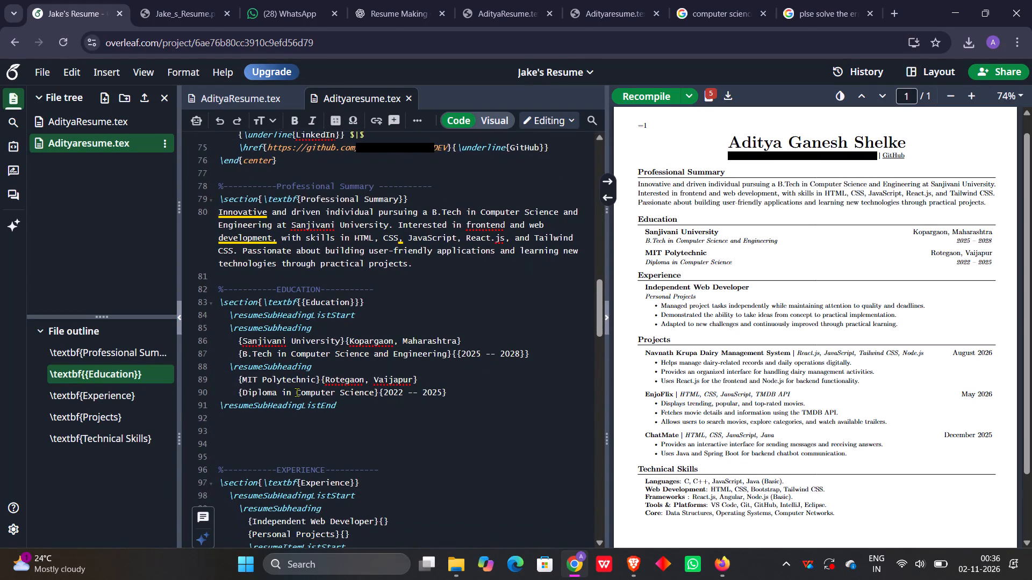
pyautogui.click(428, 269)
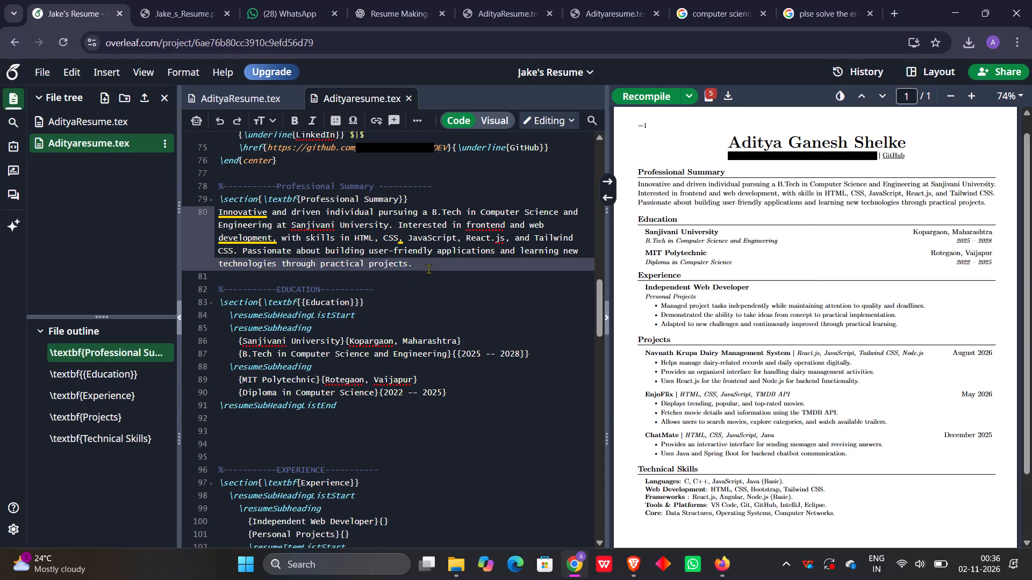
pyautogui.press('Return')
pyautogui.press('Return')
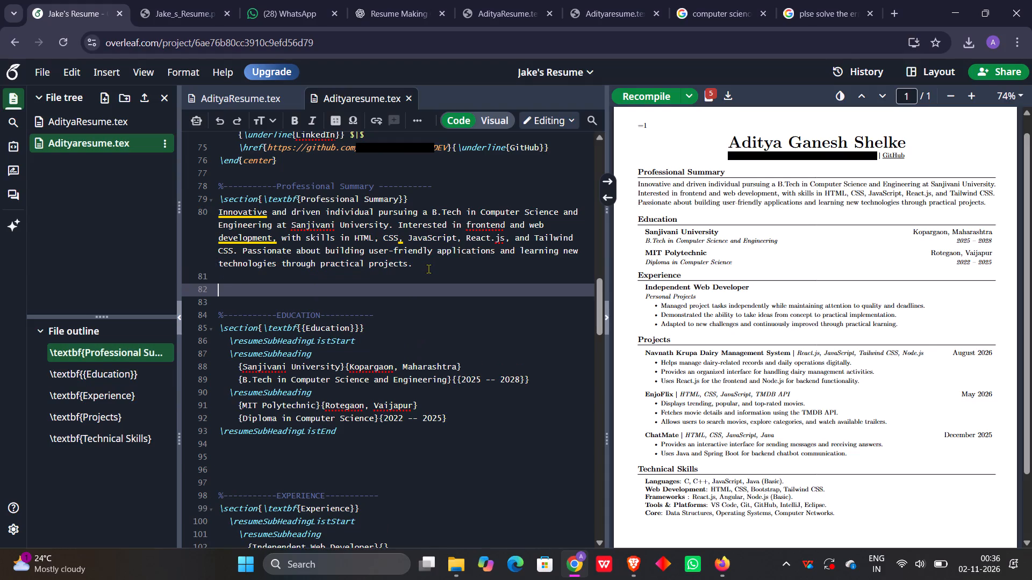
pyautogui.hotkey('ctrl', 'v')
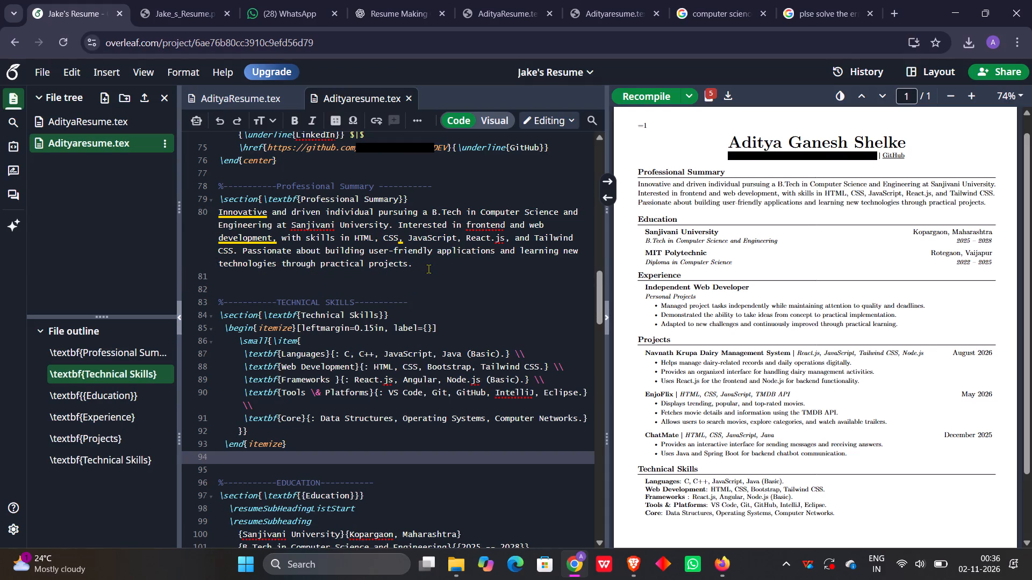
pyautogui.click(372, 3)
pyautogui.scroll(-4, 425, 266)
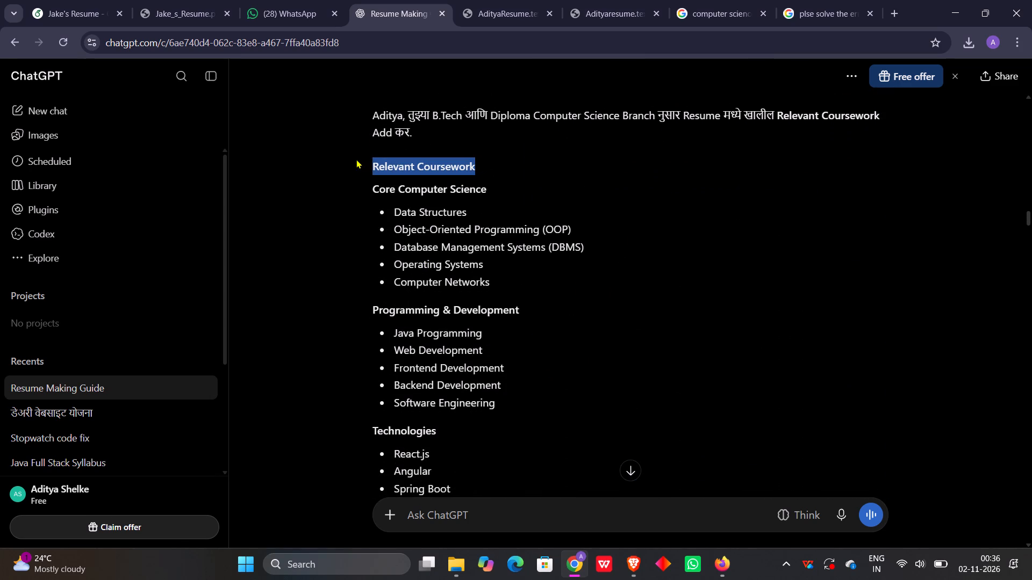
# Back in the Overleaf source, replace the title of the Technical Skills section below Professional Summary with the copied "Relevant Coursework".
pyautogui.click(82, 0)
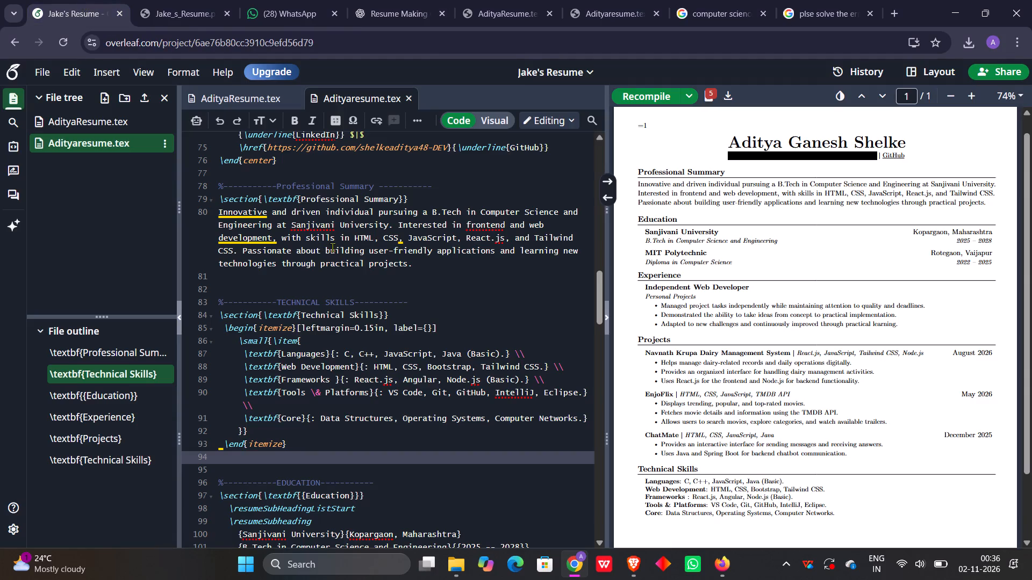
pyautogui.scroll(-2, 271, 418)
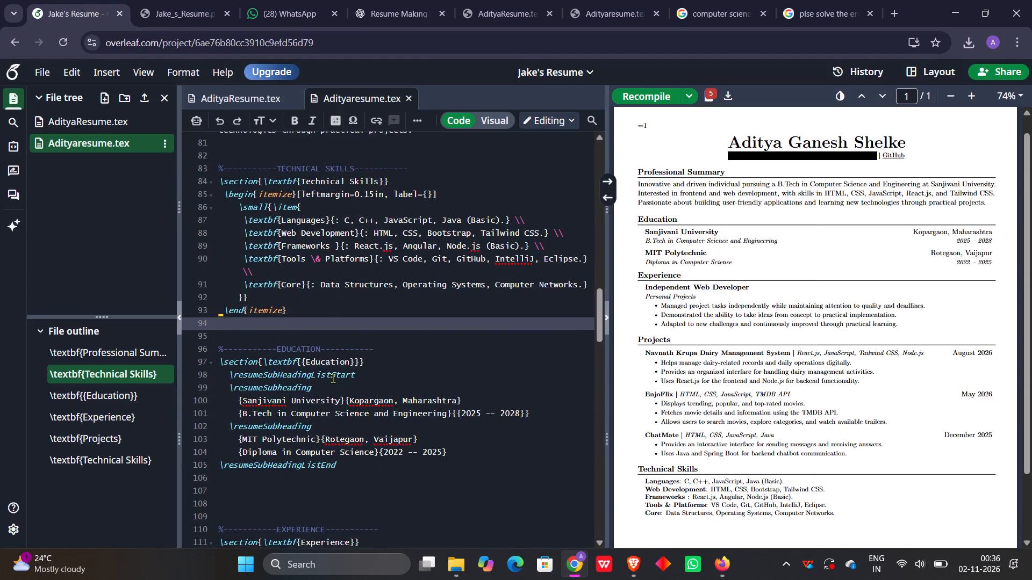
pyautogui.scroll(2, 345, 368)
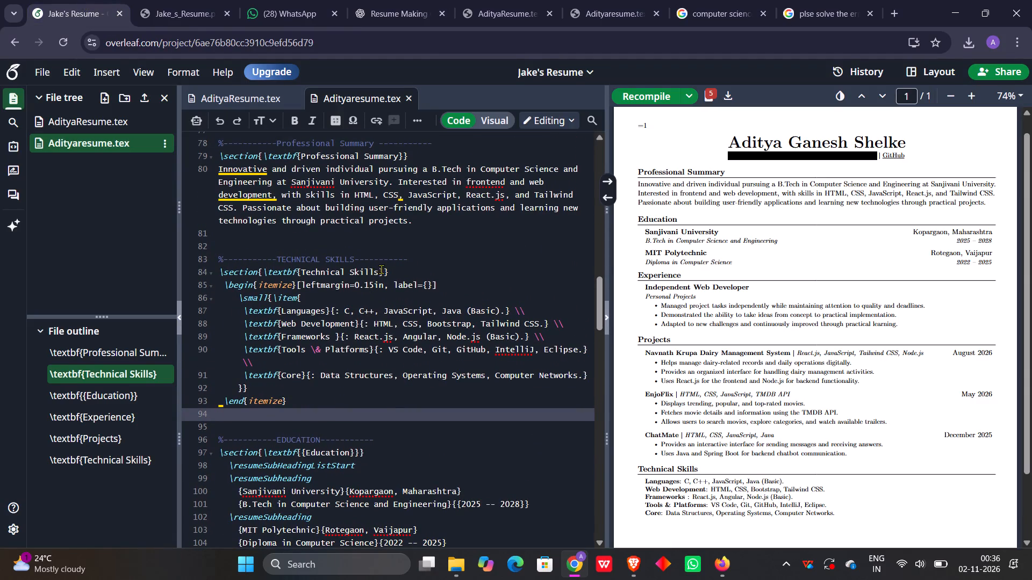
pyautogui.click(382, 269)
pyautogui.moveTo(378, 270); pyautogui.dragTo(339, 270)
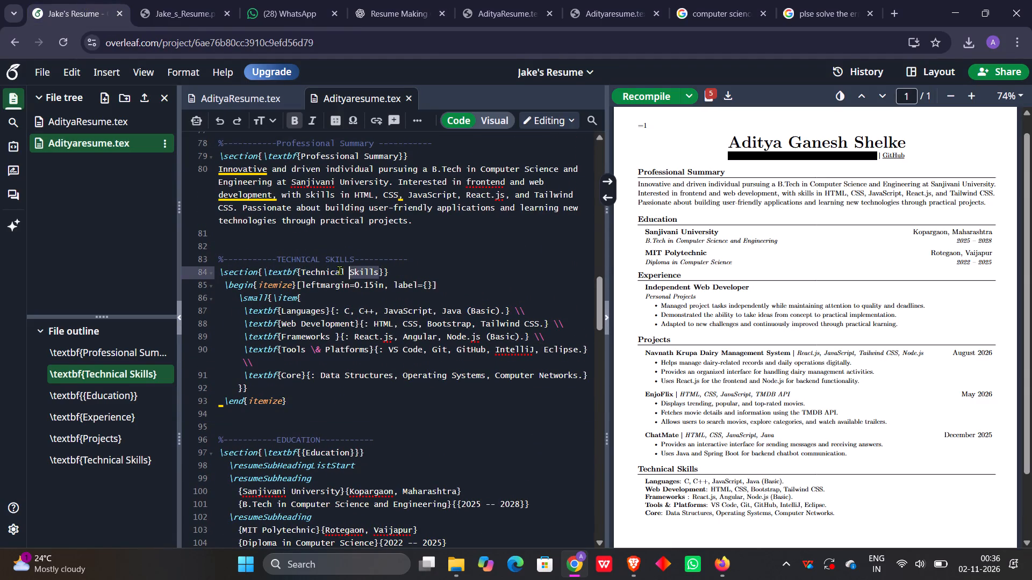
pyautogui.moveTo(339, 270); pyautogui.dragTo(302, 271)
pyautogui.hotkey('ctrl', 'v')
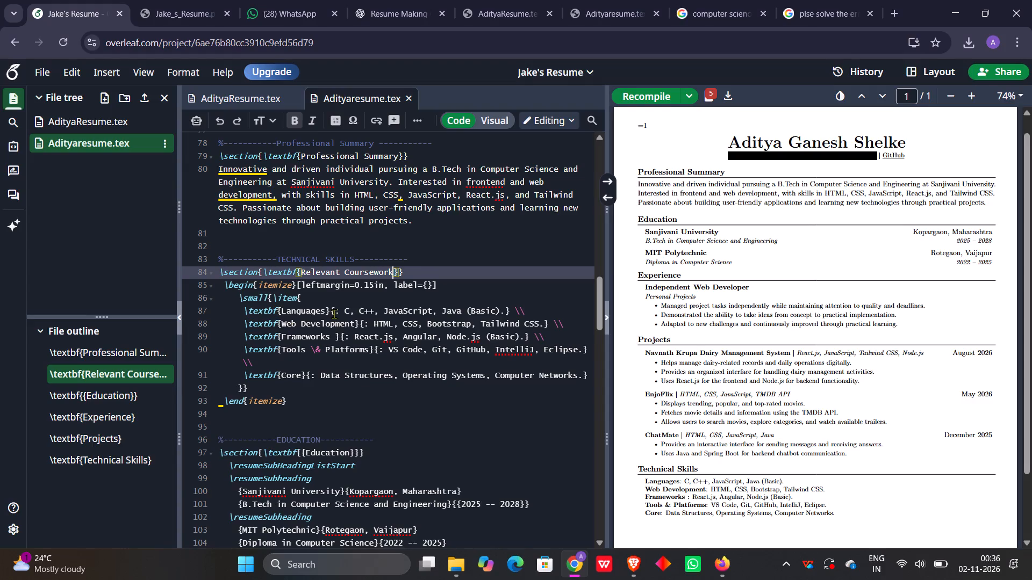
# Empty the second braces on the Languages, Web Development, Frameworks, Tools & Platforms and Core lines of the Relevant Coursework section.
pyautogui.moveTo(334, 313); pyautogui.dragTo(504, 307)
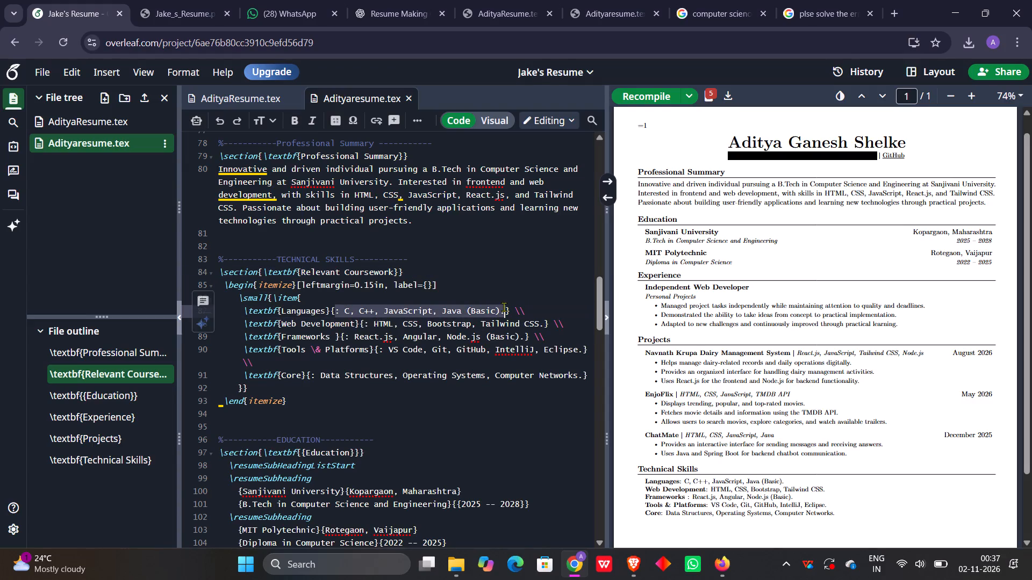
pyautogui.press('BackSpace')
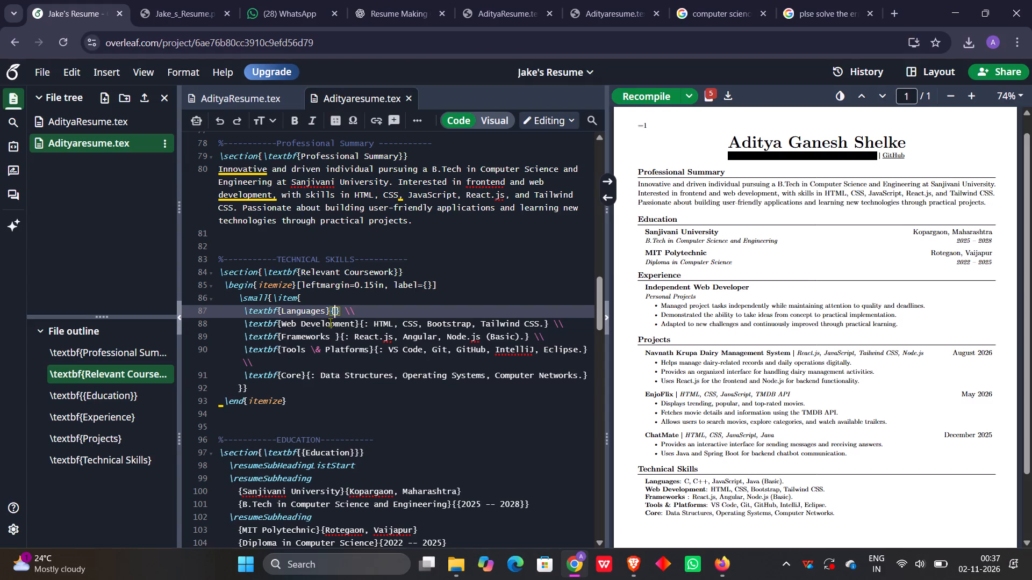
pyautogui.moveTo(364, 325); pyautogui.dragTo(537, 328)
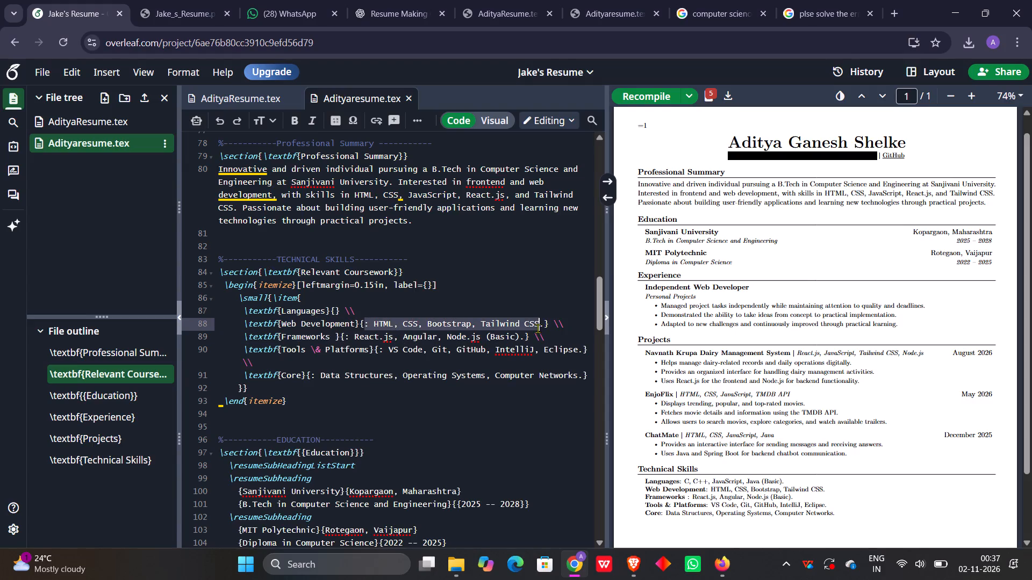
pyautogui.moveTo(537, 328); pyautogui.dragTo(542, 327)
pyautogui.press('BackSpace')
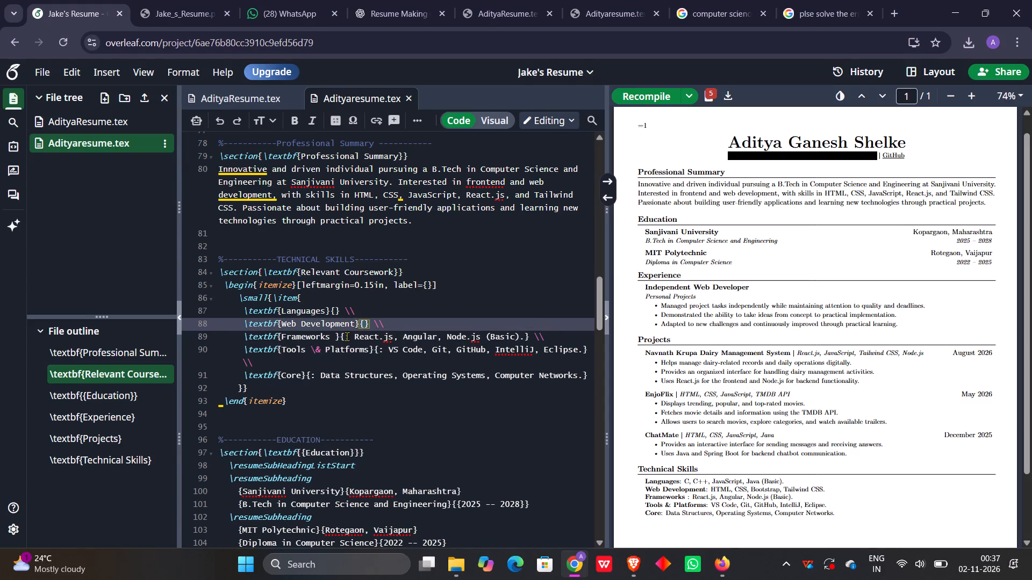
pyautogui.moveTo(345, 337); pyautogui.dragTo(535, 343)
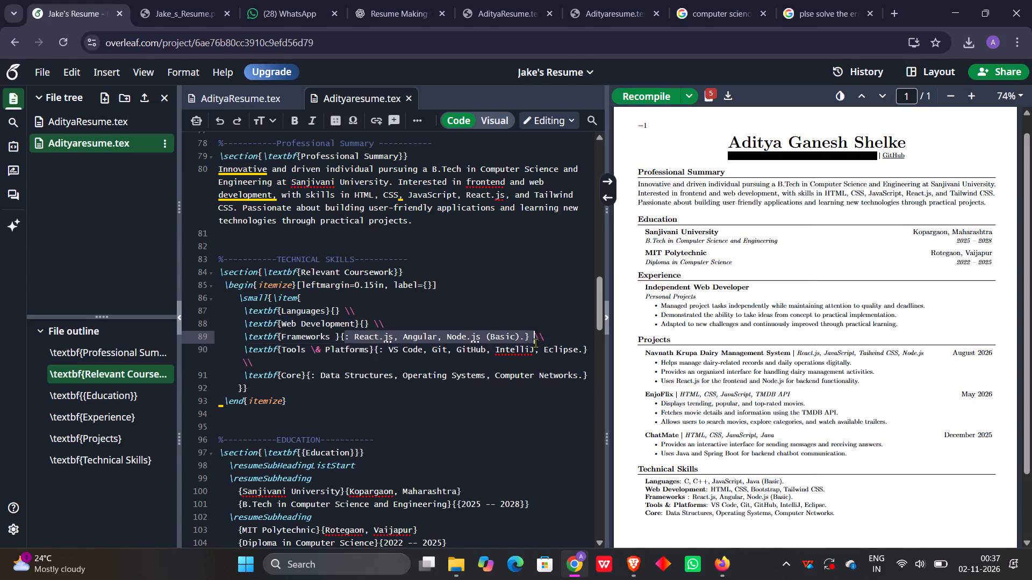
pyautogui.moveTo(535, 343); pyautogui.dragTo(525, 336)
pyautogui.press('BackSpace')
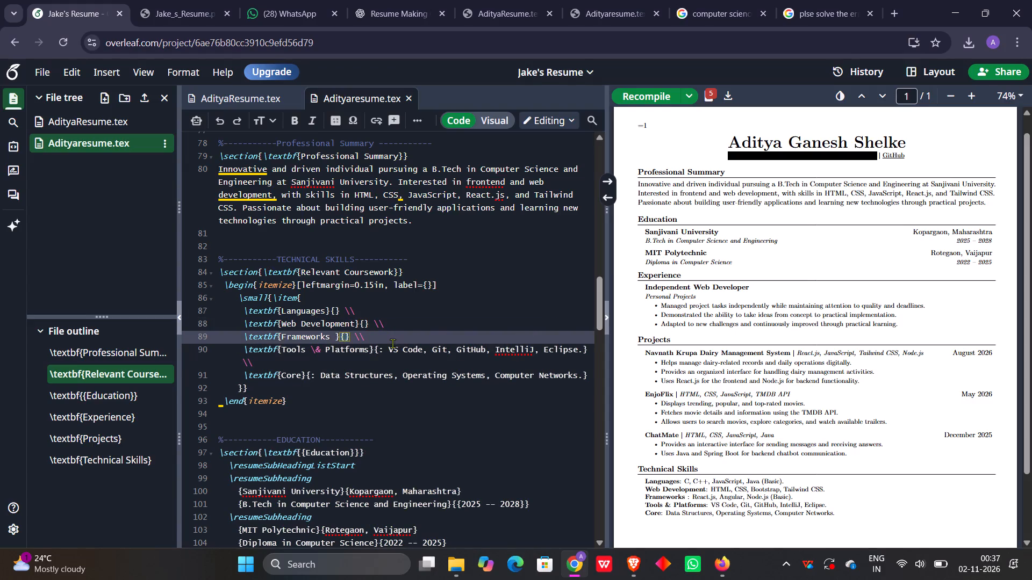
pyautogui.moveTo(381, 349); pyautogui.dragTo(579, 351)
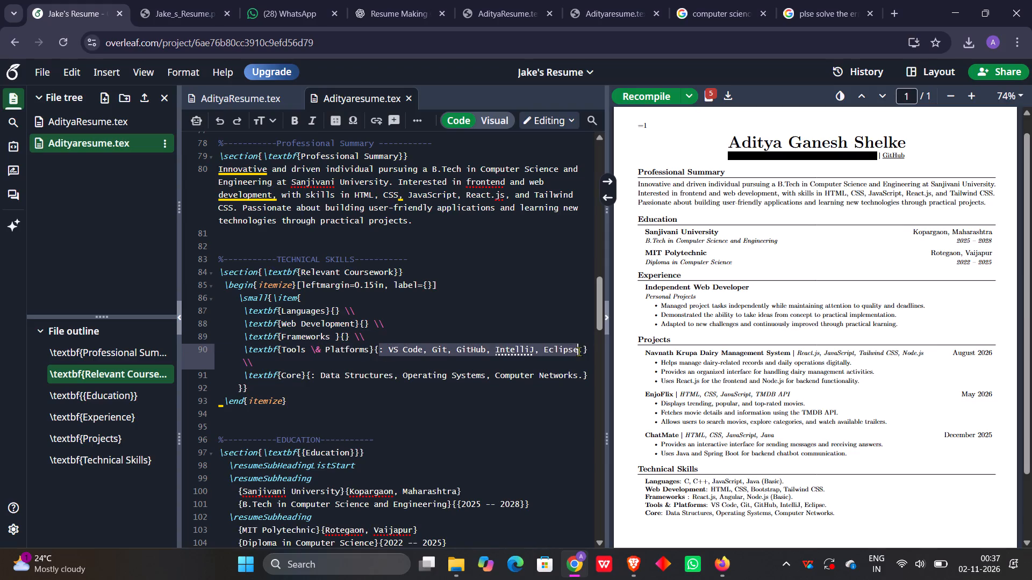
pyautogui.moveTo(579, 351); pyautogui.dragTo(581, 351)
pyautogui.press('BackSpace')
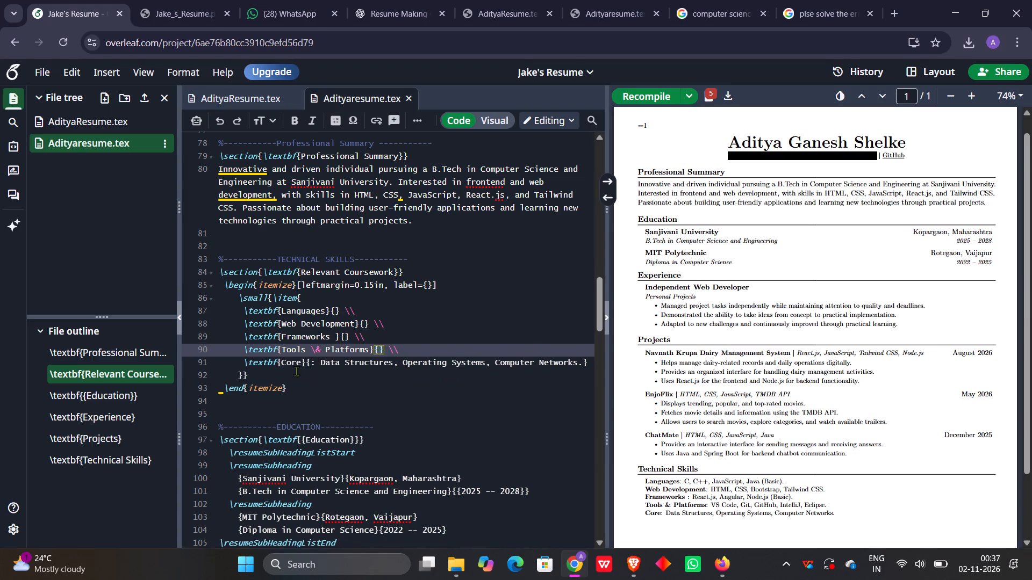
pyautogui.moveTo(310, 363); pyautogui.dragTo(520, 375)
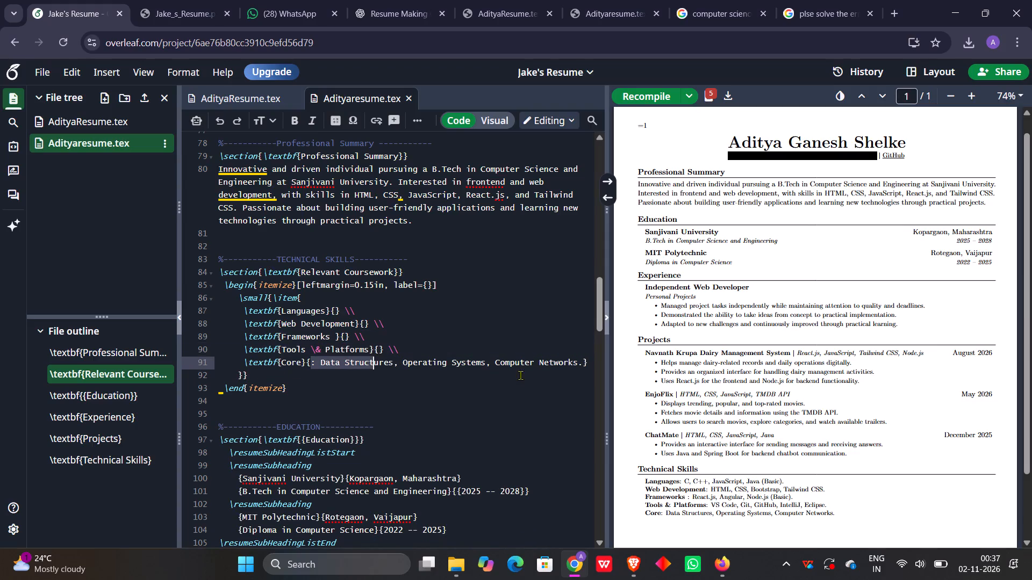
pyautogui.moveTo(520, 375); pyautogui.dragTo(584, 363)
pyautogui.press('BackSpace')
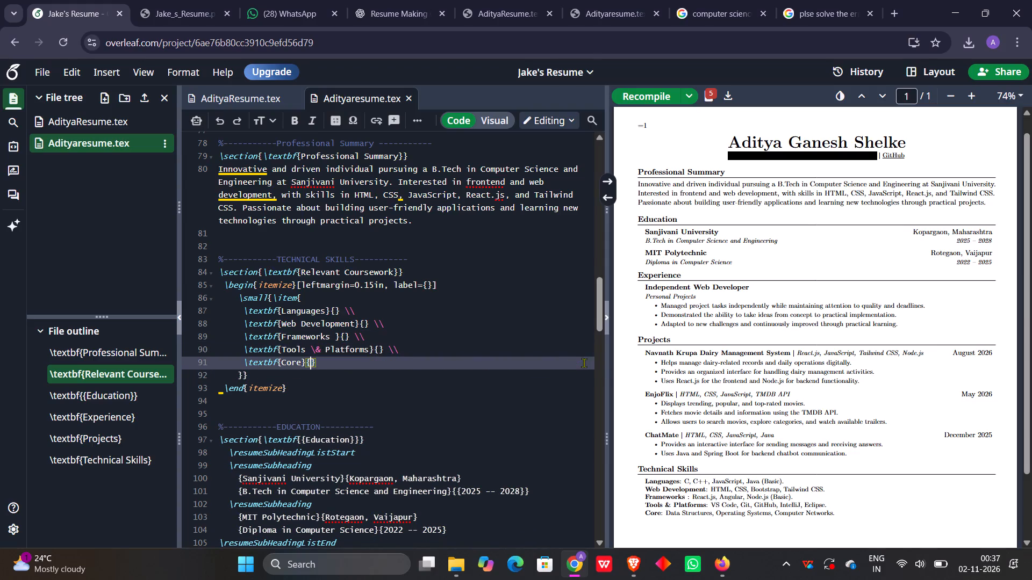
# Copy the \resumeItem command, with its leading spaces, from the first bullet of the Navnath Krupa Dairy Management System project.
pyautogui.scroll(-3, 302, 362)
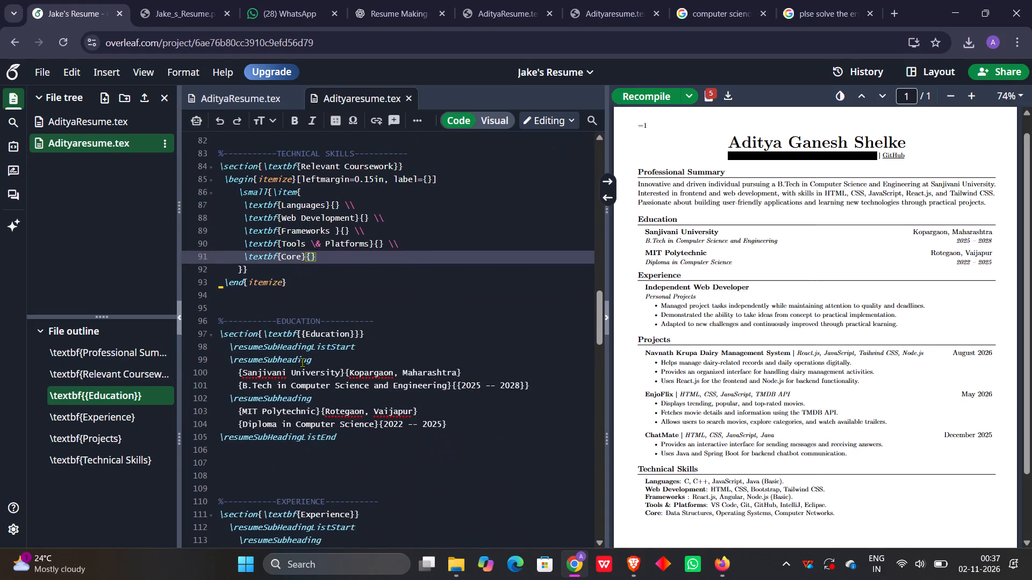
pyautogui.scroll(-8, 302, 362)
pyautogui.scroll(1, 302, 362)
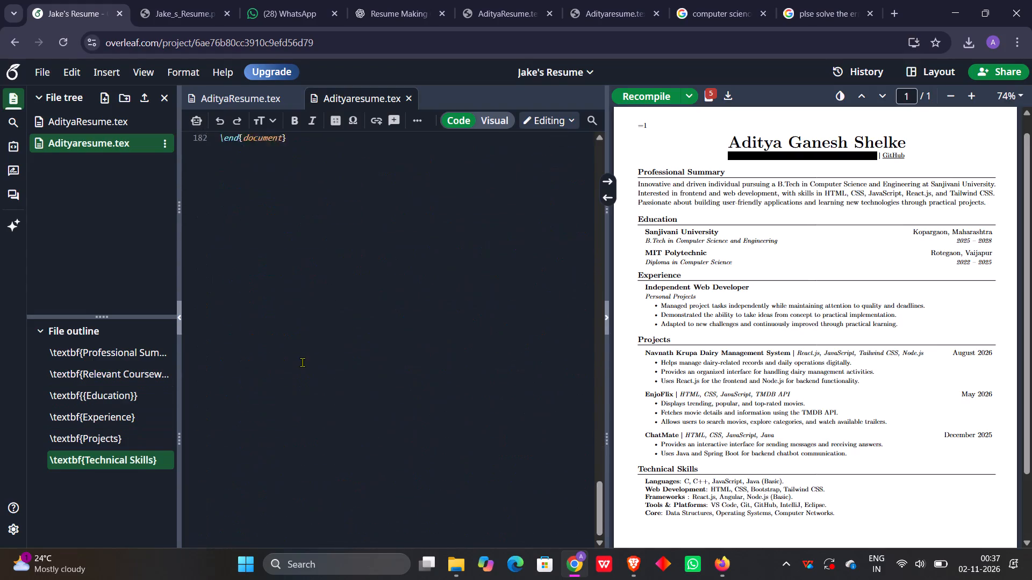
pyautogui.scroll(3, 302, 362)
pyautogui.scroll(-2, 302, 362)
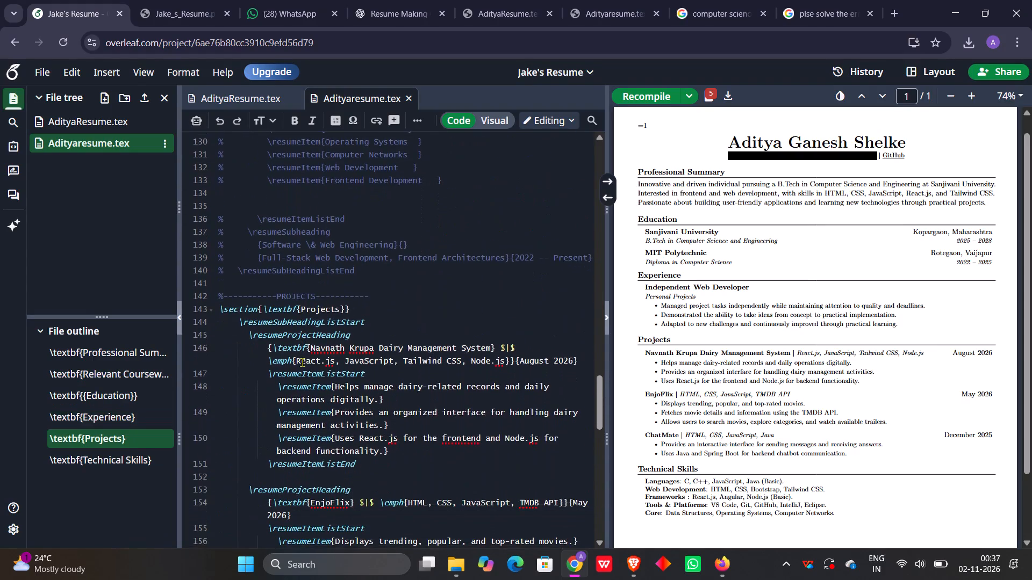
pyautogui.scroll(-2, 302, 362)
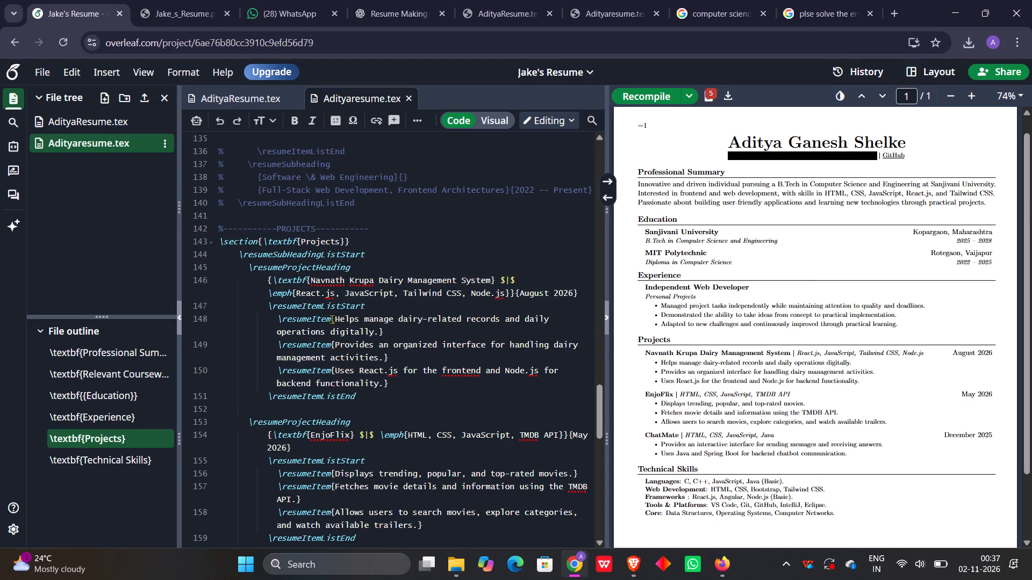
pyautogui.moveTo(332, 319); pyautogui.dragTo(269, 323)
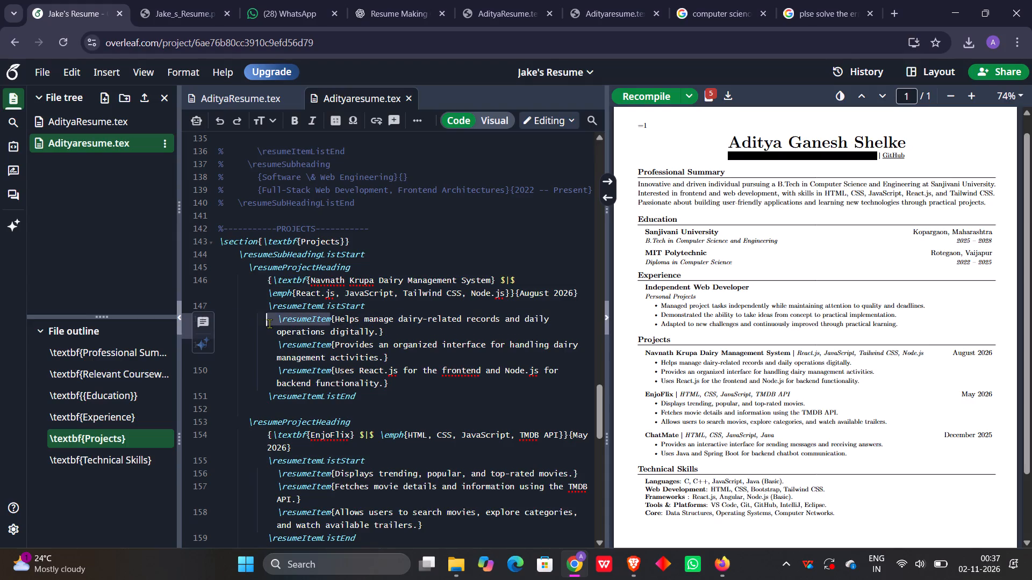
pyautogui.hotkey('ctrl', 'c')
# Paste \resumeItem before \textbf on the Languages, Web Development and Frameworks lines of Relevant Coursework, and recompile the resume.
pyautogui.scroll(5, 374, 336)
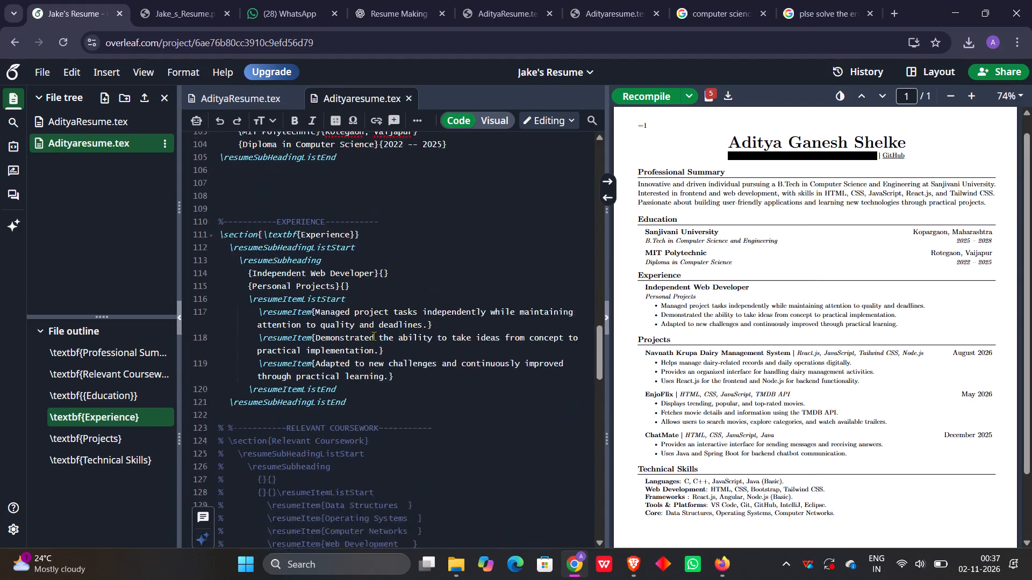
pyautogui.scroll(3, 374, 336)
pyautogui.hscroll(1, 374, 336)
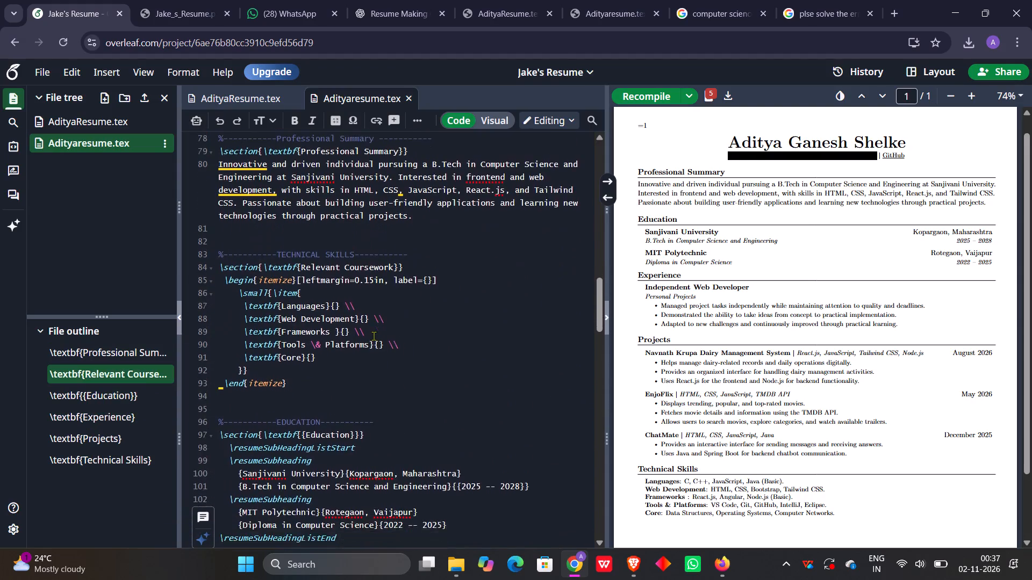
pyautogui.hscroll(2, 374, 336)
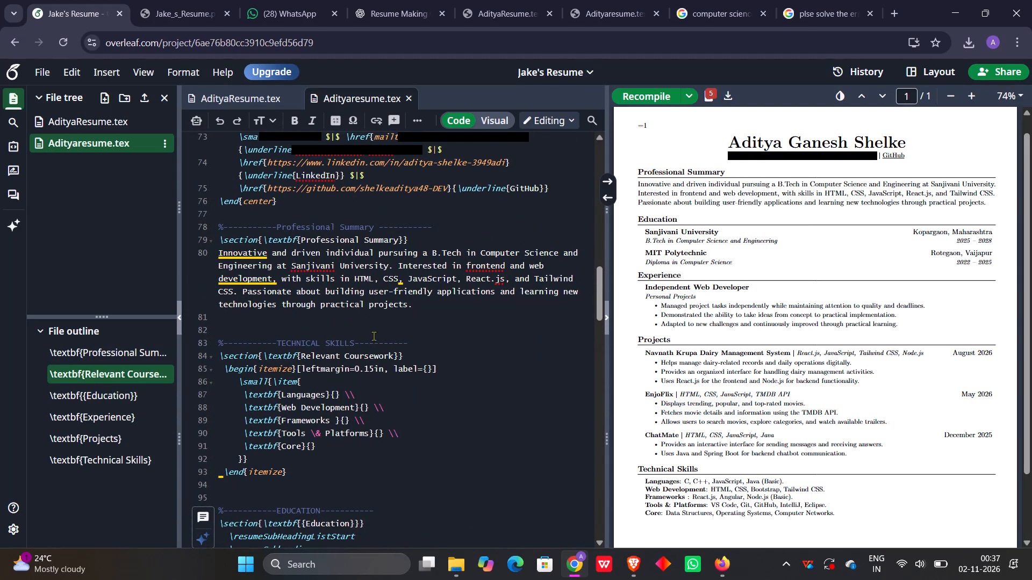
pyautogui.click(244, 393)
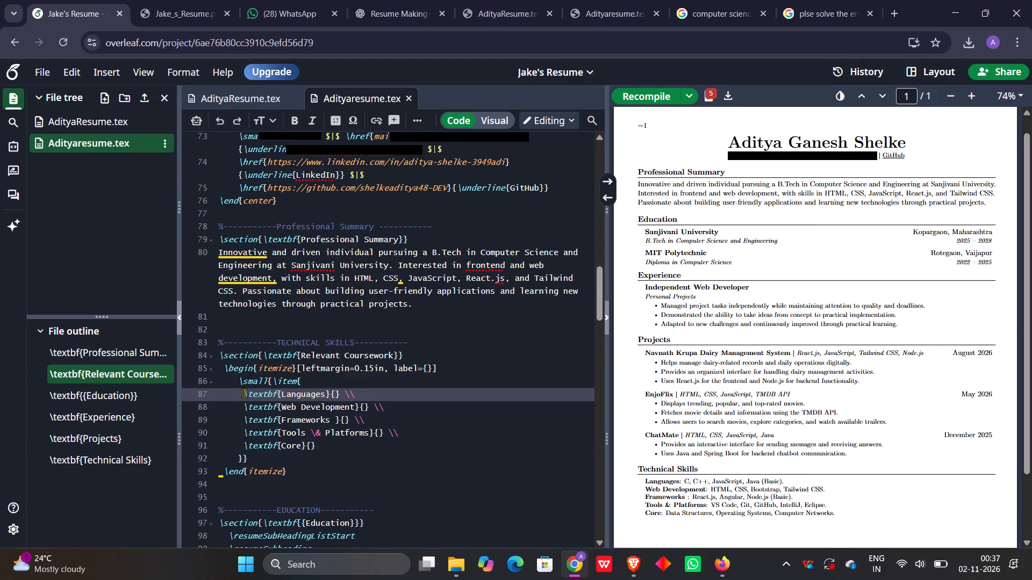
pyautogui.hotkey('ctrl', 'v')
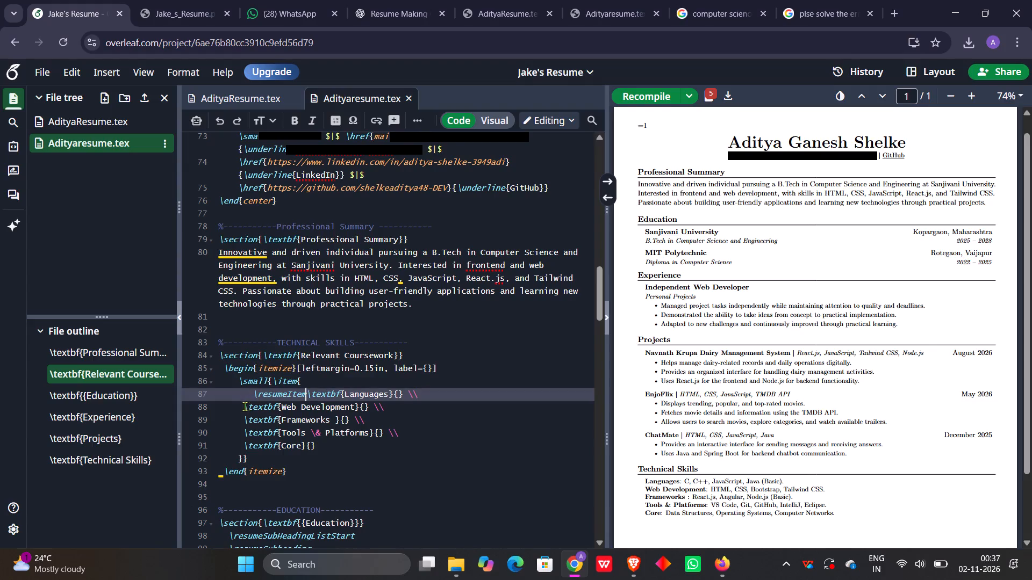
pyautogui.click(242, 405)
pyautogui.hotkey('ctrl', 'v')
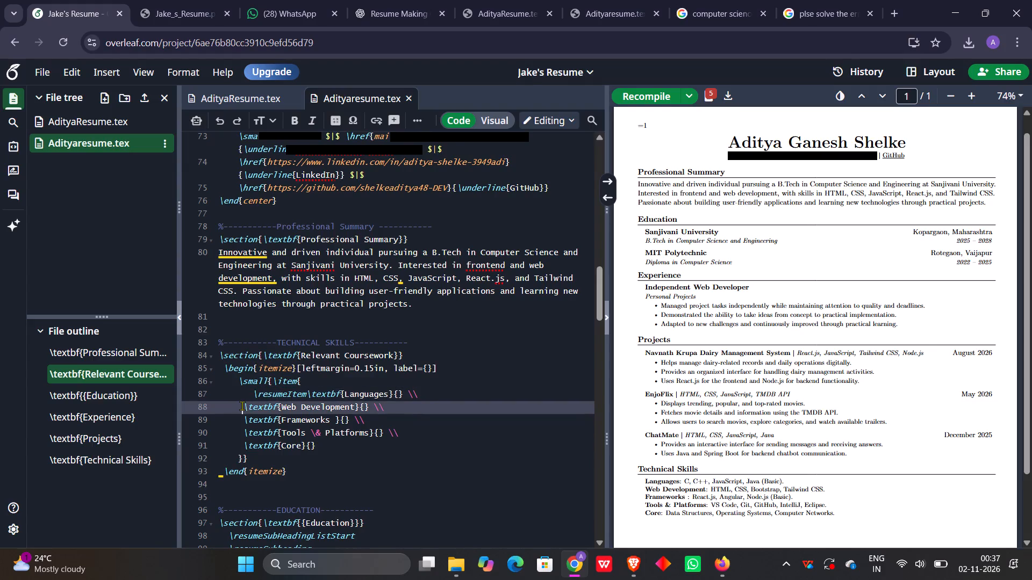
pyautogui.click(242, 415)
pyautogui.hotkey('ctrl', 'v')
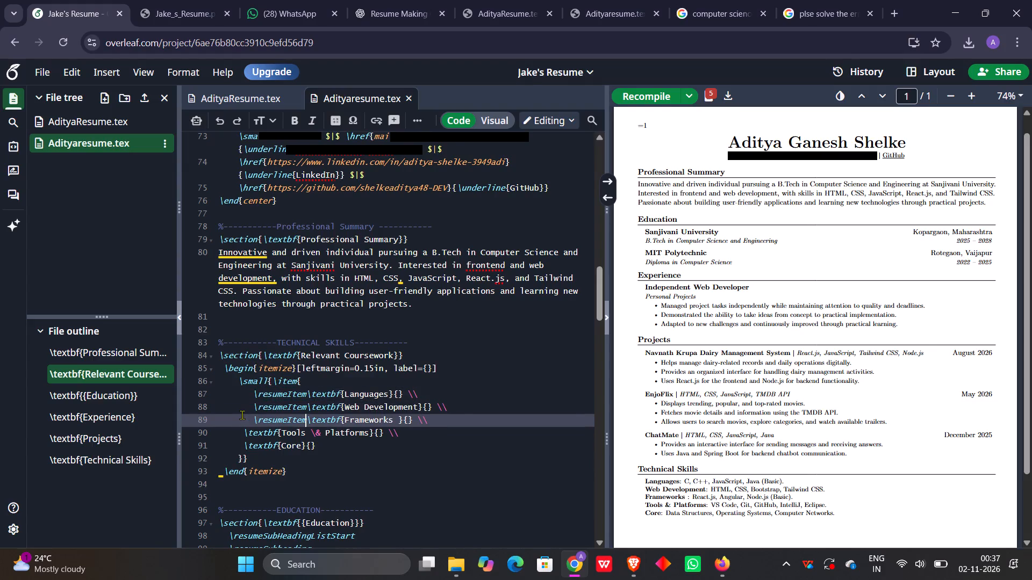
pyautogui.click(634, 90)
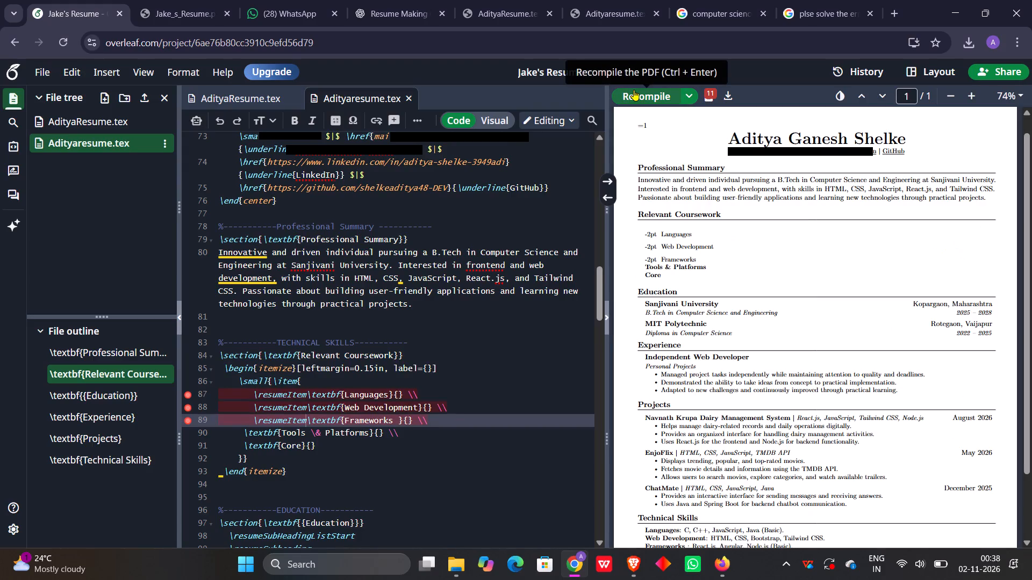
# Undo the three \resumeItem insertions on the Languages, Web Development and Frameworks lines of Relevant Coursework, and recompile the resume.
pyautogui.hscroll(1, 747, 213)
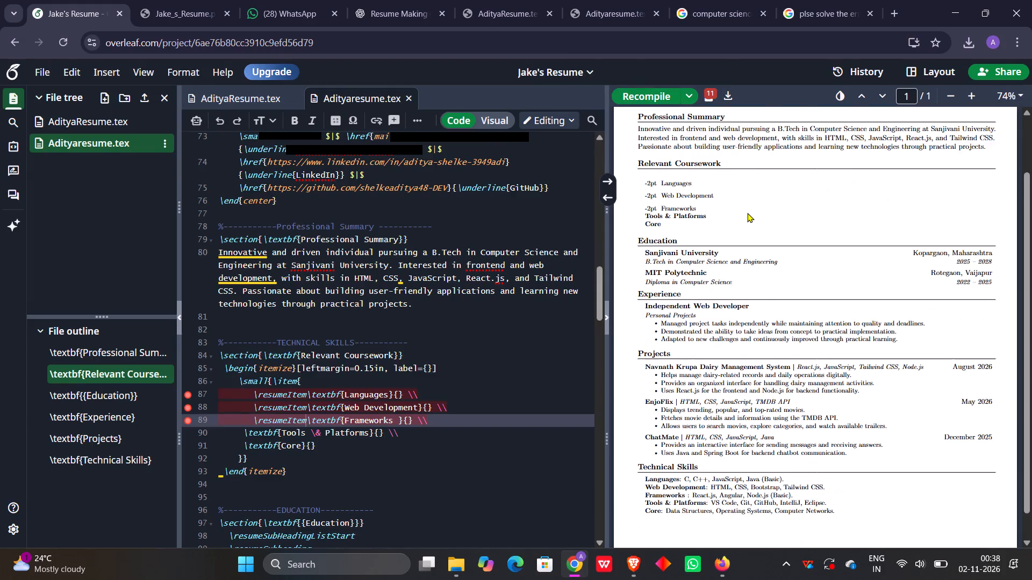
pyautogui.hscroll(1, 747, 213)
pyautogui.hotkey('ctrl', 'z')
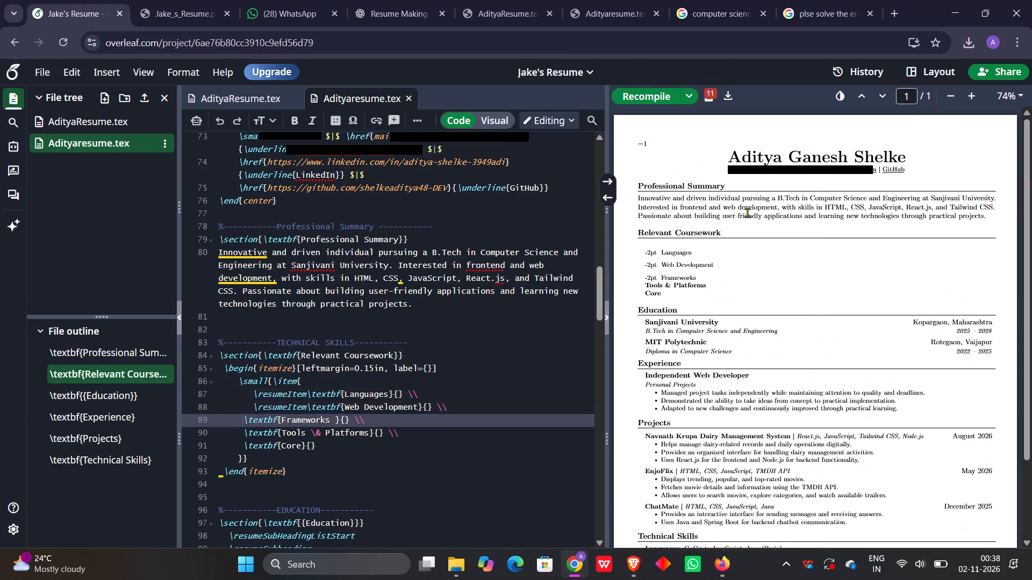
pyautogui.hotkey('ctrl', 'z')
pyautogui.hotkey('ctrl', 'z')
pyautogui.click(633, 102)
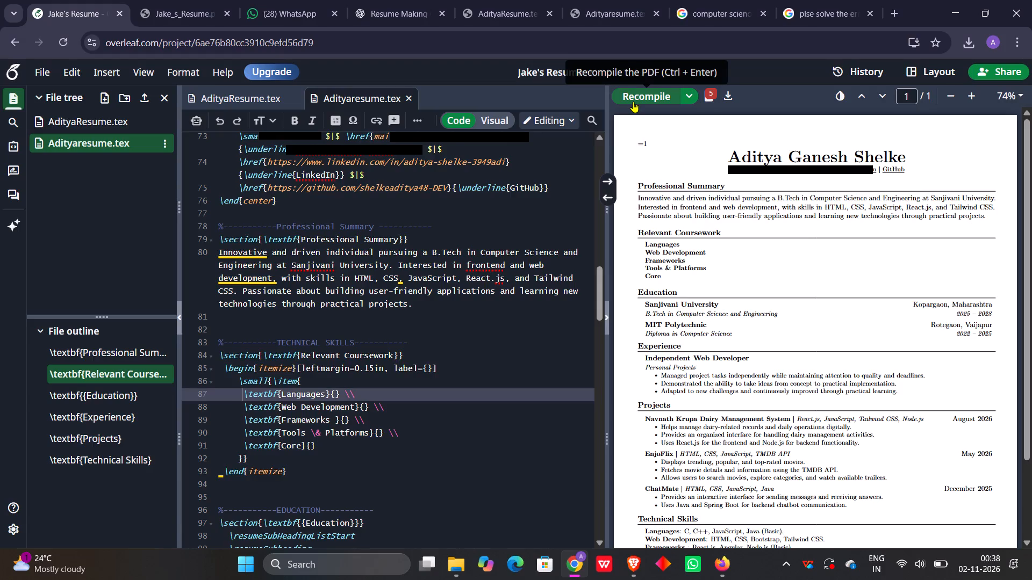
pyautogui.scroll(-3, 630, 202)
pyautogui.scroll(-3, 732, 136)
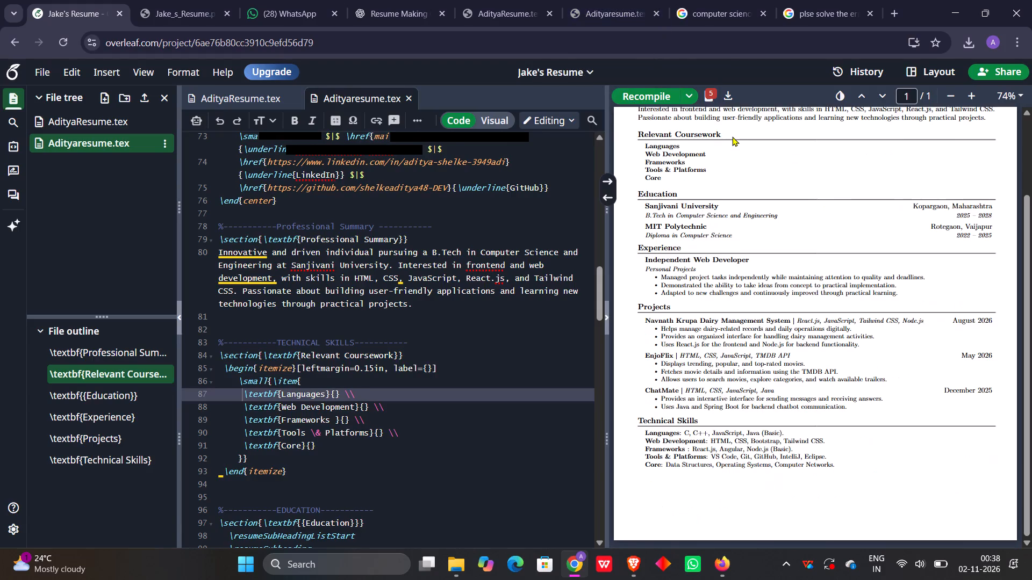
pyautogui.scroll(5, 732, 136)
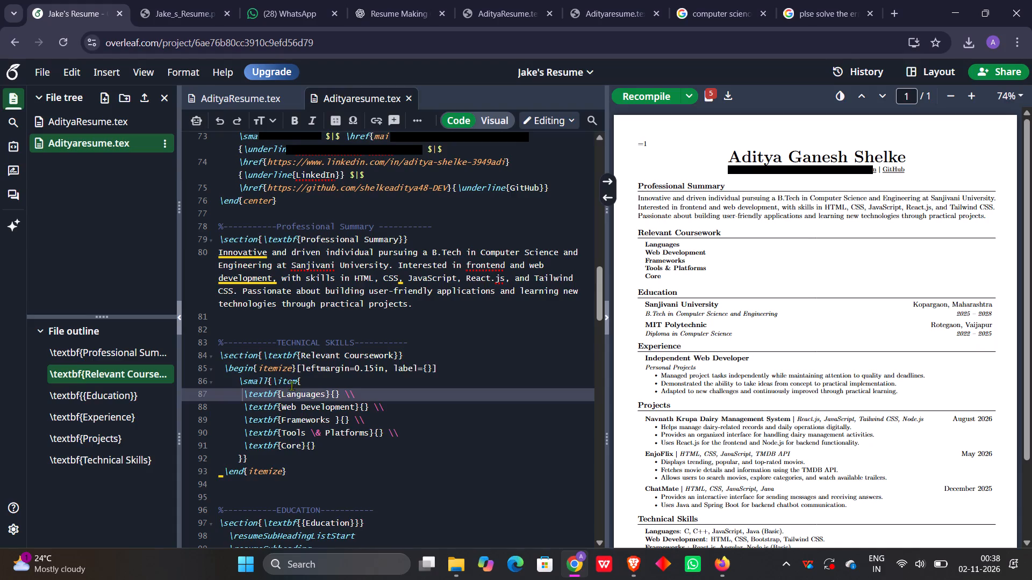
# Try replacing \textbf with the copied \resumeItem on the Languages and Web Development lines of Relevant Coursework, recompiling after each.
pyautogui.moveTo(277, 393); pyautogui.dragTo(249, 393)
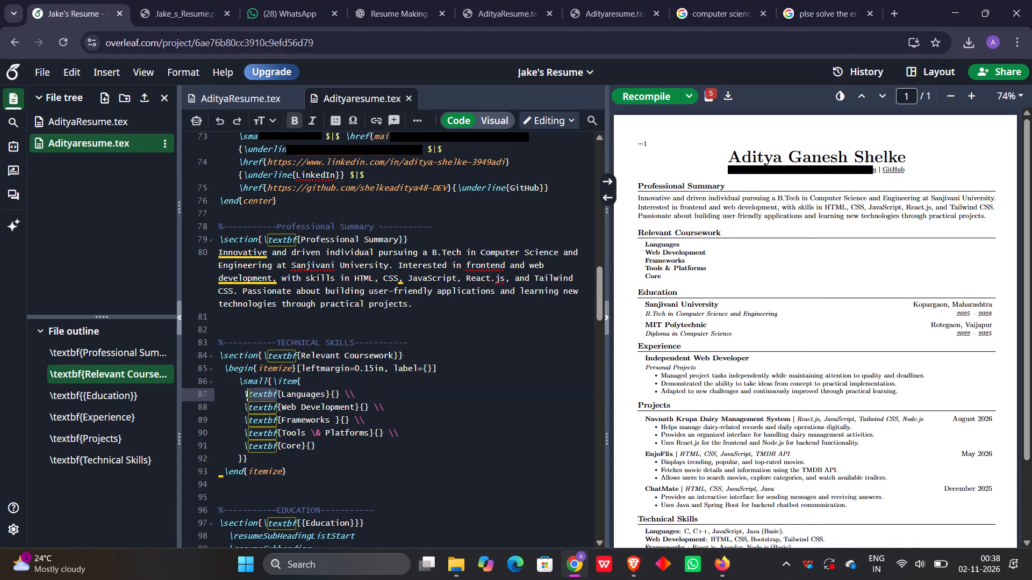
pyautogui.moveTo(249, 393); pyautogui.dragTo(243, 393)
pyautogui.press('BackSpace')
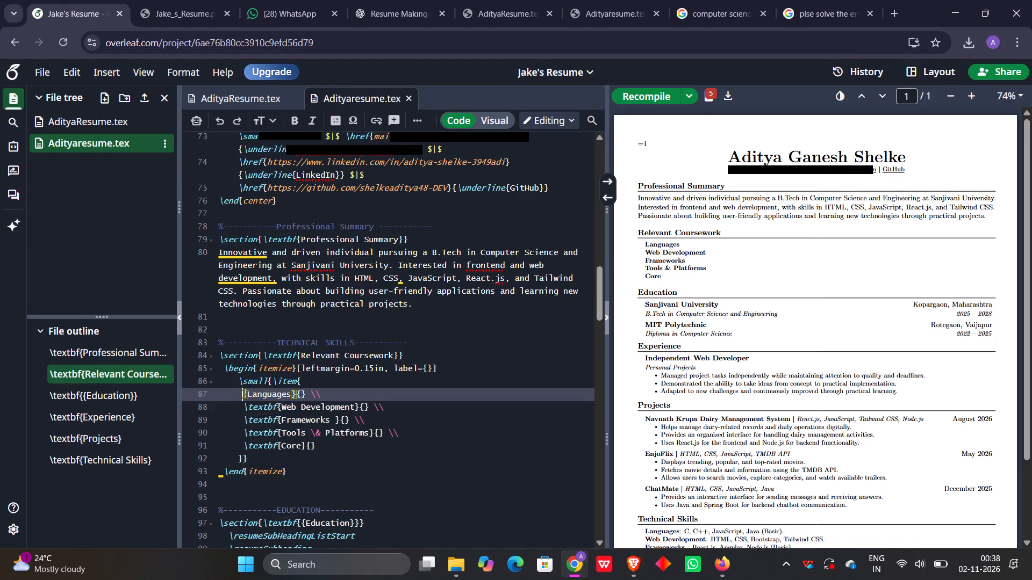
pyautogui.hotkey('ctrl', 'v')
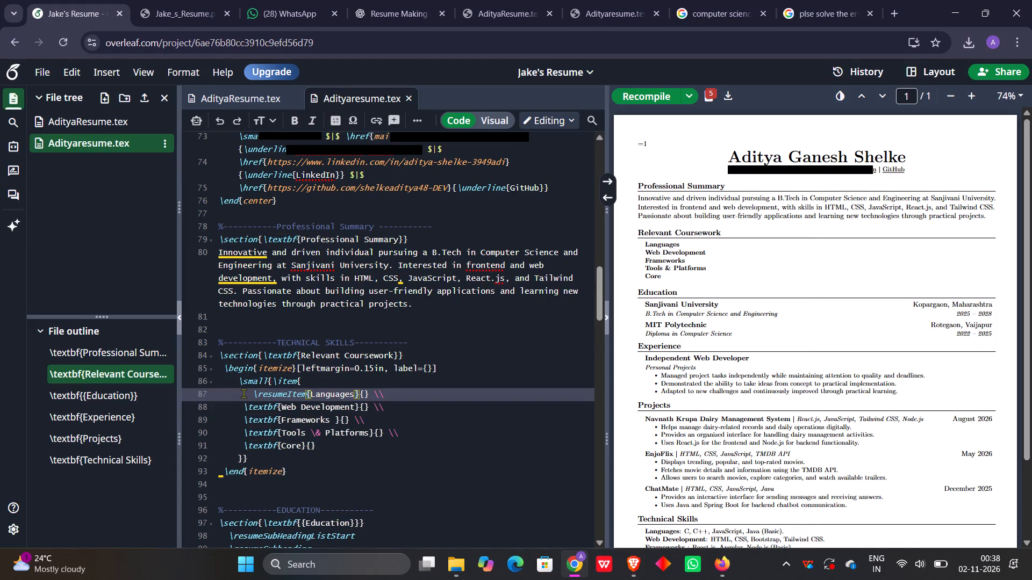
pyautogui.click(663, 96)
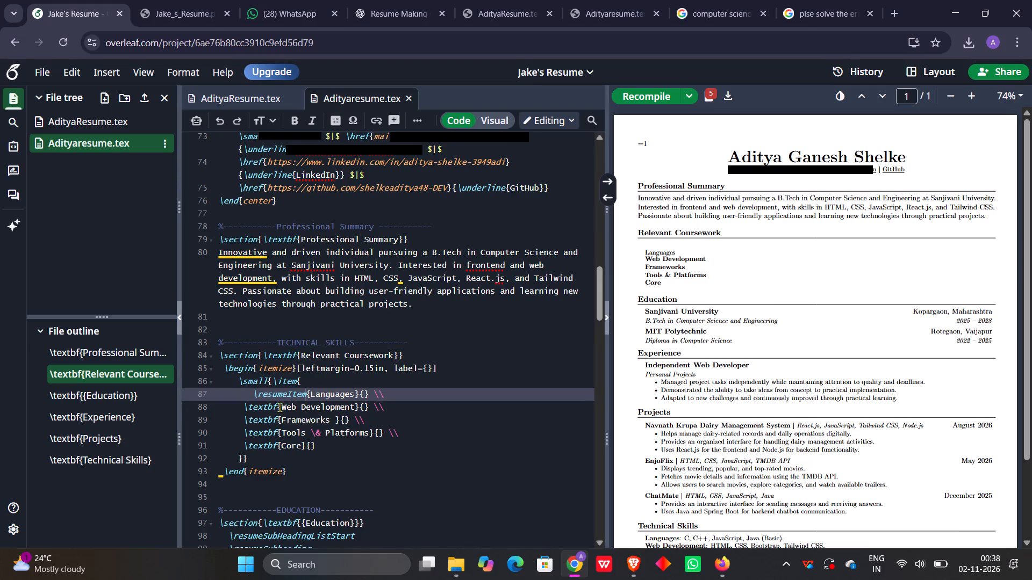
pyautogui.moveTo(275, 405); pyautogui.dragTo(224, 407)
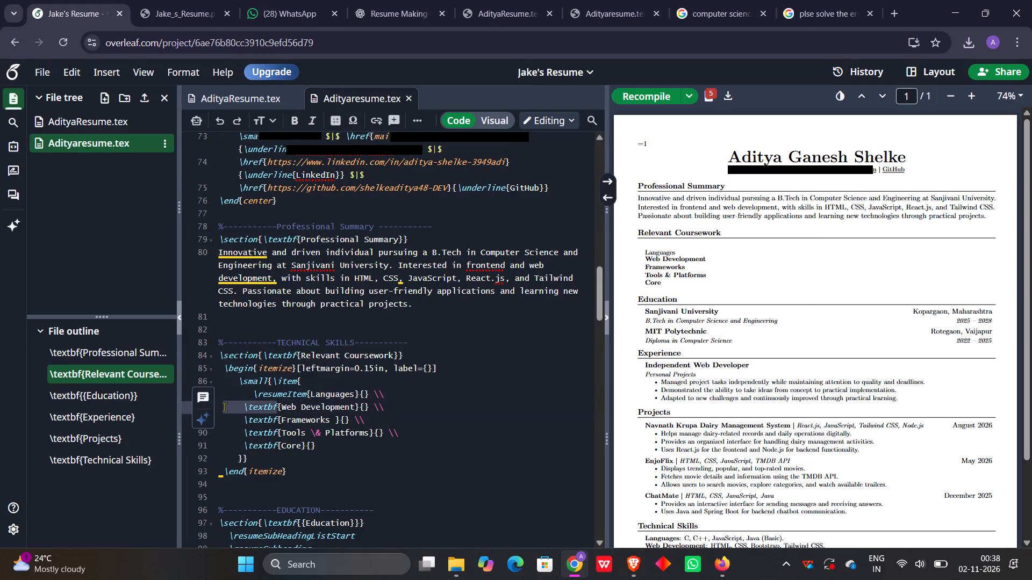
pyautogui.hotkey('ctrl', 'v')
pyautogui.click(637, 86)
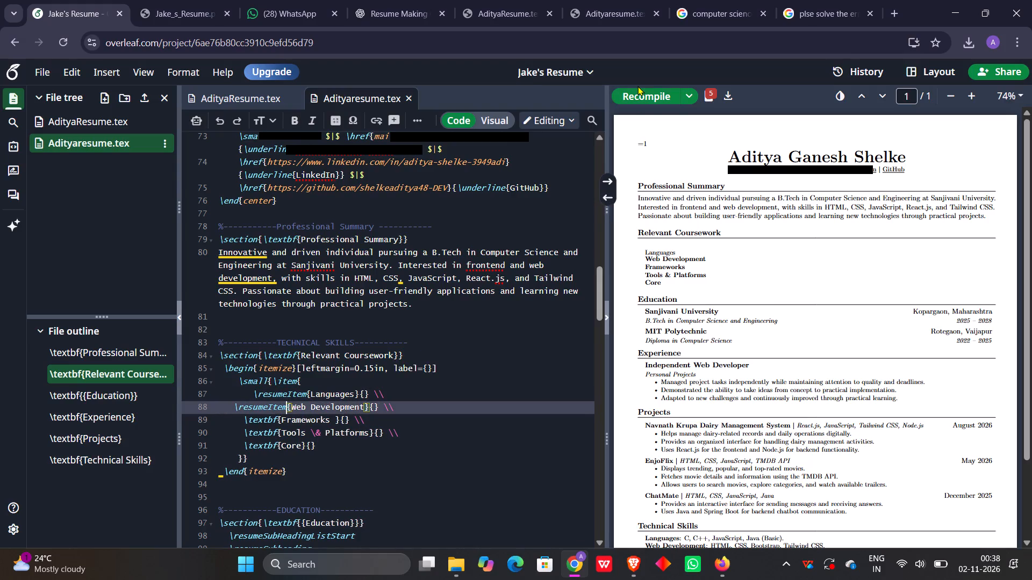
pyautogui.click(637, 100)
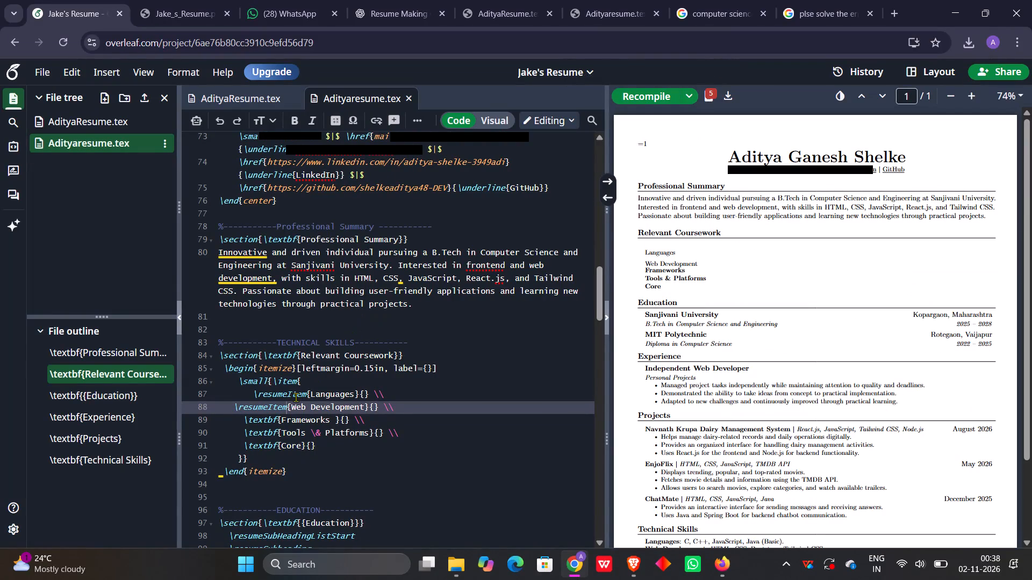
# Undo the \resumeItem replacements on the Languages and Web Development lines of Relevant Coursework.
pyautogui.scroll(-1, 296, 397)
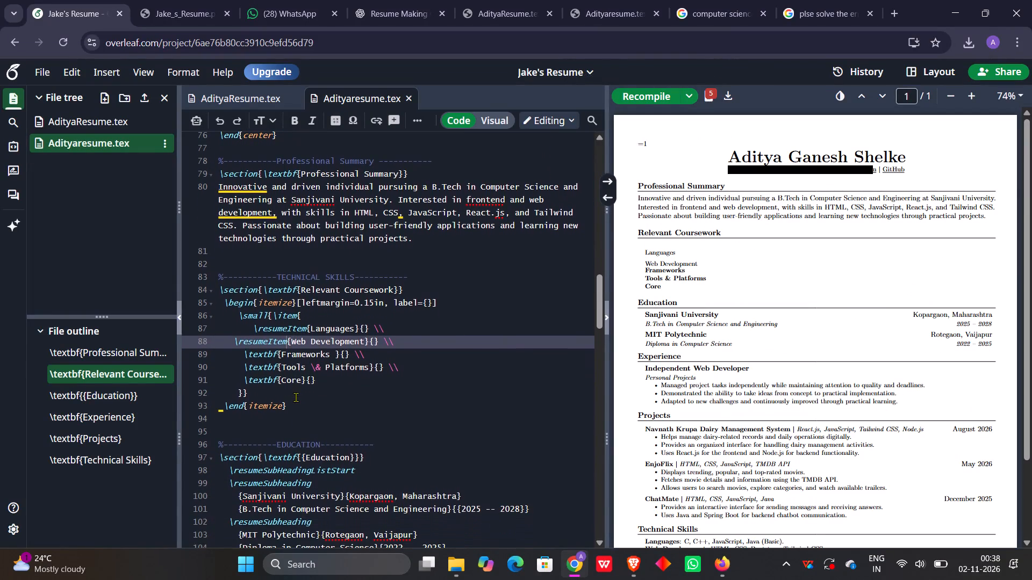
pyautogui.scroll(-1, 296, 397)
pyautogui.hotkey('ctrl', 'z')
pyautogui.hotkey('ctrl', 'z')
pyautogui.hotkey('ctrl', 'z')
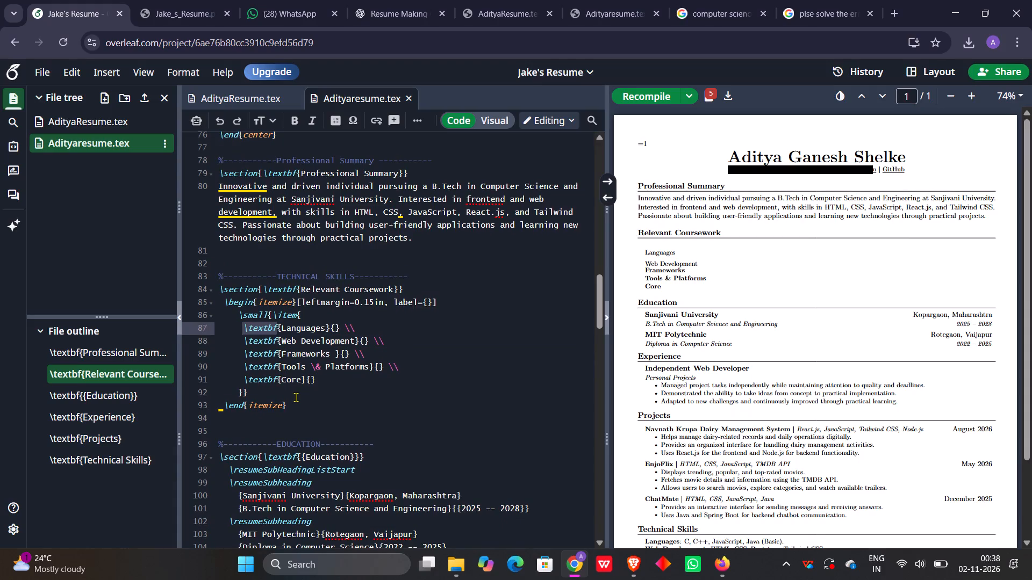
# Switch to the ChatGPT resume conversation and copy "Data Structures" from the Core Computer Science list.
pyautogui.scroll(-6, 296, 397)
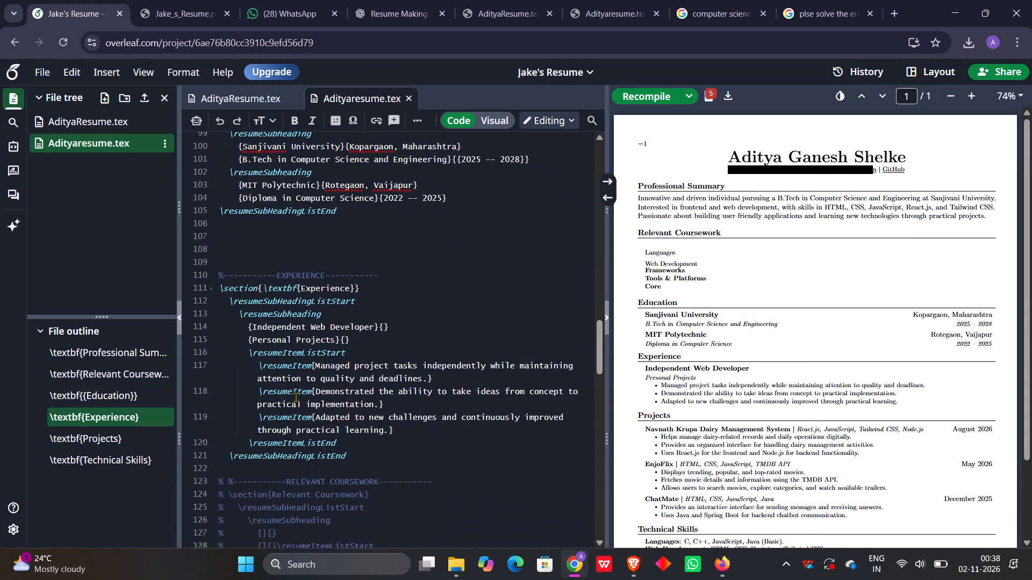
pyautogui.scroll(-2, 296, 397)
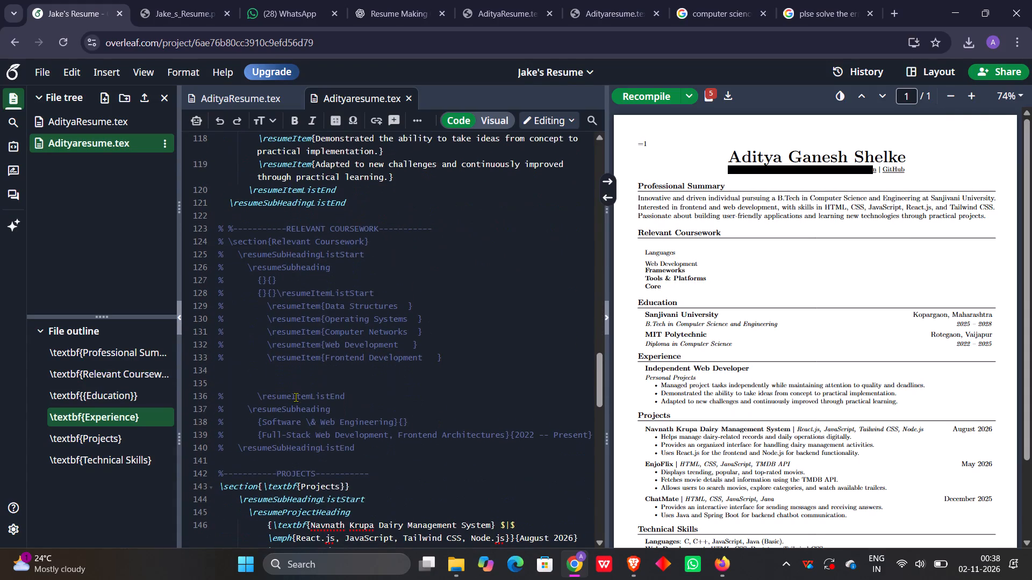
pyautogui.hotkey('alt', 'Tab')
pyautogui.hotkey('alt', 'Left')
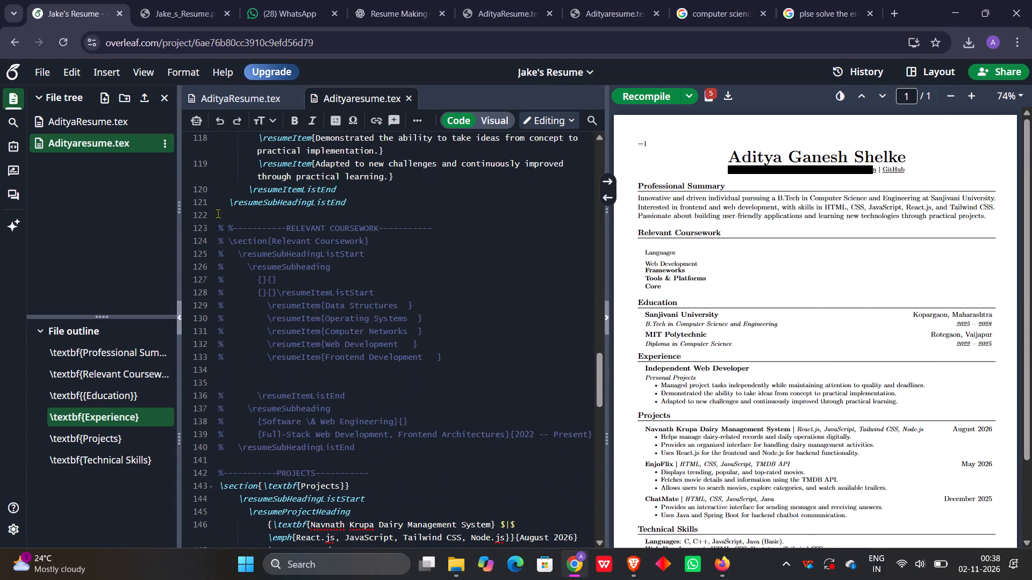
pyautogui.click(400, 0)
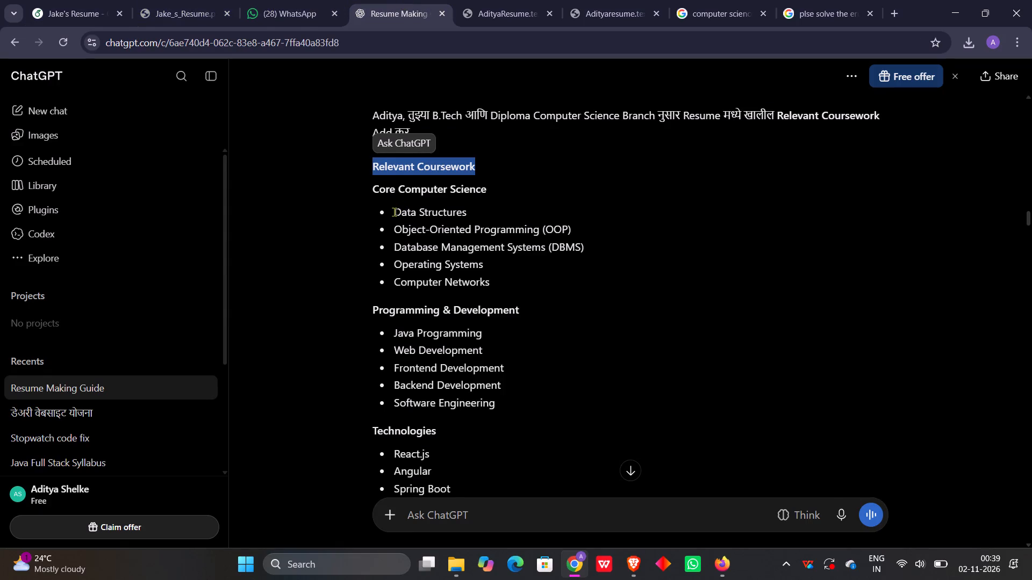
pyautogui.moveTo(394, 212); pyautogui.dragTo(469, 206)
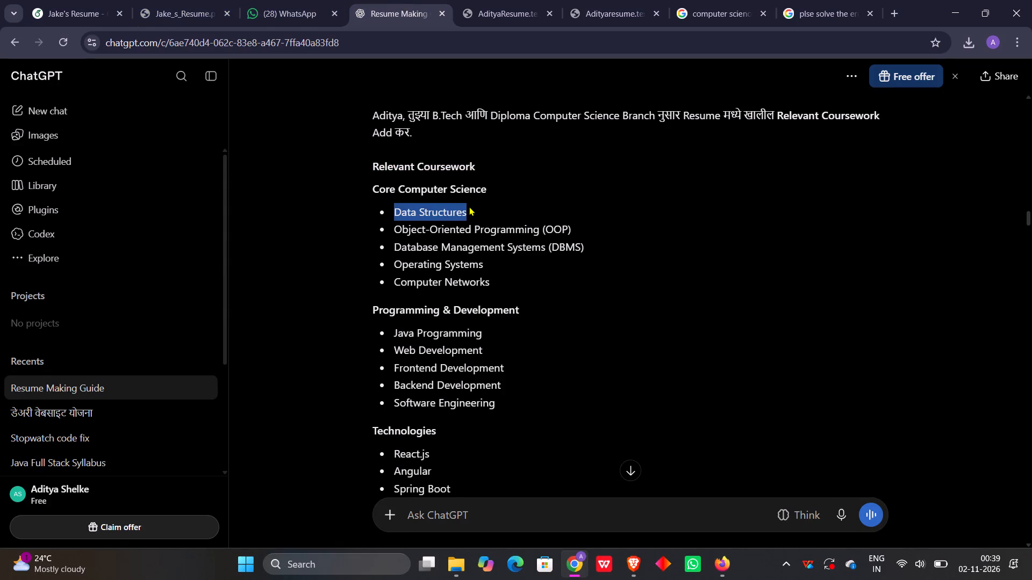
pyautogui.moveTo(469, 206); pyautogui.dragTo(469, 206)
pyautogui.hotkey('ctrl', 'c')
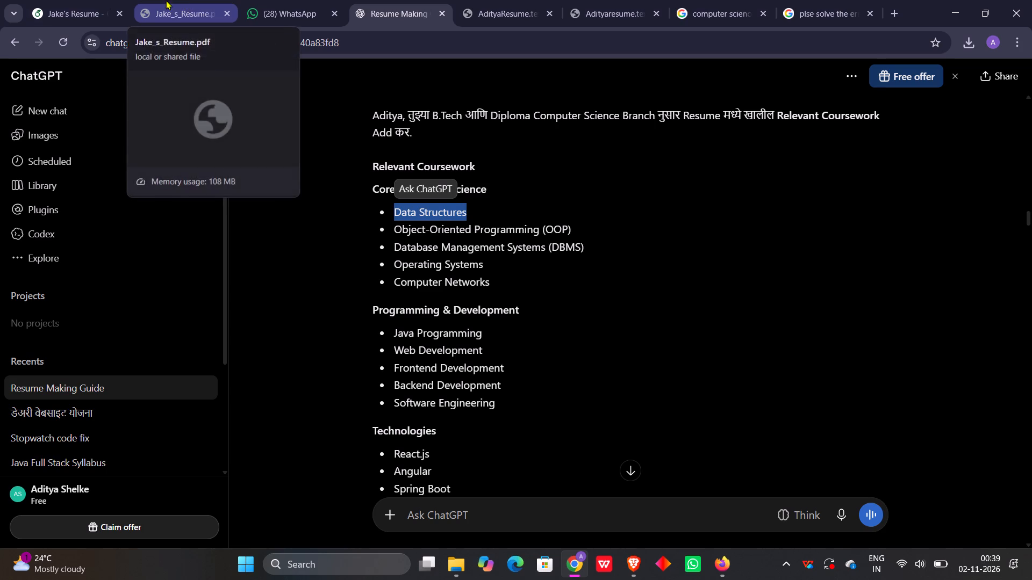
# Back in the Overleaf source, replace Languages in the first line of Relevant Coursework with the copied "Data Structures".
pyautogui.click(99, 0)
pyautogui.scroll(3, 329, 243)
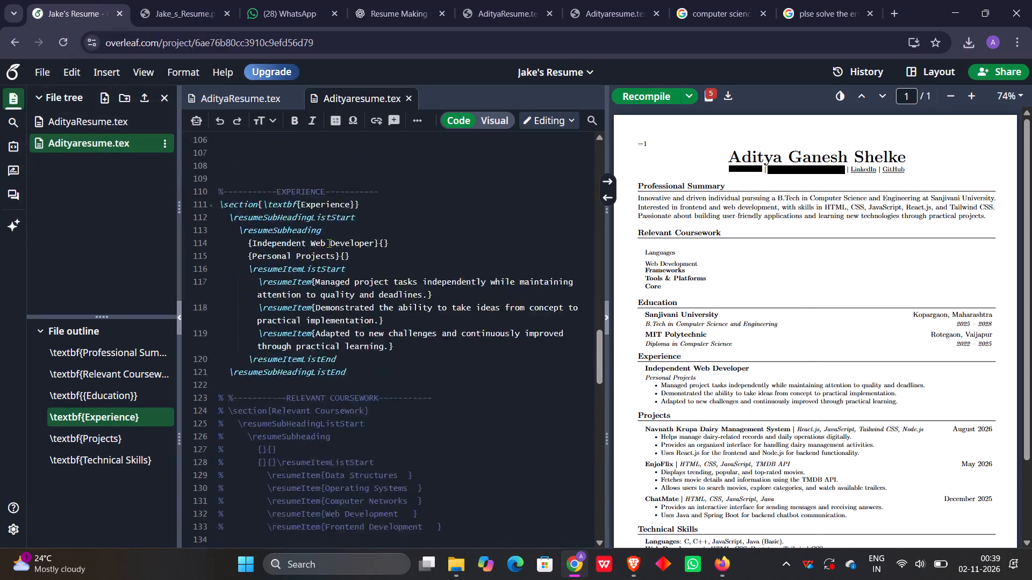
pyautogui.scroll(3, 329, 243)
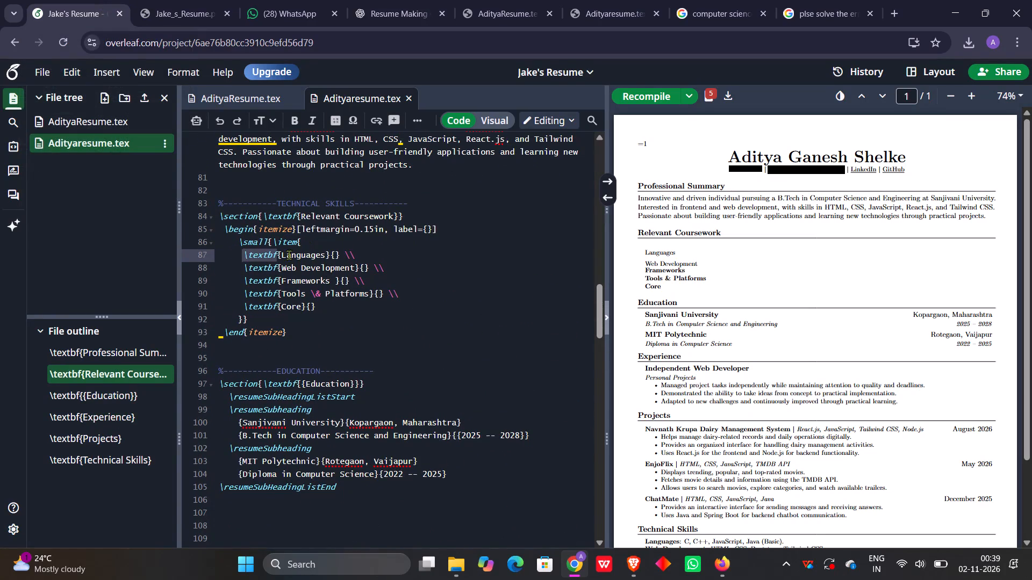
pyautogui.moveTo(283, 255); pyautogui.dragTo(325, 255)
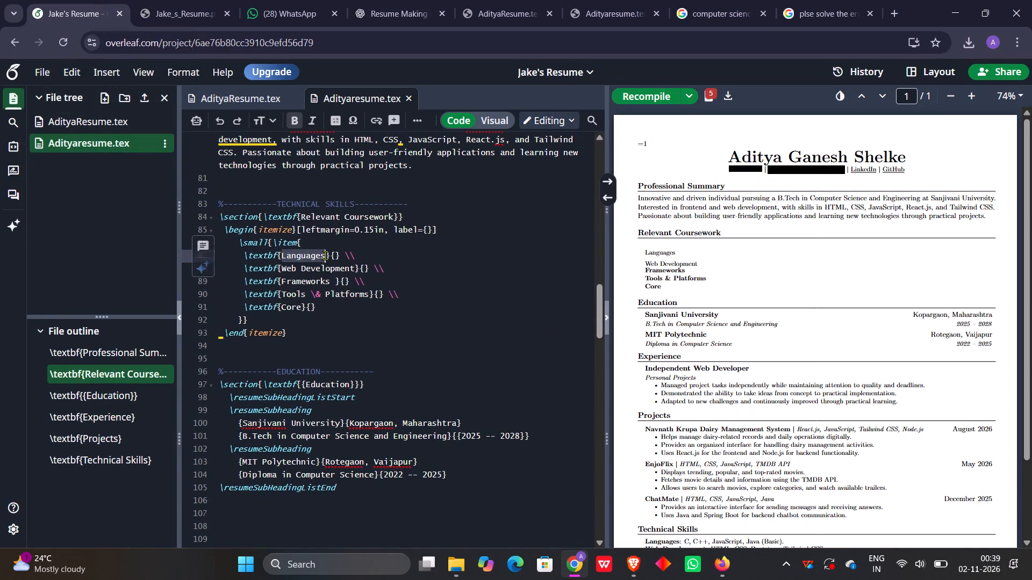
pyautogui.hotkey('ctrl', 'v')
# Copy "Computer Networks" from the Core Computer Science list in the ChatGPT conversation and return to the Overleaf source.
pyautogui.click(200, 0)
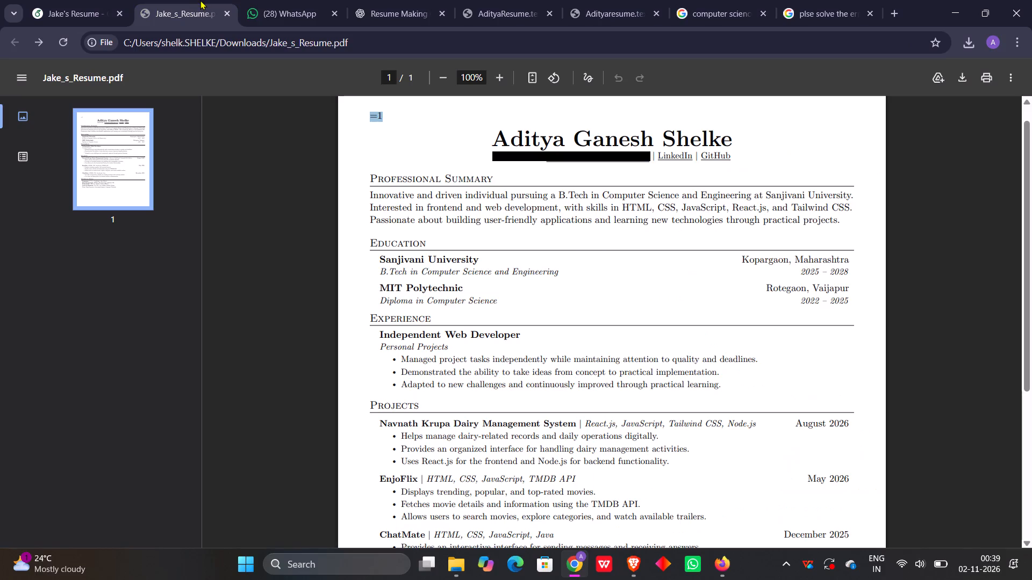
pyautogui.click(386, 2)
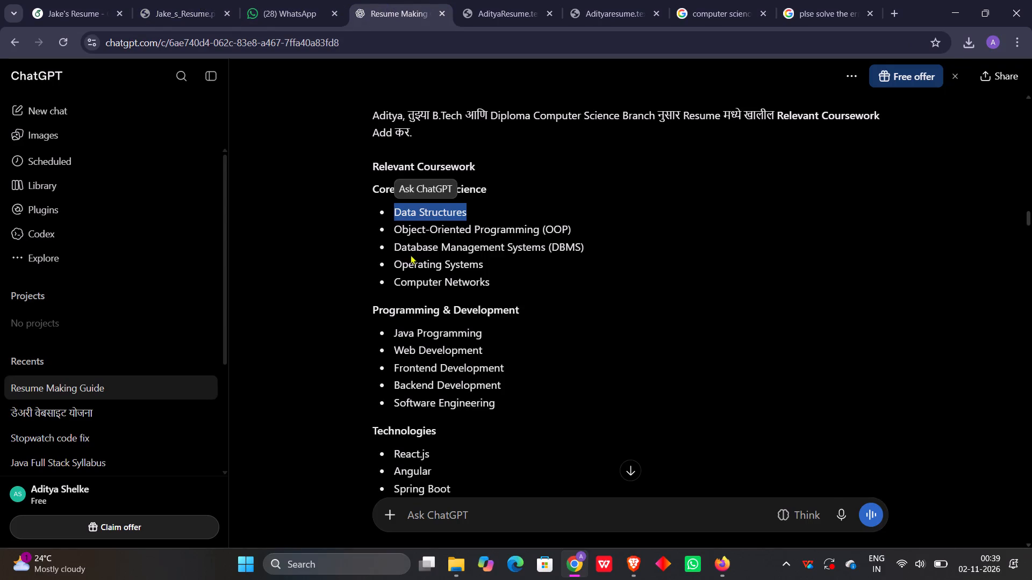
pyautogui.scroll(-1, 395, 264)
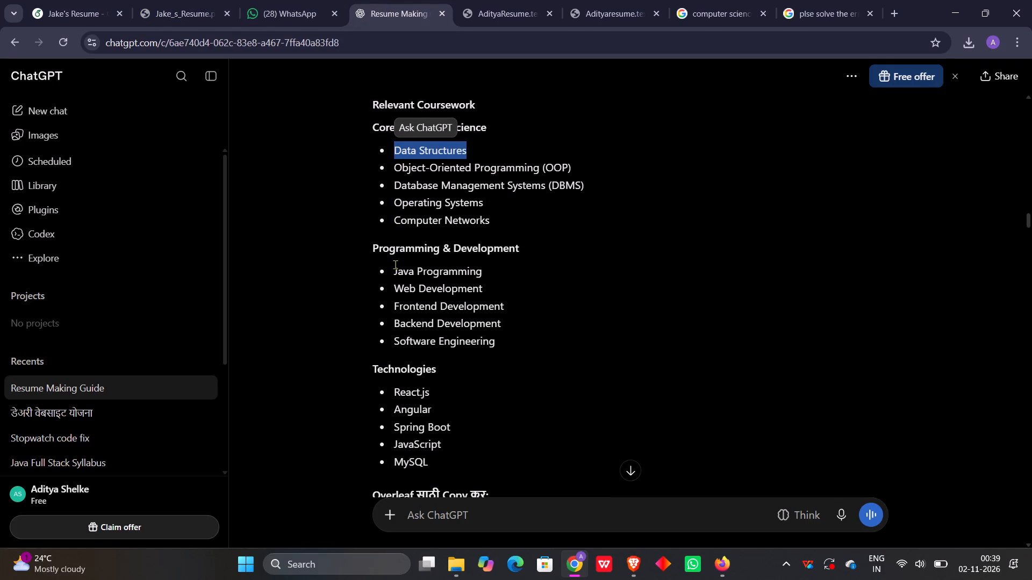
pyautogui.scroll(-1, 395, 264)
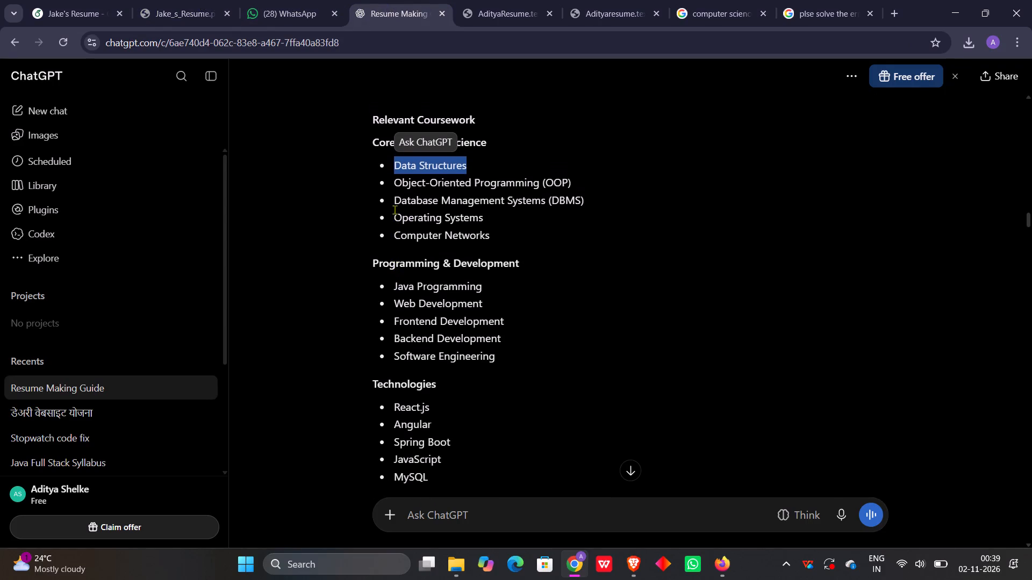
pyautogui.moveTo(393, 216); pyautogui.dragTo(506, 225)
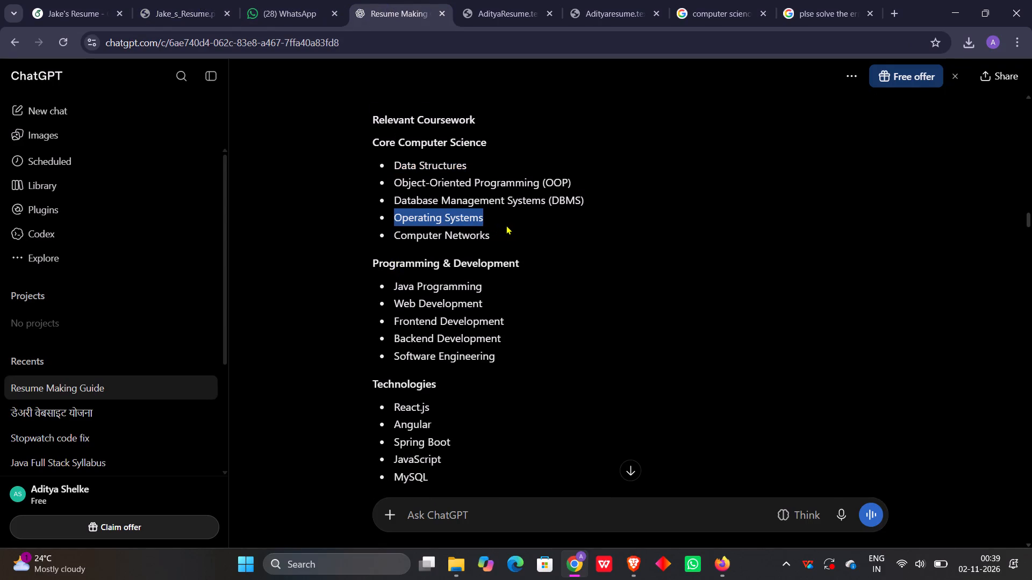
pyautogui.click(506, 225)
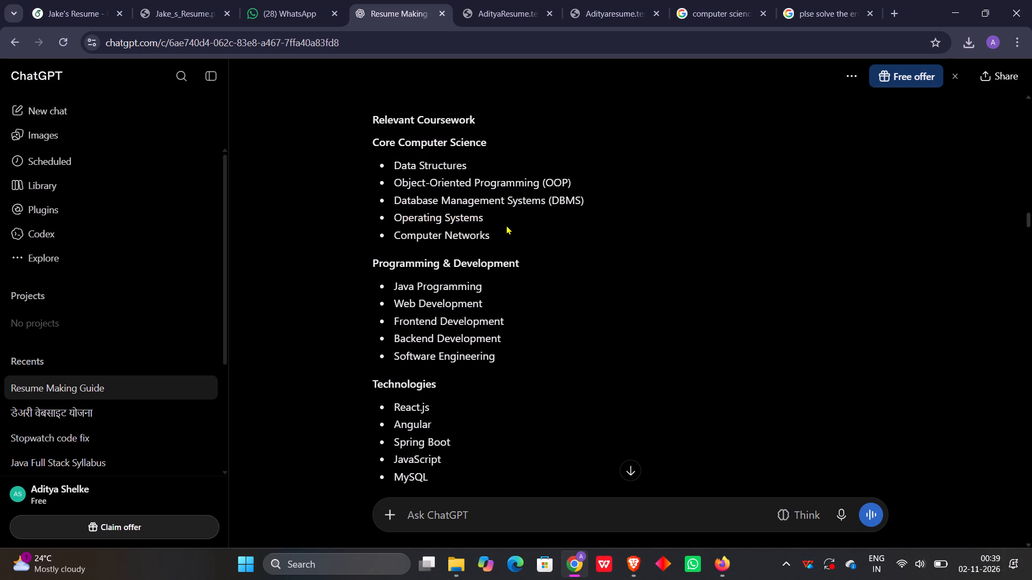
pyautogui.scroll(-1, 493, 238)
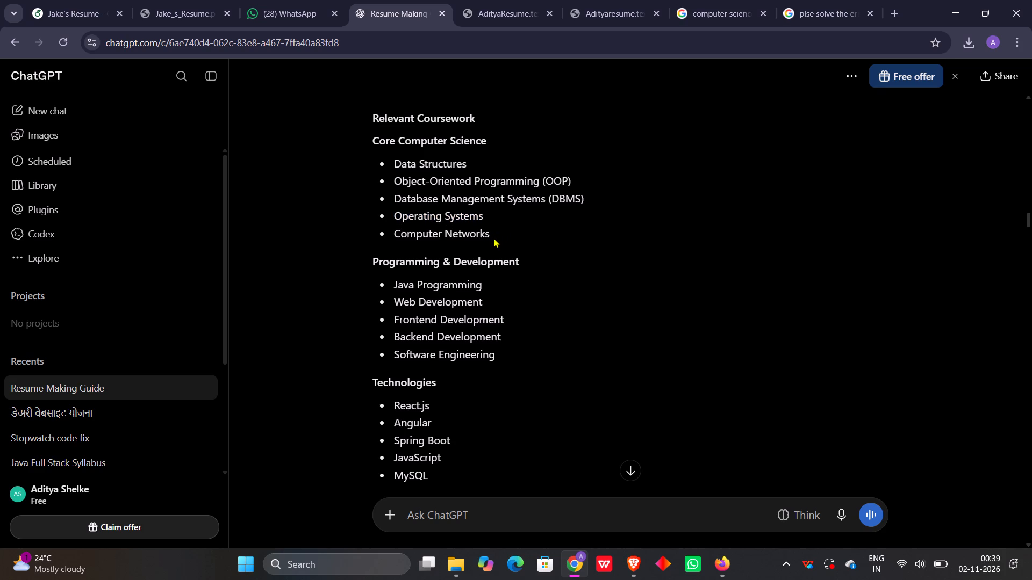
pyautogui.scroll(-1, 493, 238)
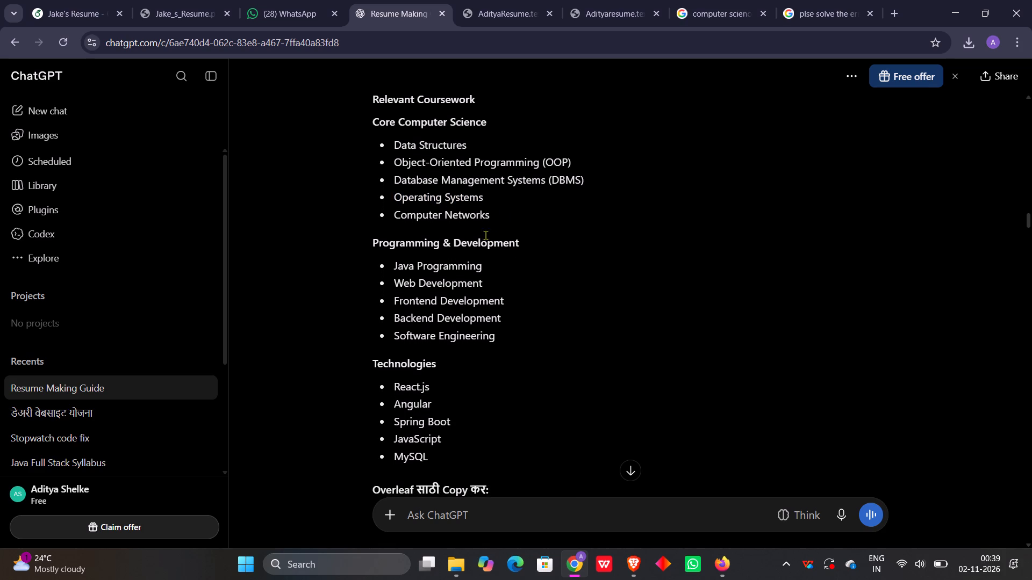
pyautogui.moveTo(396, 198); pyautogui.dragTo(489, 195)
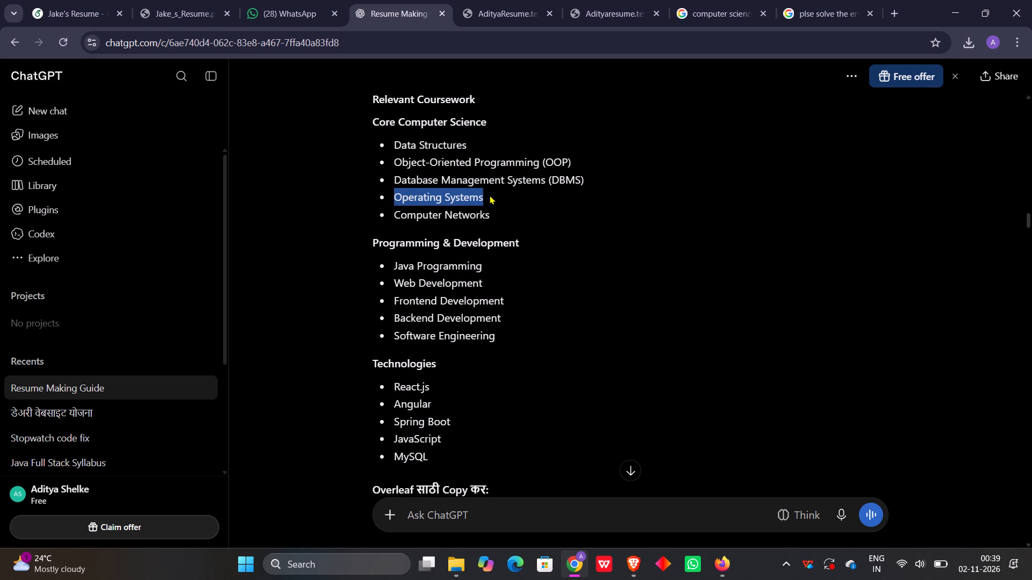
pyautogui.moveTo(489, 195); pyautogui.dragTo(491, 195)
pyautogui.click(485, 211)
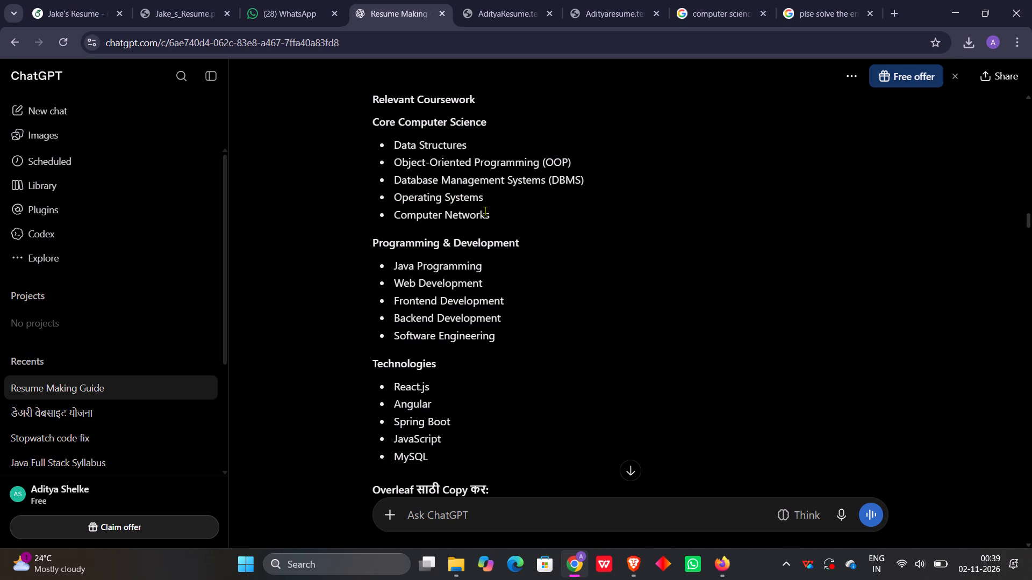
pyautogui.moveTo(396, 215); pyautogui.dragTo(504, 209)
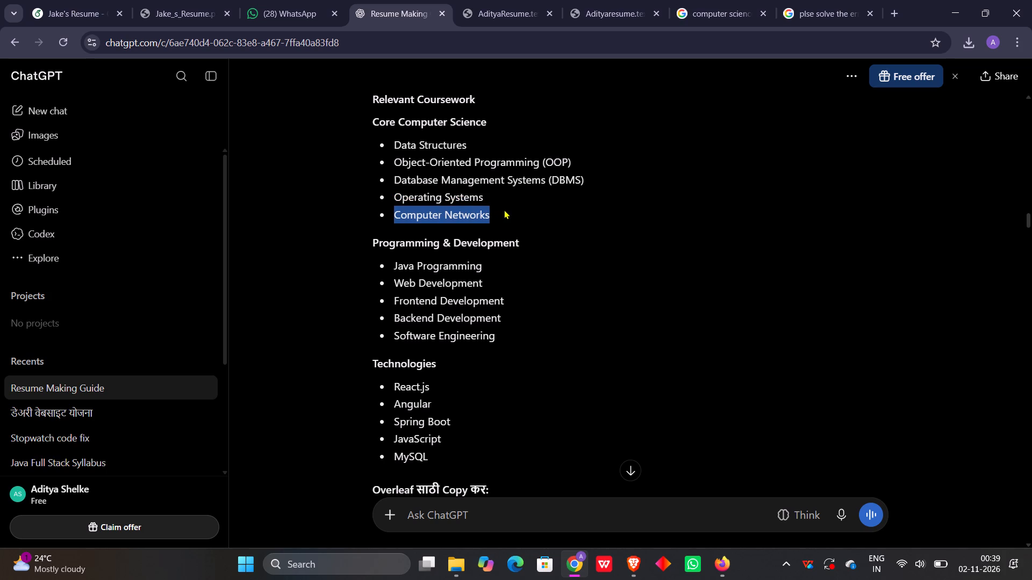
pyautogui.hotkey('ctrl', 'c')
pyautogui.click(85, 0)
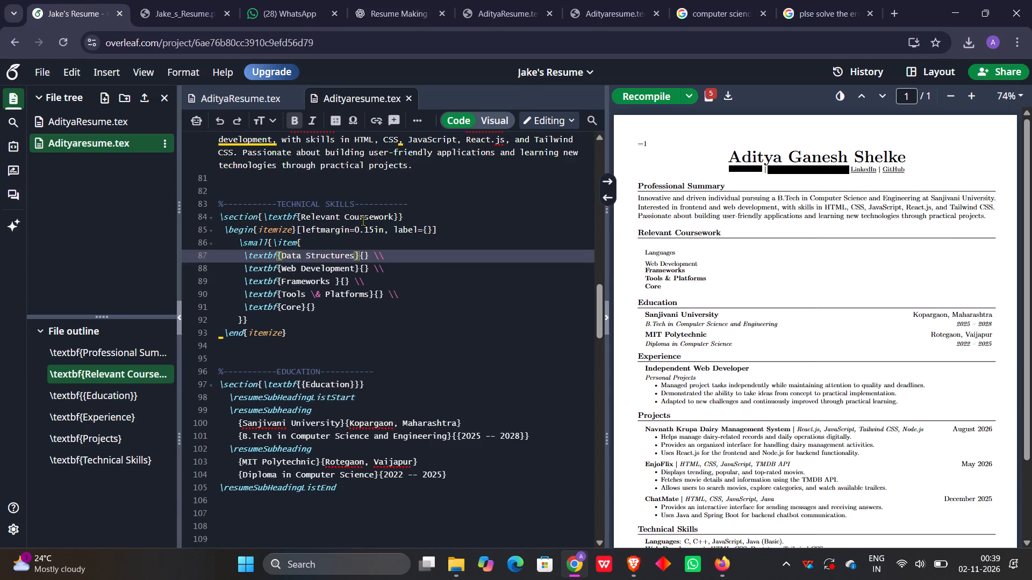
# Replace Web Development in the second line of Relevant Coursework with the copied "Computer Networks".
pyautogui.moveTo(282, 270); pyautogui.dragTo(347, 266)
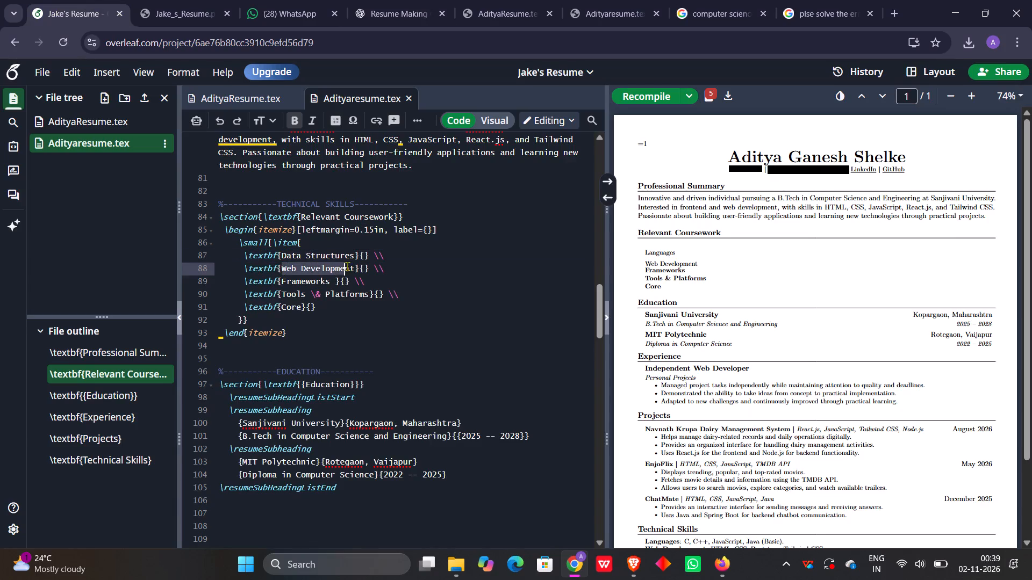
pyautogui.moveTo(347, 266); pyautogui.dragTo(350, 266)
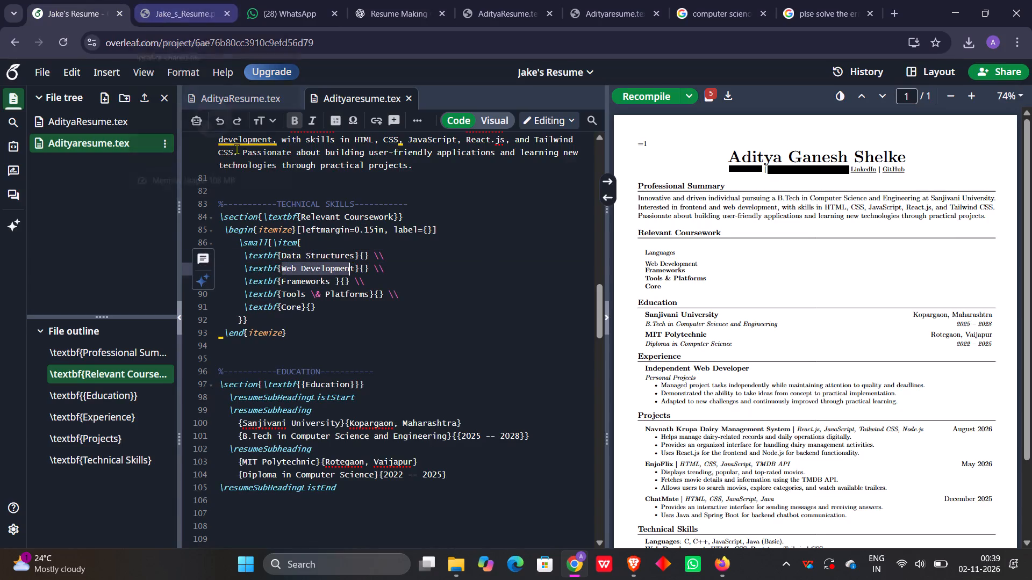
pyautogui.hotkey('shift', 'Right')
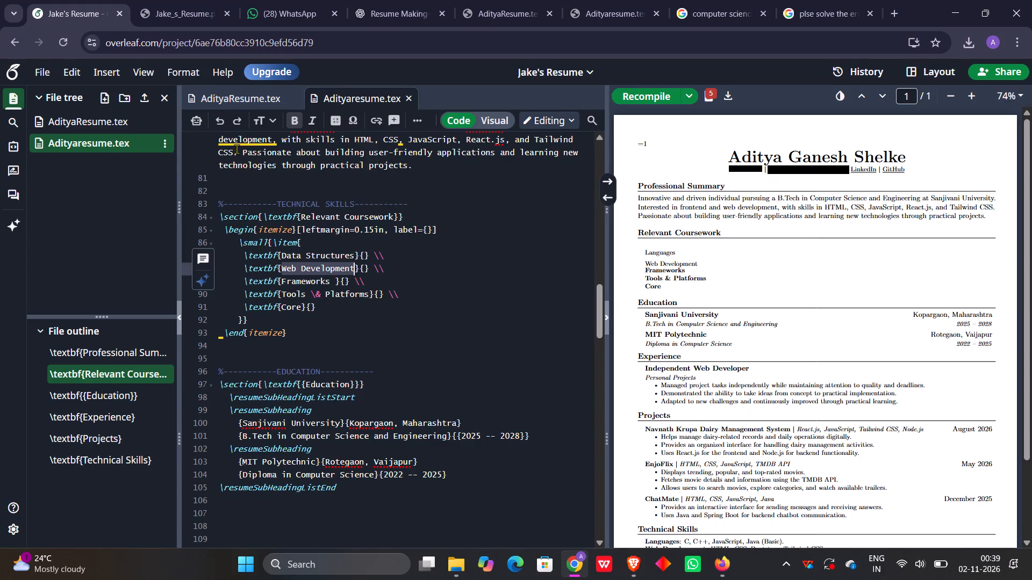
pyautogui.hotkey('ctrl', 'v')
pyautogui.click(403, 2)
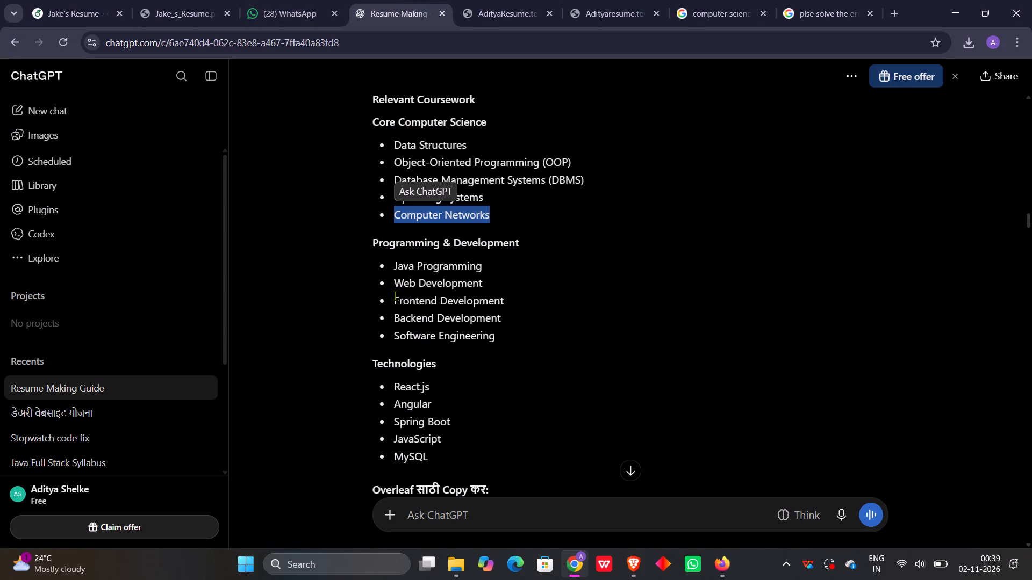
pyautogui.moveTo(396, 284); pyautogui.dragTo(479, 288)
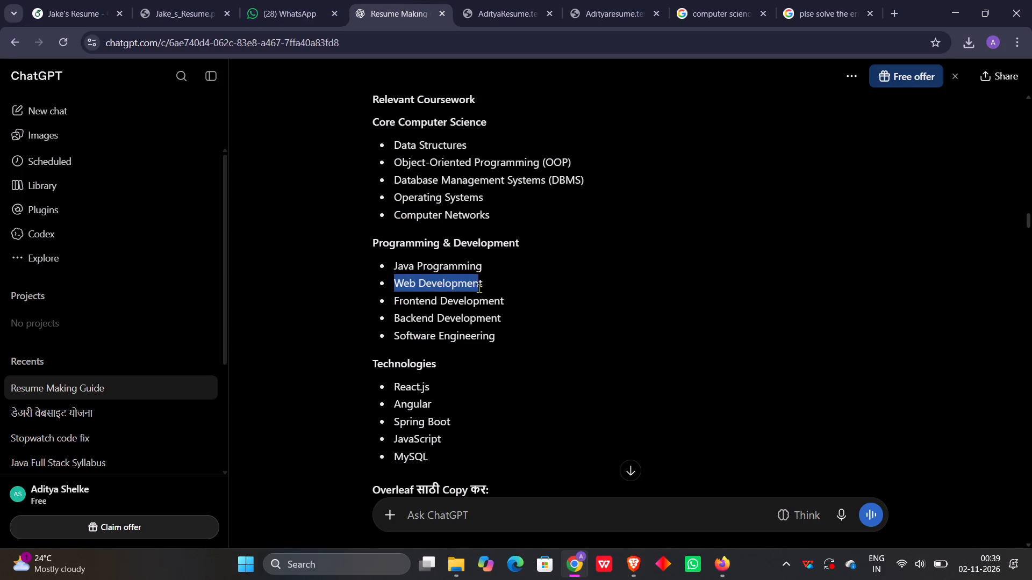
pyautogui.moveTo(479, 288); pyautogui.dragTo(486, 288)
pyautogui.hotkey('ctrl', 'c')
pyautogui.click(80, 5)
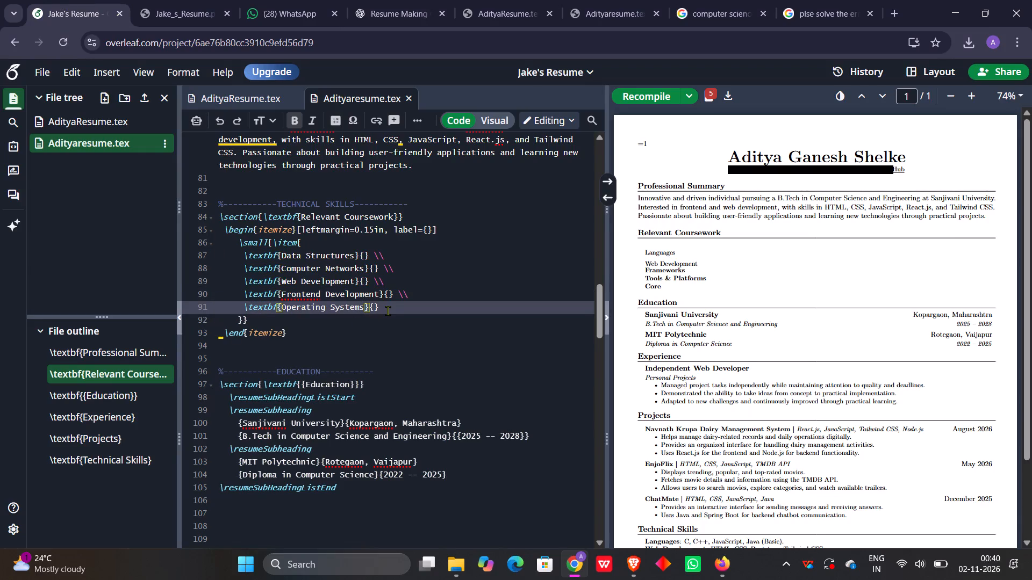
# Move the whole Operating Systems line to a new line directly below Computer Networks in Relevant Coursework.
pyautogui.click(368, 307)
pyautogui.moveTo(389, 306); pyautogui.dragTo(241, 305)
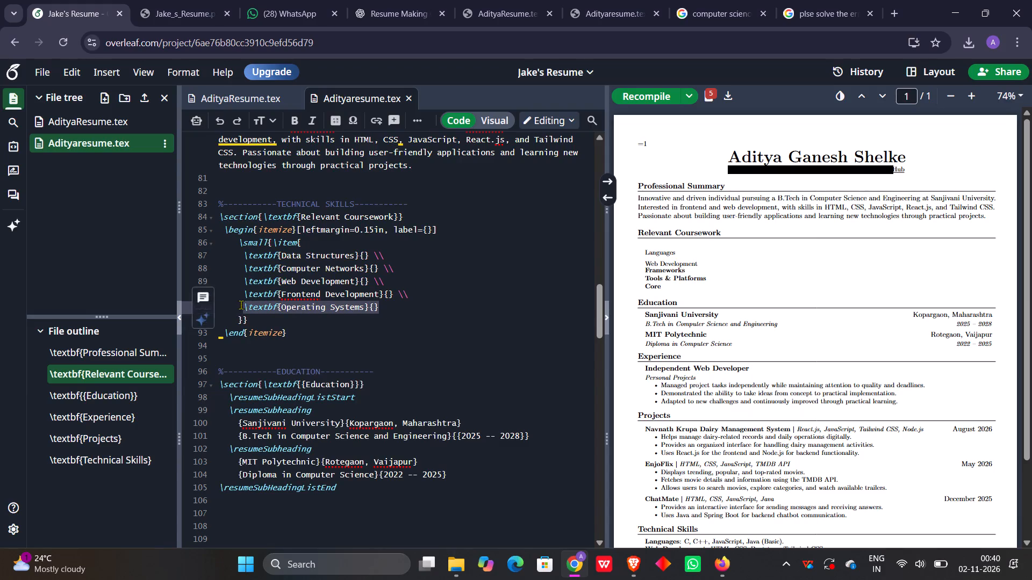
pyautogui.hotkey('ctrl', 'x')
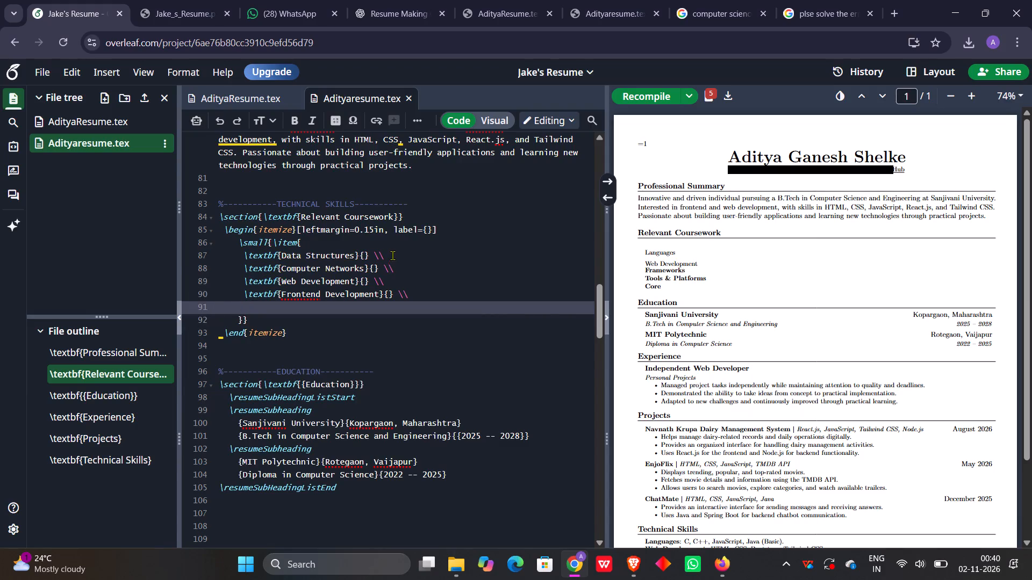
pyautogui.click(392, 255)
pyautogui.click(400, 265)
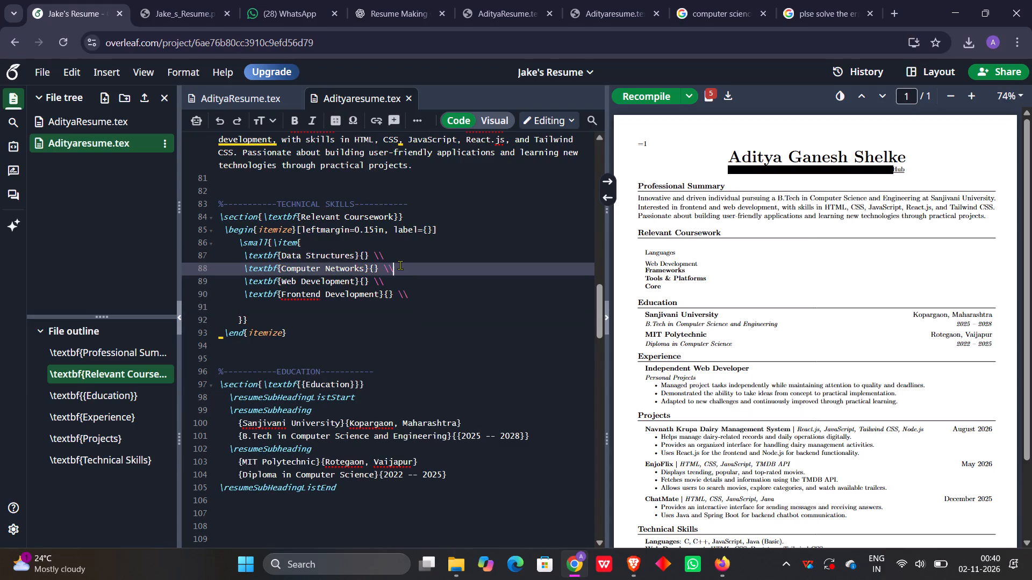
pyautogui.press('Return')
pyautogui.hotkey('ctrl', 'v')
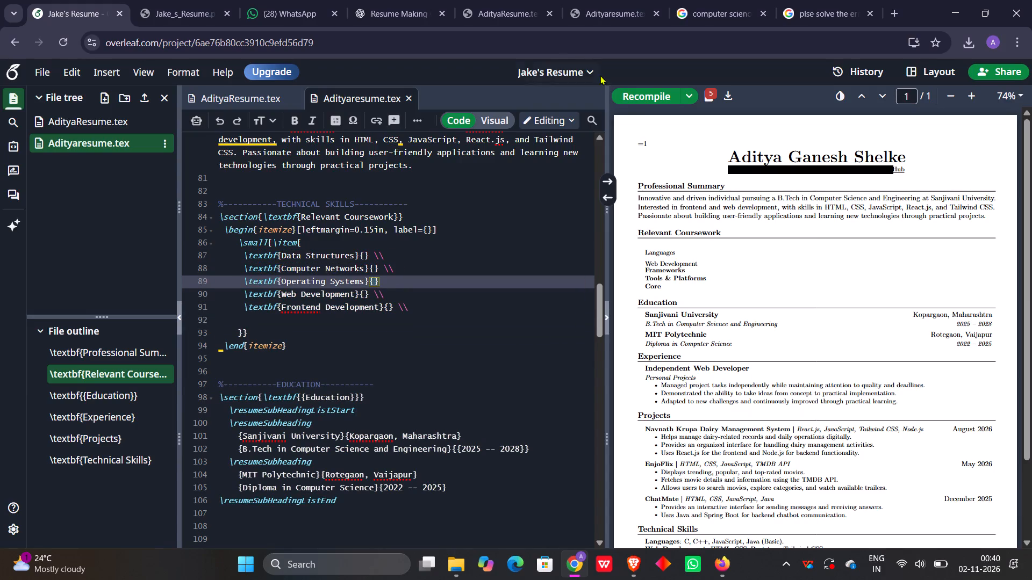
# Recompile the resume and review the PDF preview from Relevant Coursework down to Technical Skills.
pyautogui.click(623, 96)
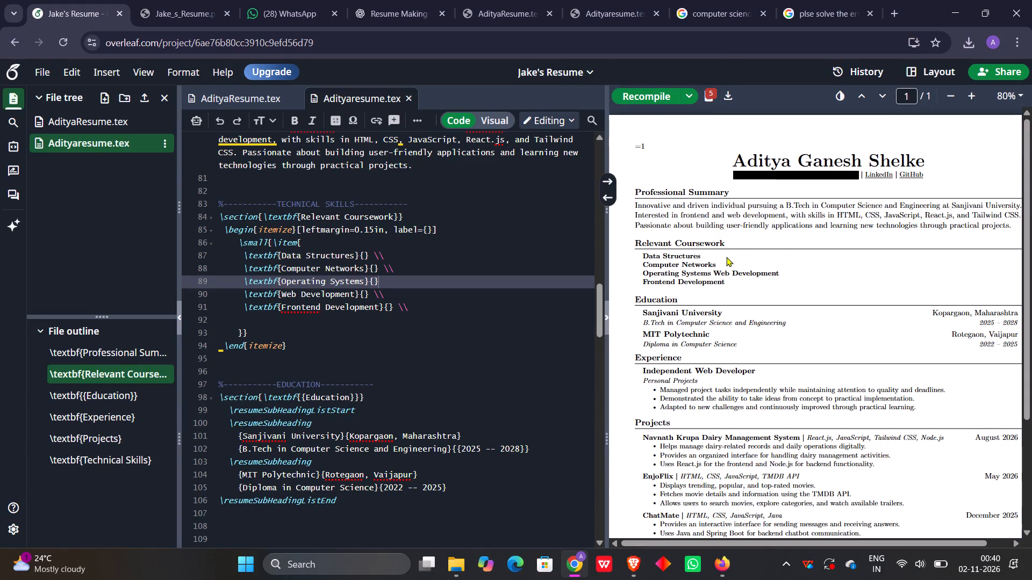
pyautogui.scroll(-3, 726, 257)
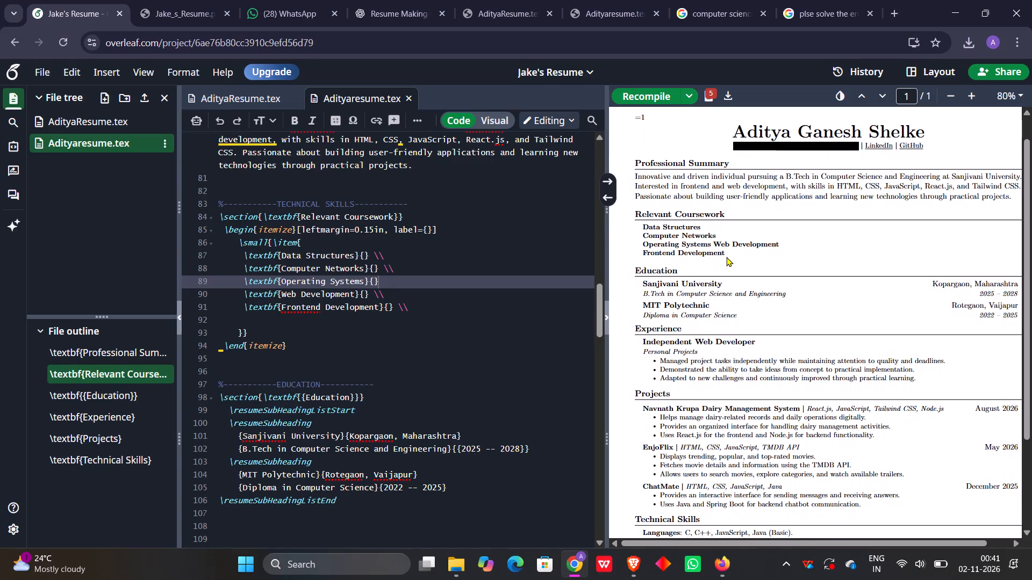
pyautogui.scroll(-2, 726, 257)
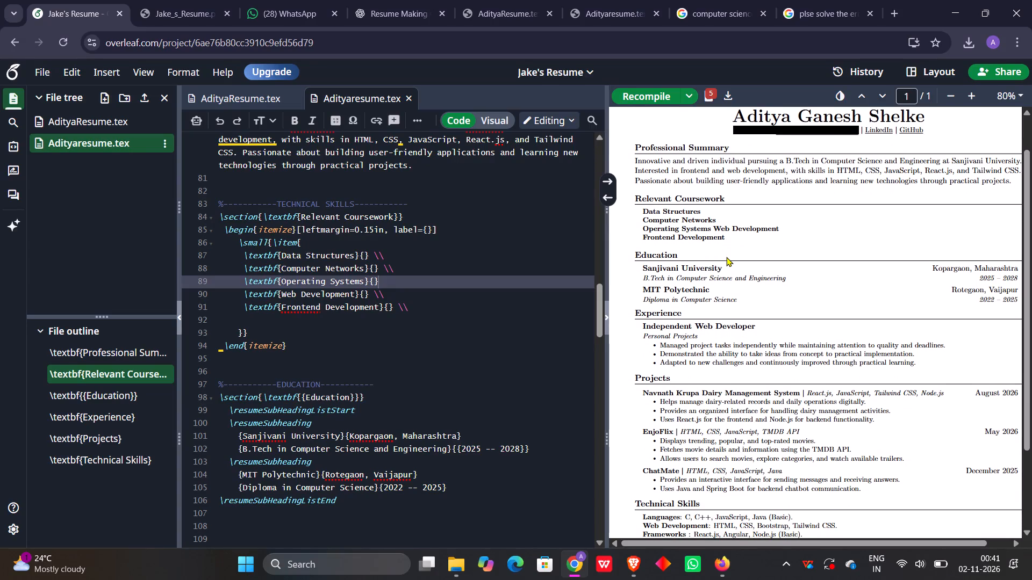
pyautogui.scroll(-1, 726, 257)
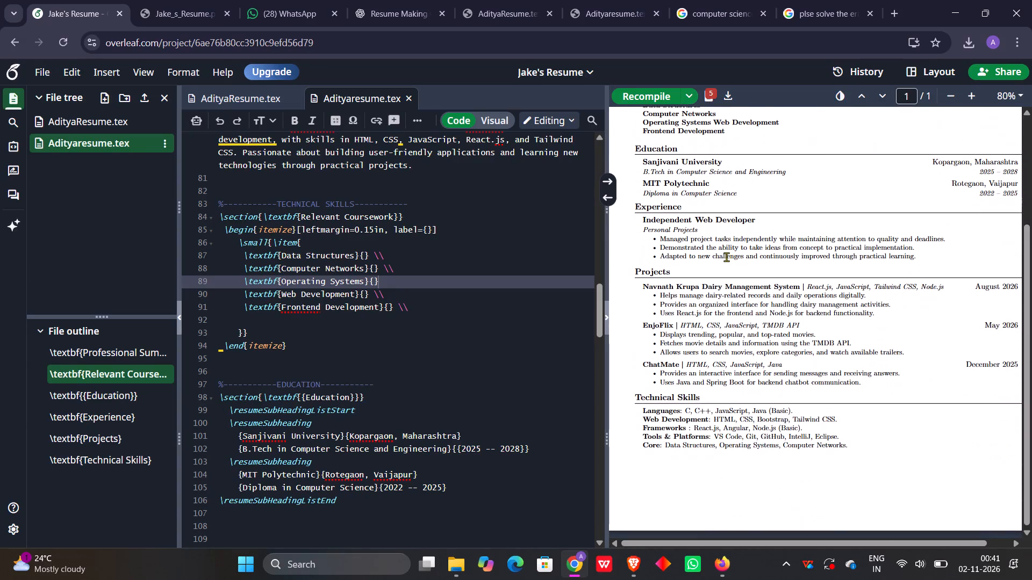
pyautogui.scroll(2, 726, 263)
pyautogui.scroll(-2, 726, 263)
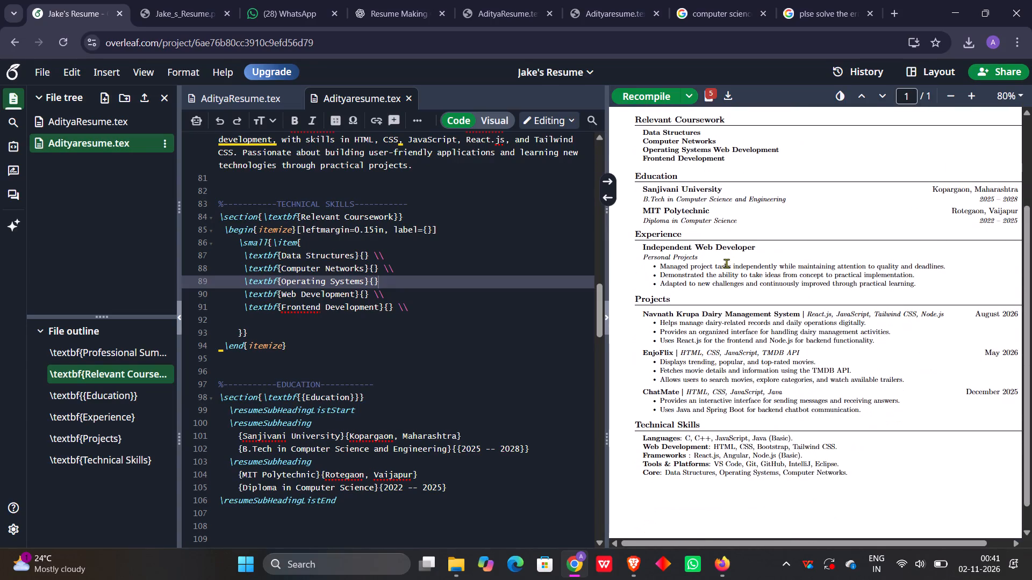
# Copy \resumeItemListStart from the first project and insert it after the \small{\item { opening in the Relevant Coursework section.
pyautogui.scroll(-1, 484, 353)
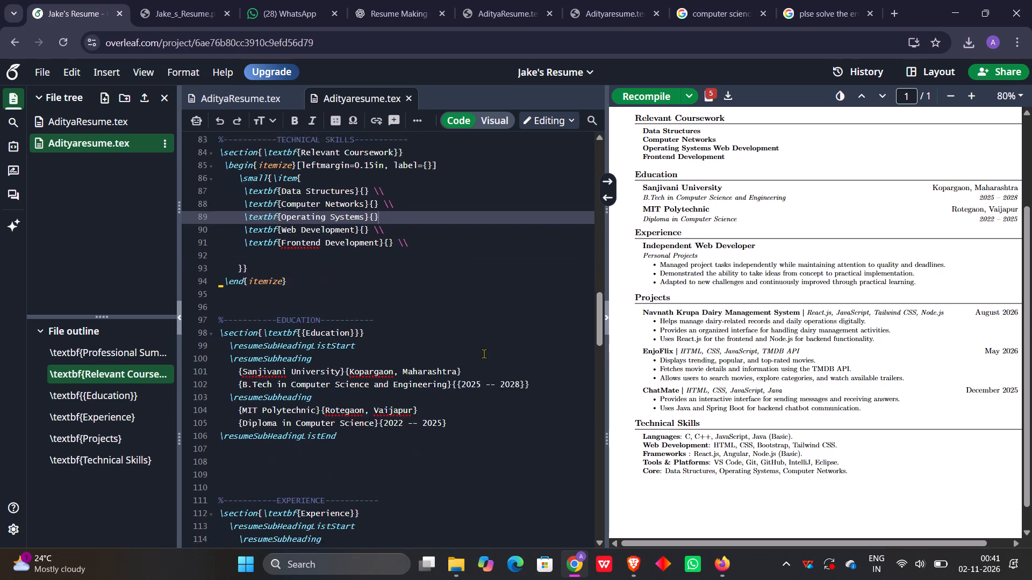
pyautogui.scroll(-5, 484, 353)
pyautogui.scroll(3, 484, 353)
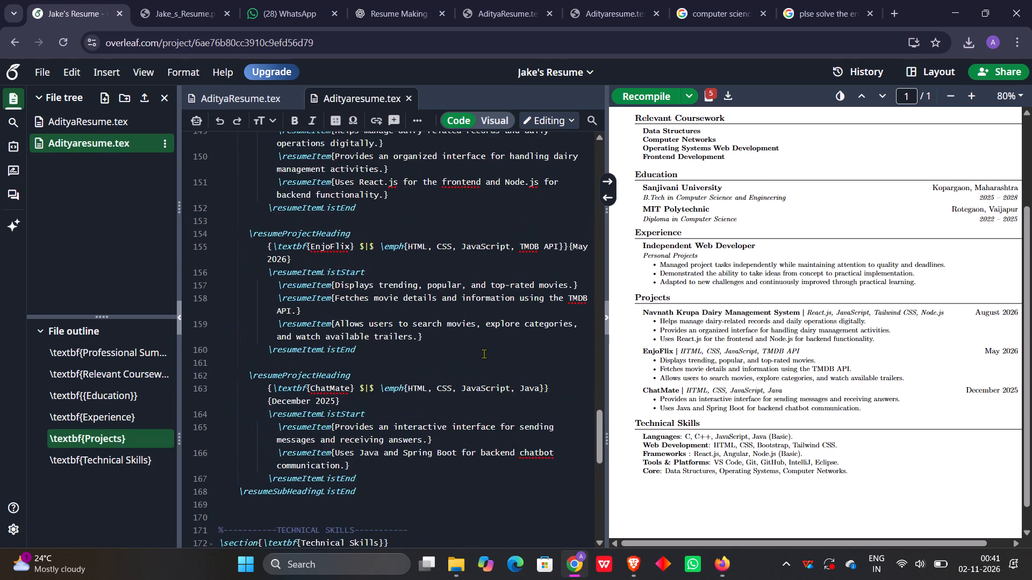
pyautogui.scroll(2, 484, 353)
pyautogui.scroll(-1, 484, 353)
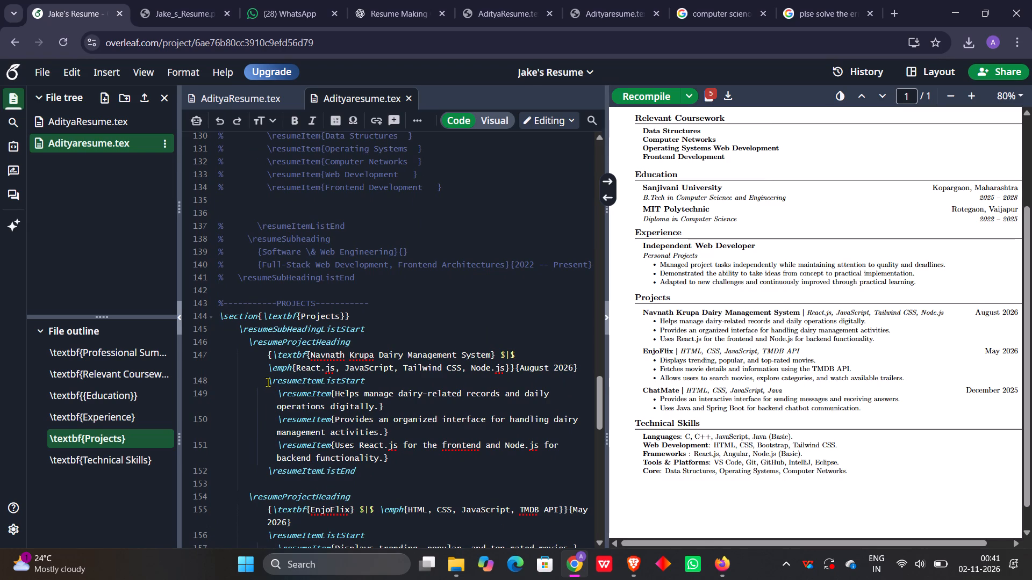
pyautogui.moveTo(268, 382); pyautogui.dragTo(370, 382)
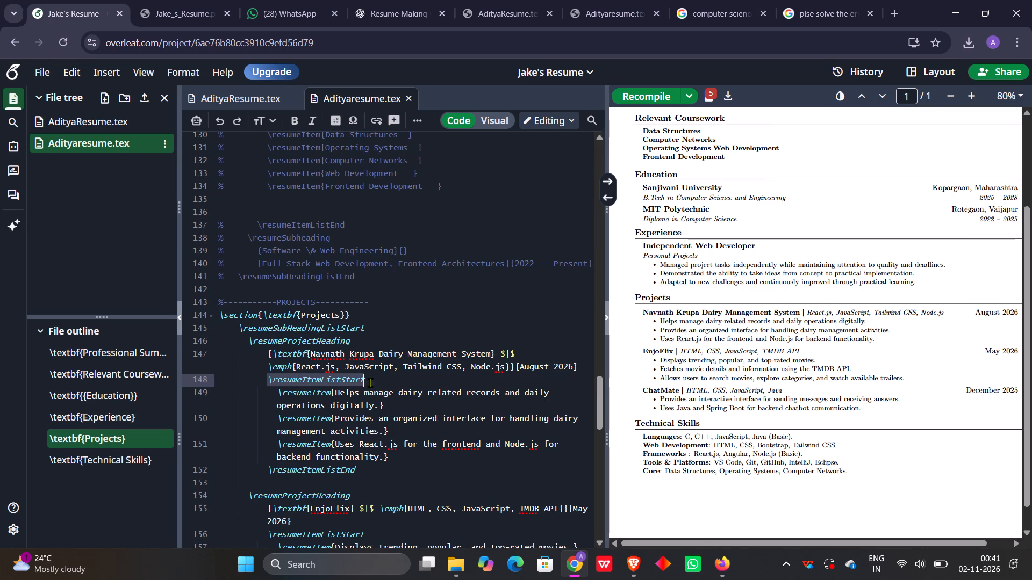
pyautogui.moveTo(370, 382); pyautogui.dragTo(370, 382)
pyautogui.hotkey('ctrl', 'c')
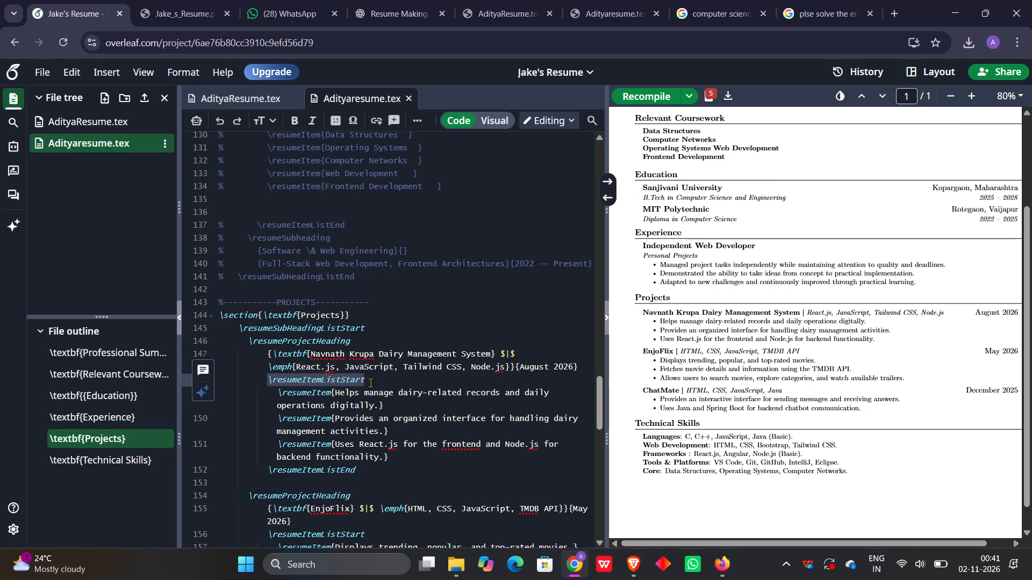
pyautogui.scroll(6, 309, 351)
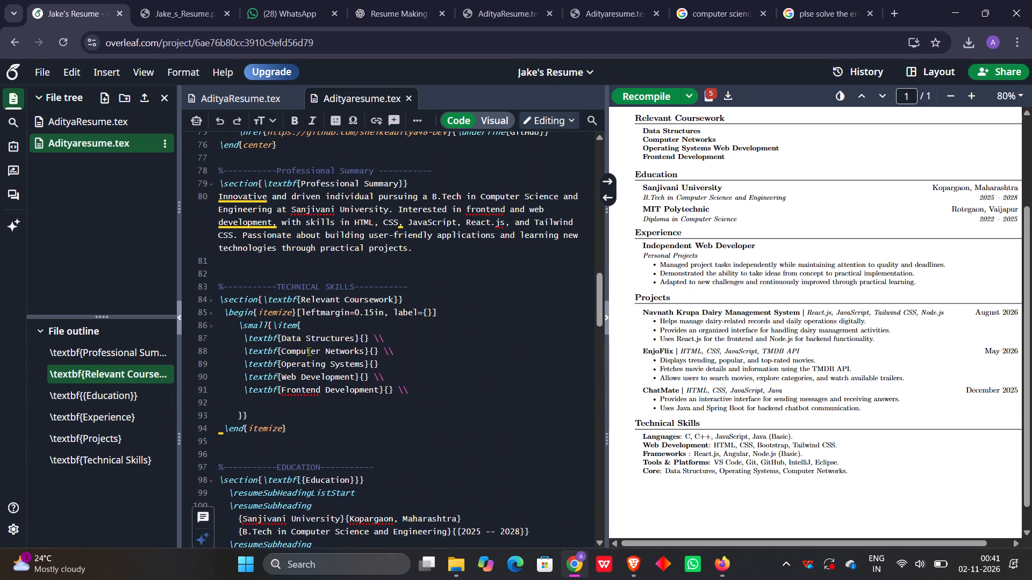
pyautogui.click(313, 328)
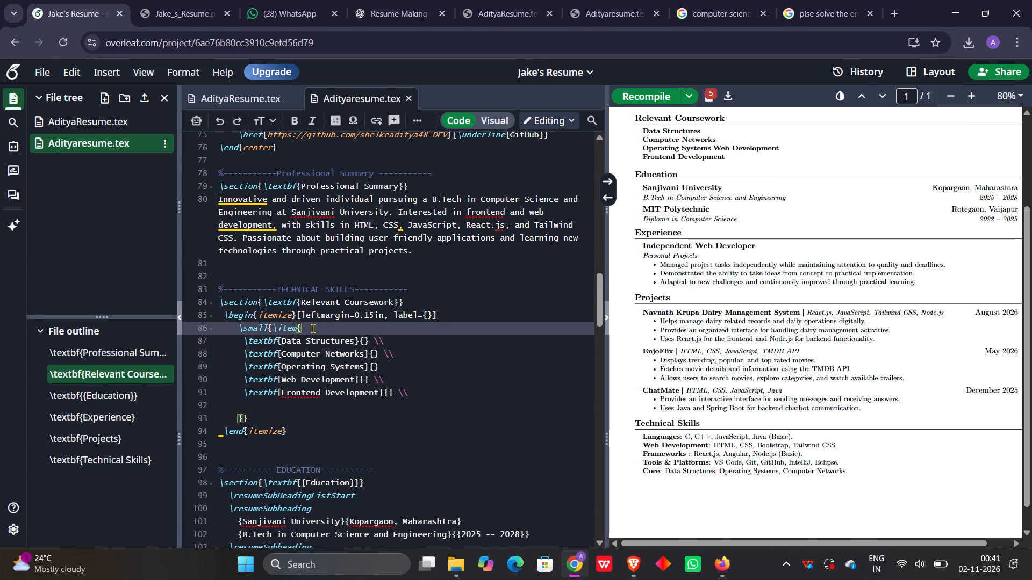
pyautogui.click(296, 328)
pyautogui.press('space')
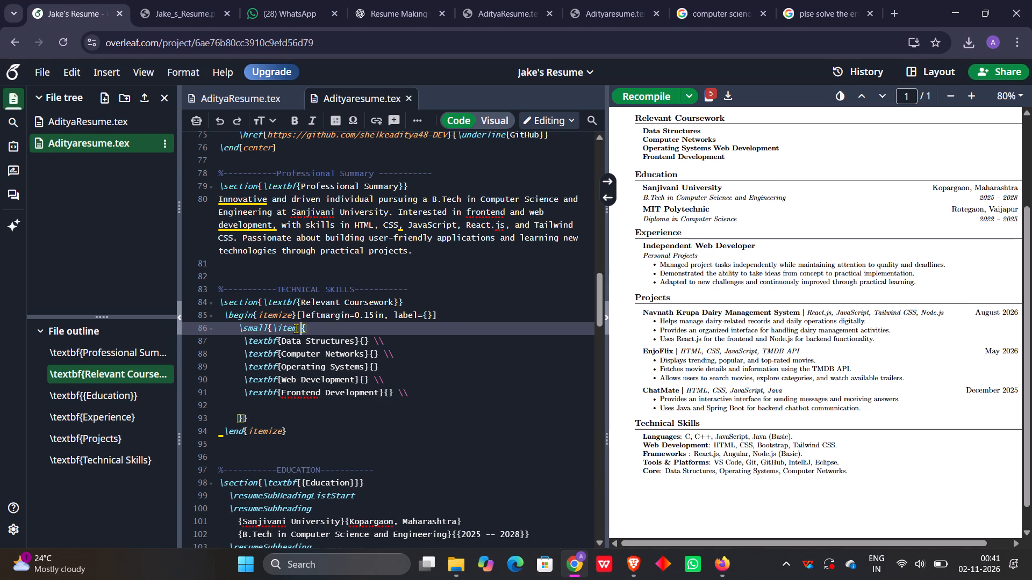
pyautogui.scroll(-8, 296, 328)
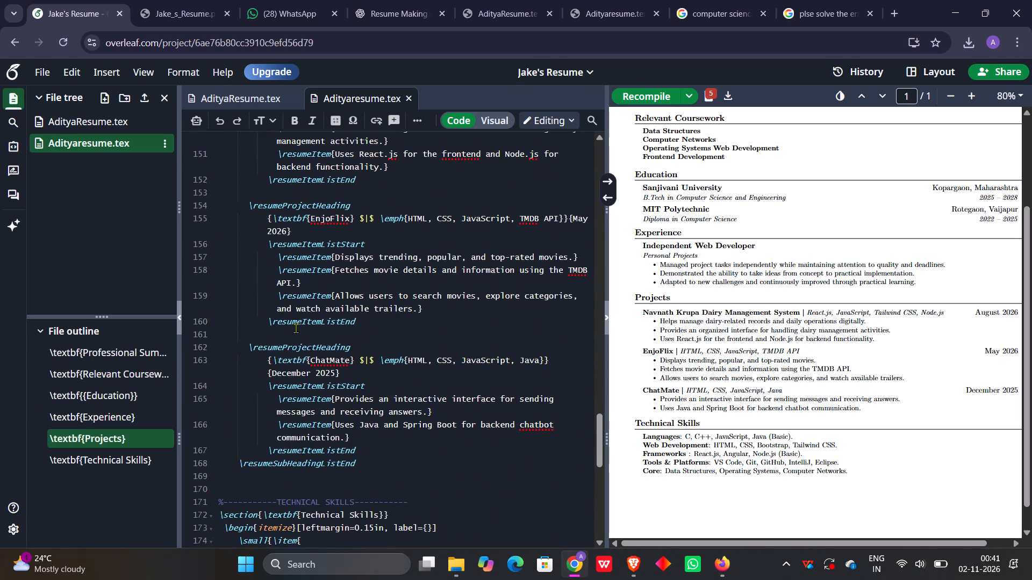
pyautogui.scroll(3, 296, 328)
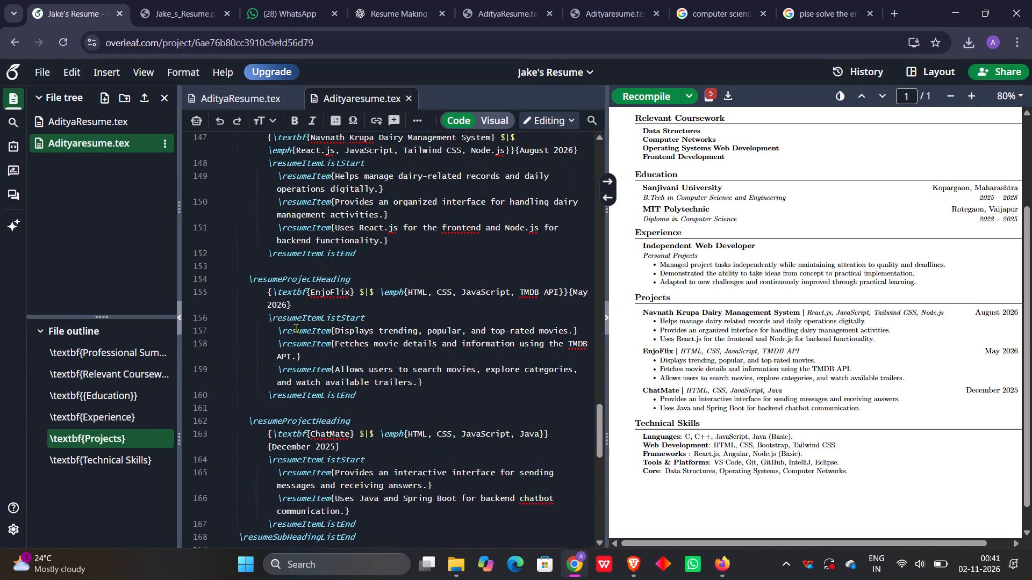
pyautogui.scroll(1, 296, 328)
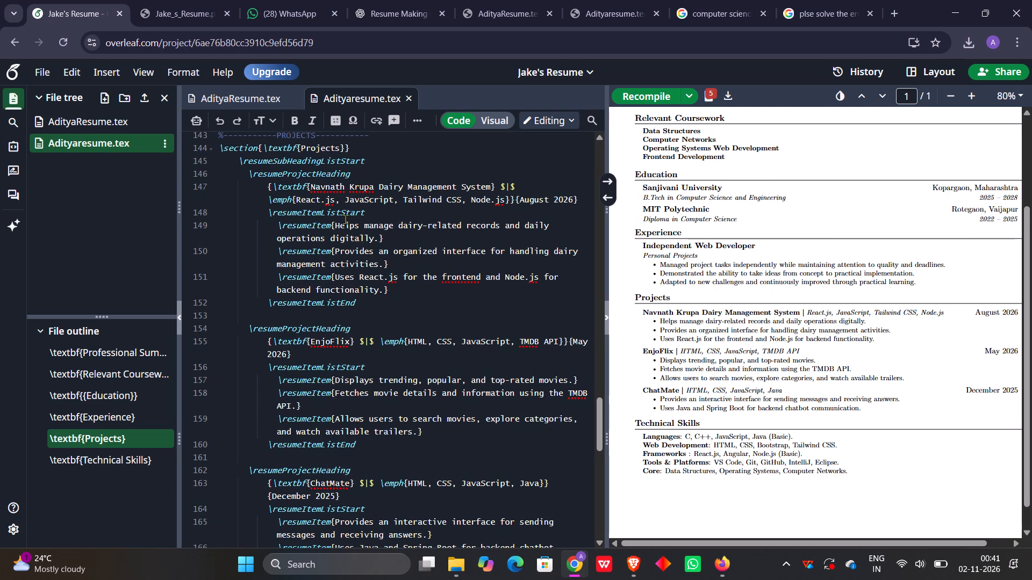
pyautogui.scroll(4, 342, 229)
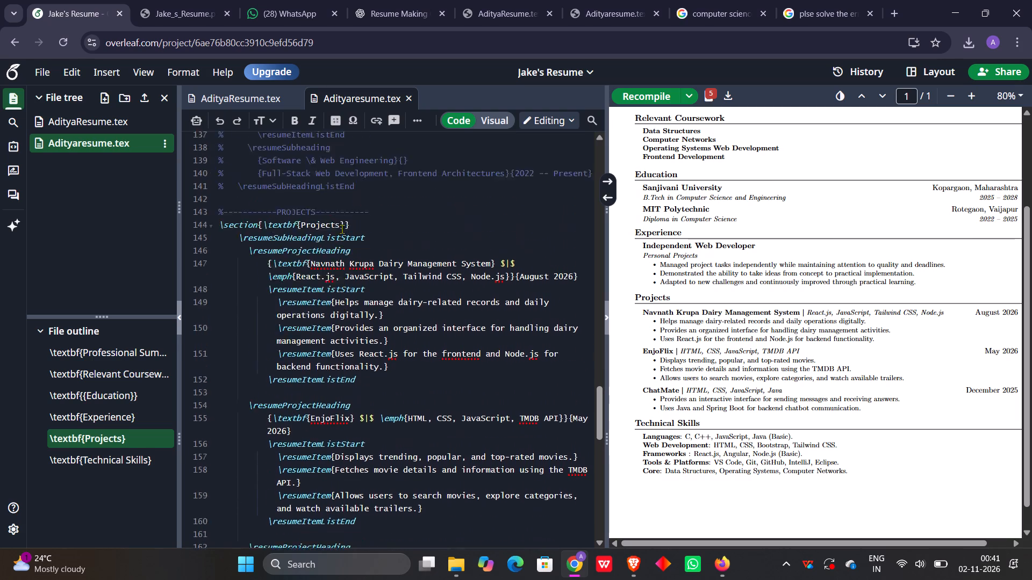
pyautogui.scroll(4, 342, 229)
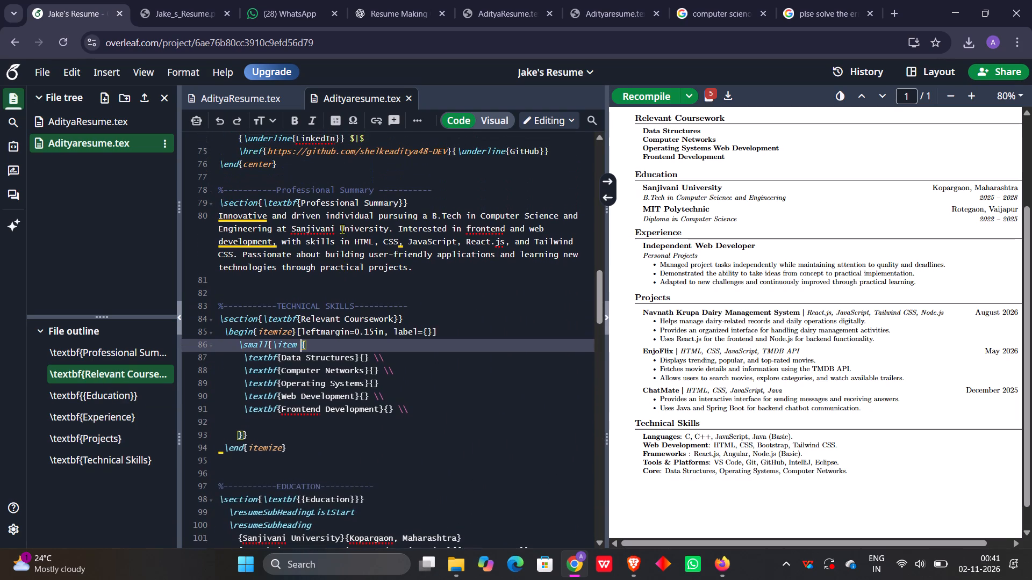
pyautogui.click(339, 338)
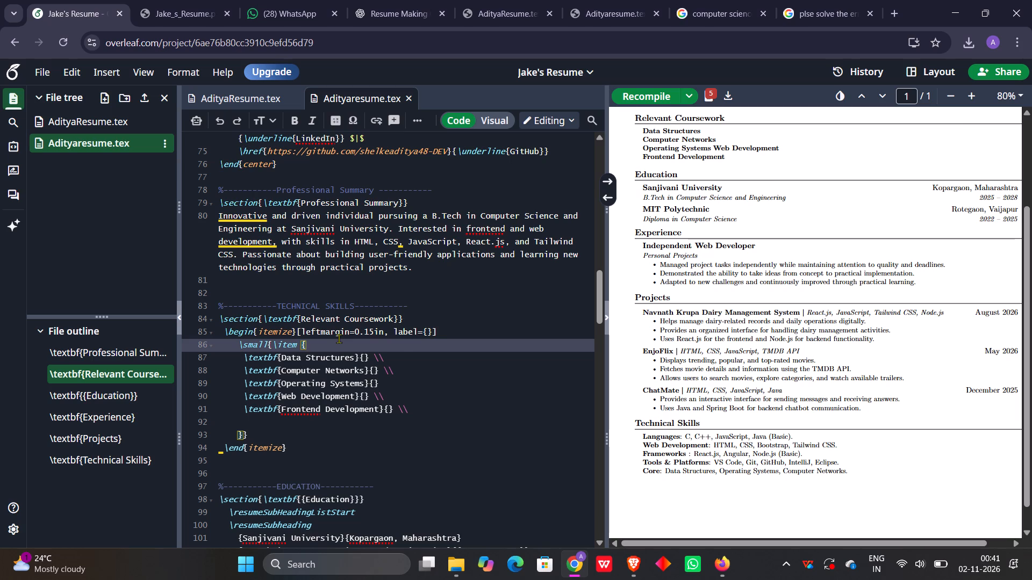
pyautogui.hotkey('ctrl', 'v')
# Copy \resumeItemListEnd from the ChatMate project and add it on a new line below Frontend Development in Relevant Coursework.
pyautogui.scroll(-9, 339, 338)
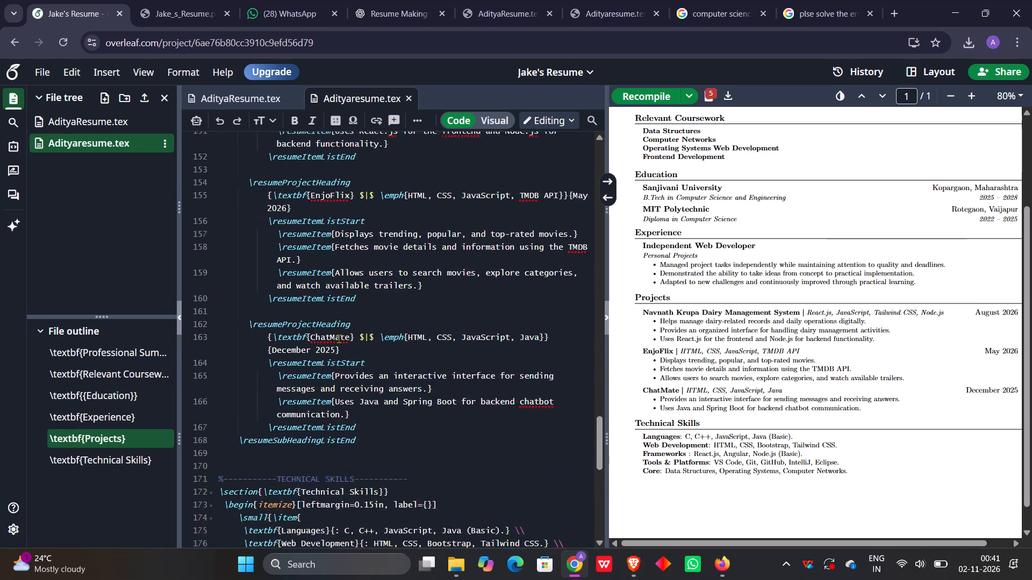
pyautogui.moveTo(360, 352); pyautogui.dragTo(268, 357)
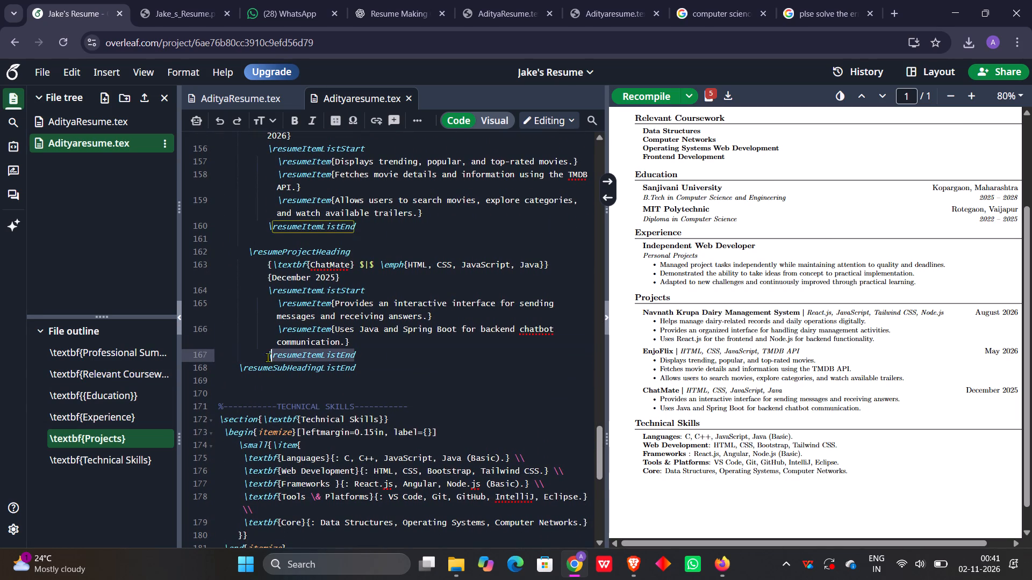
pyautogui.moveTo(268, 357); pyautogui.dragTo(262, 358)
pyautogui.hotkey('ctrl', 'c')
pyautogui.scroll(3, 262, 358)
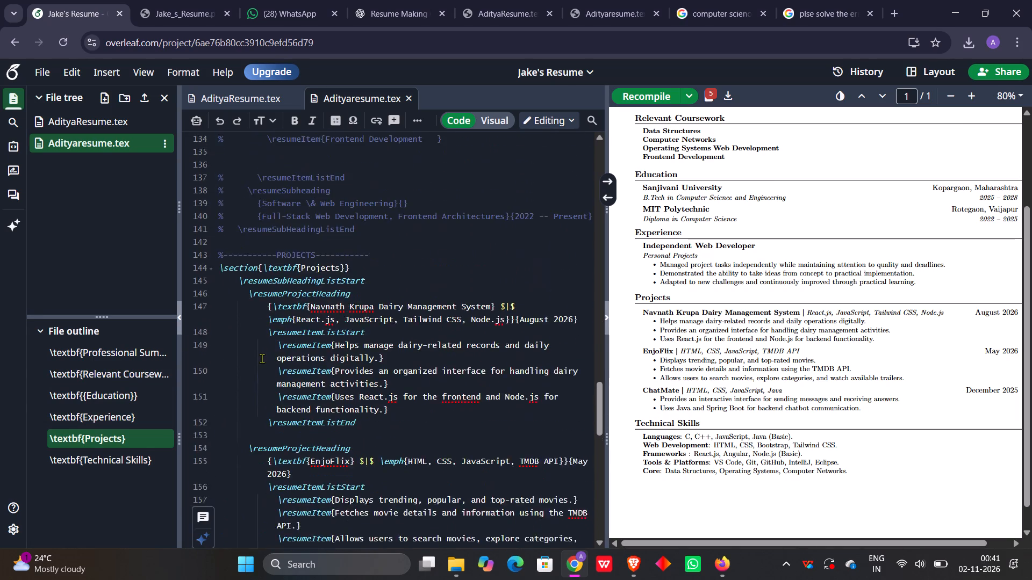
pyautogui.scroll(3, 262, 358)
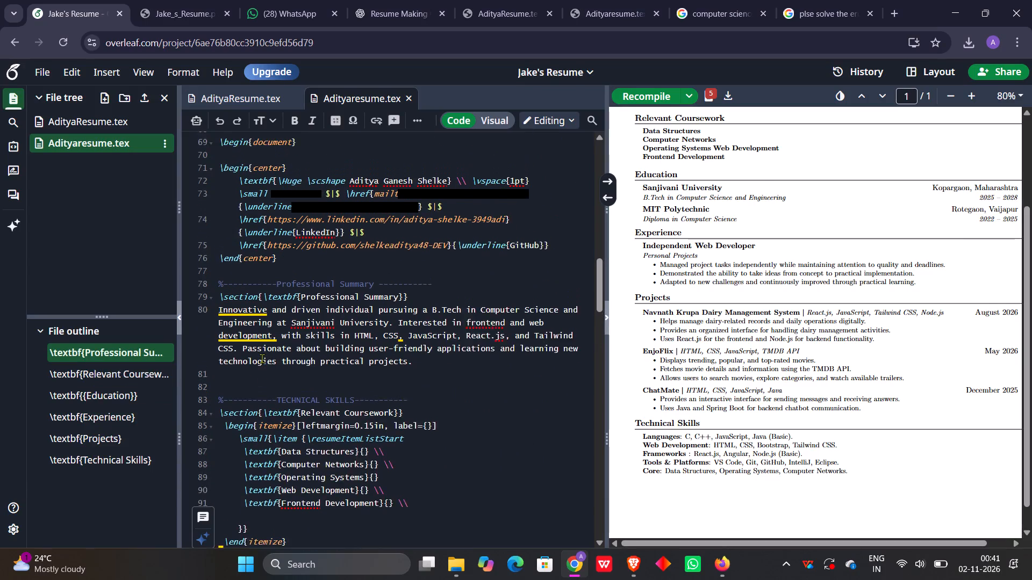
pyautogui.scroll(-3, 262, 358)
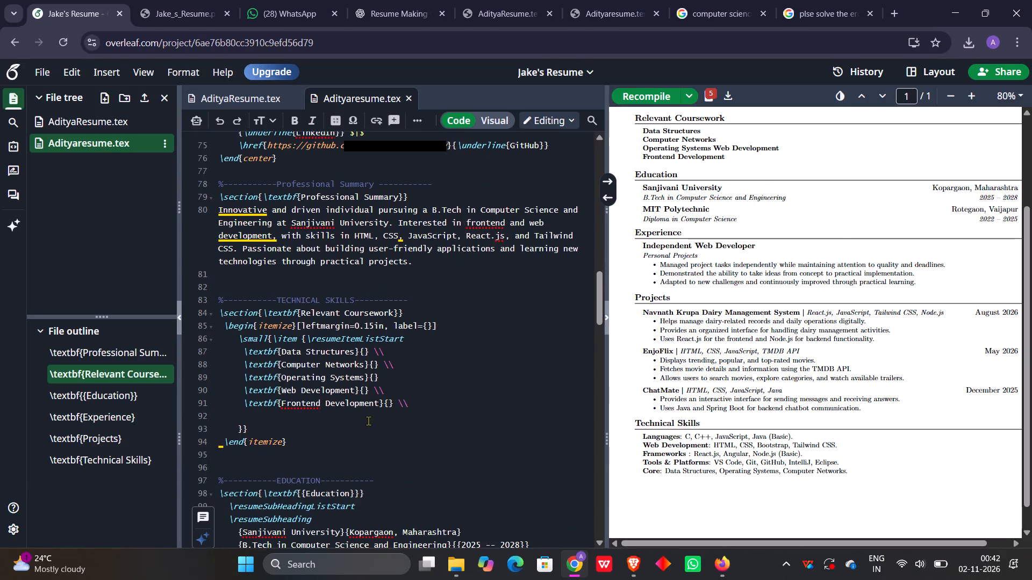
pyautogui.click(418, 401)
pyautogui.press('Return')
pyautogui.hotkey('ctrl', 'v')
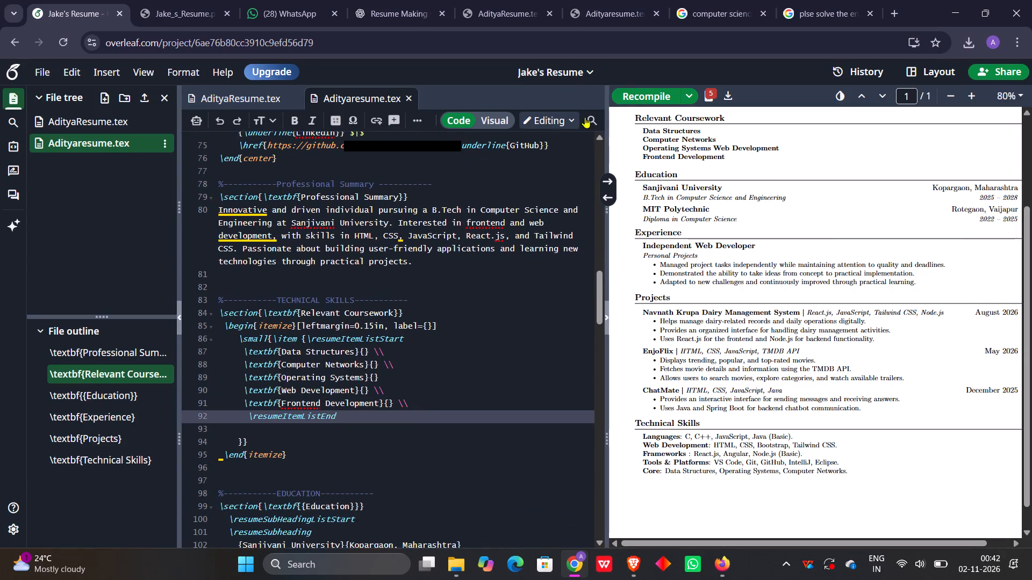
# Recompile the resume and check the Relevant Coursework section in the PDF preview.
pyautogui.click(623, 103)
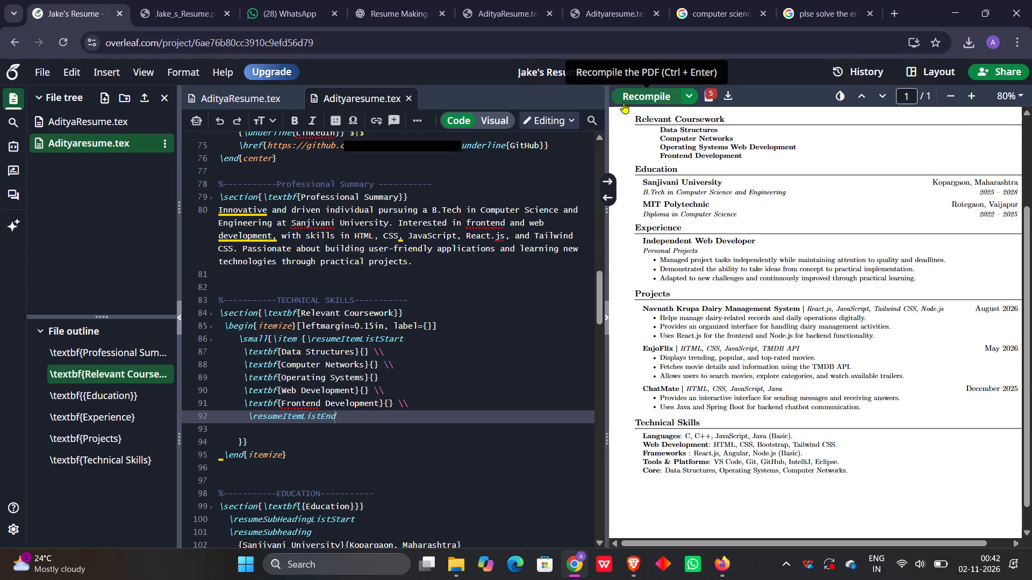
pyautogui.scroll(2, 700, 183)
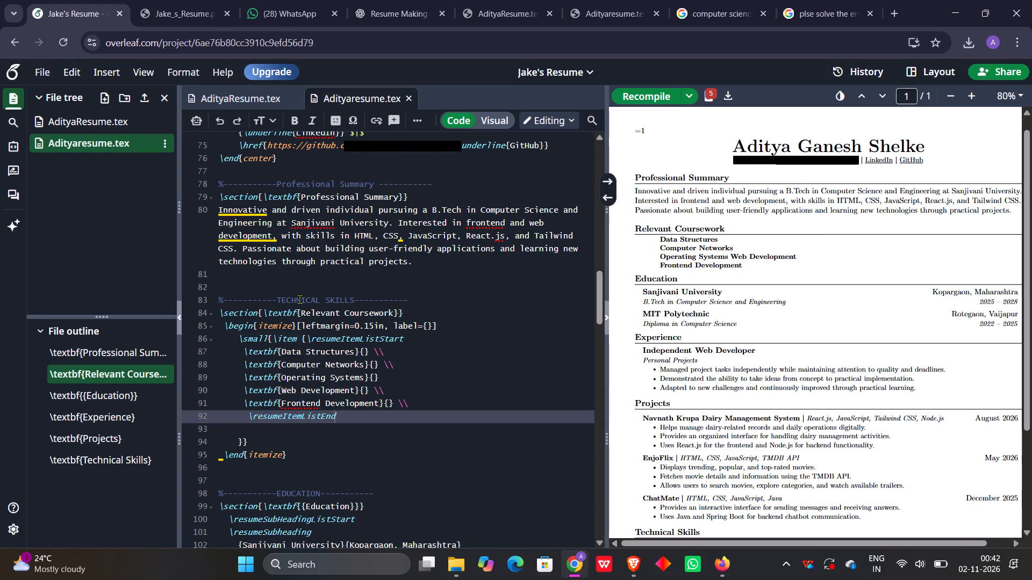
# Copy \resumeItem from the Projects section and replace \textbf with it on the Data Structures and Computer Networks lines.
pyautogui.scroll(-6, 337, 378)
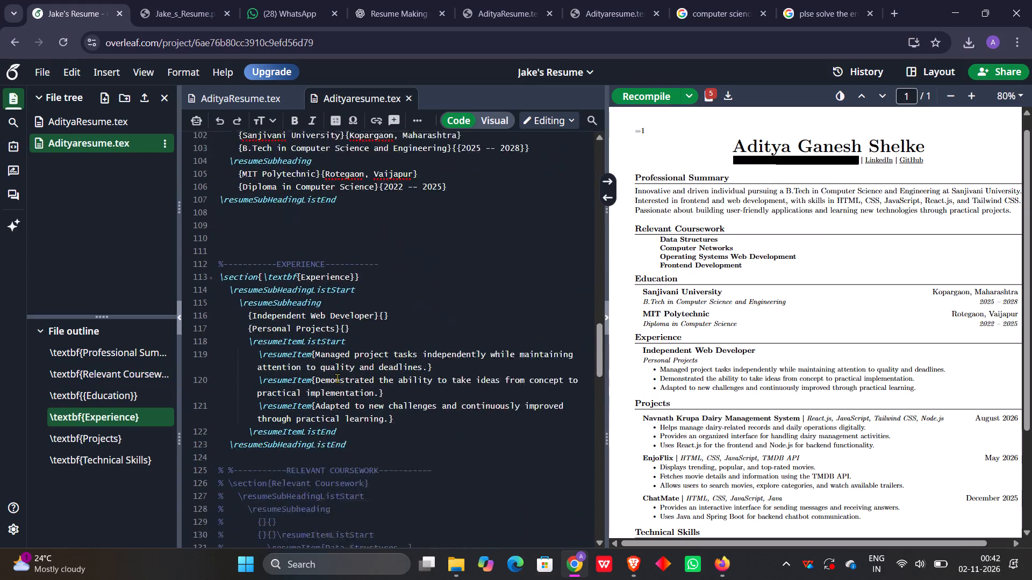
pyautogui.scroll(-2, 337, 378)
pyautogui.scroll(1, 337, 378)
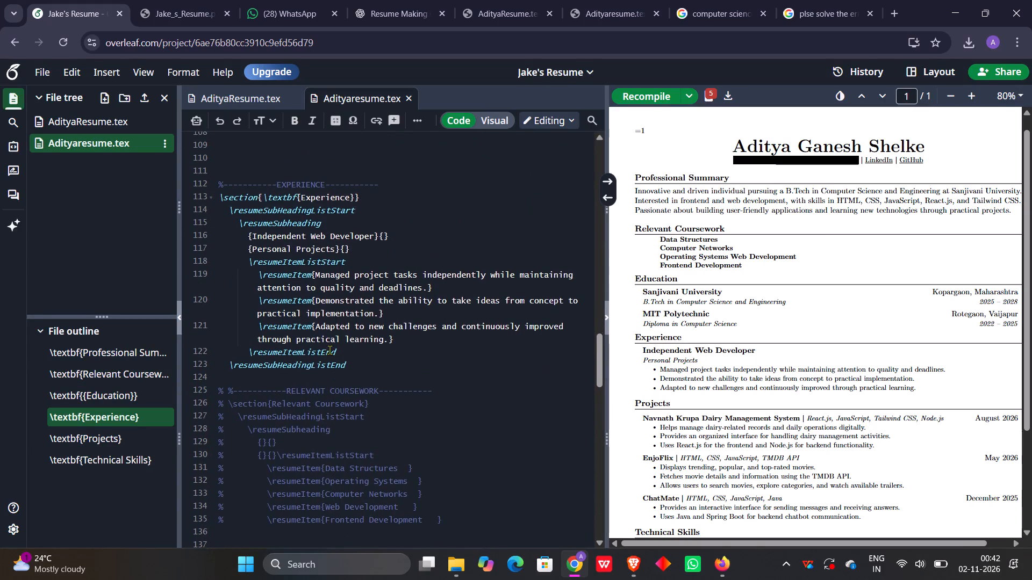
pyautogui.scroll(-3, 313, 324)
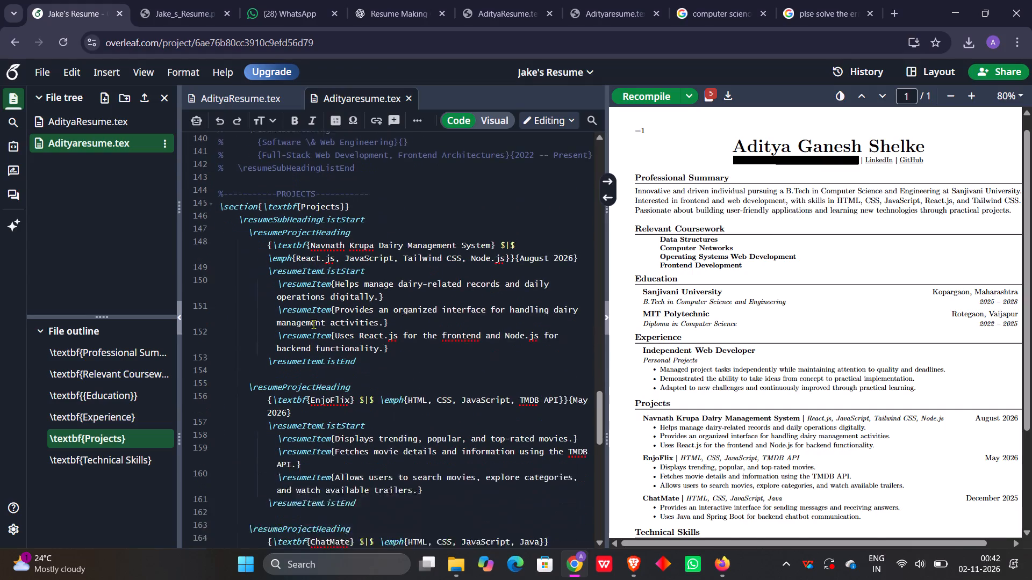
pyautogui.scroll(-1, 313, 324)
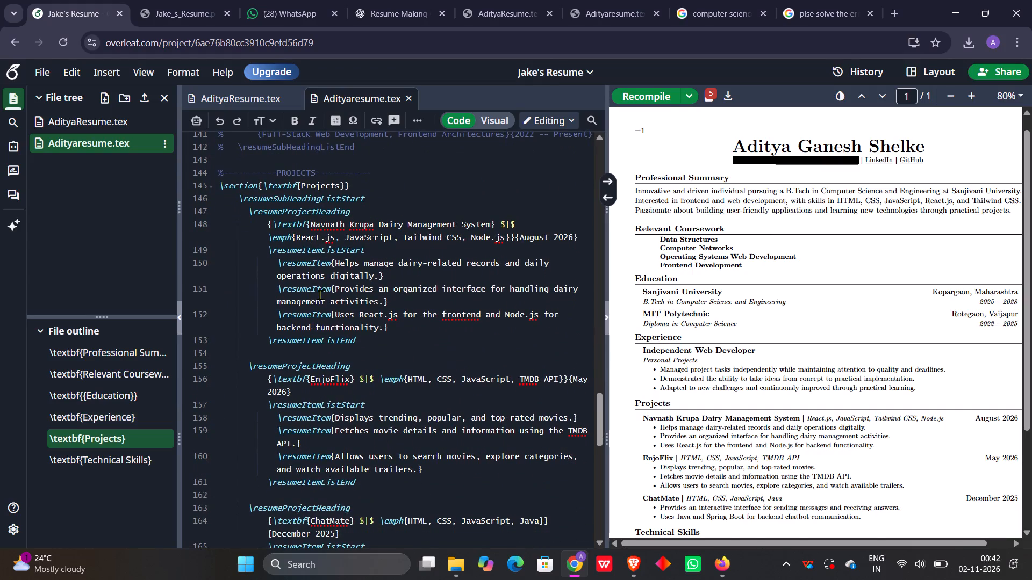
pyautogui.moveTo(330, 313); pyautogui.dragTo(276, 314)
pyautogui.hotkey('ctrl', 'c')
pyautogui.scroll(5, 323, 284)
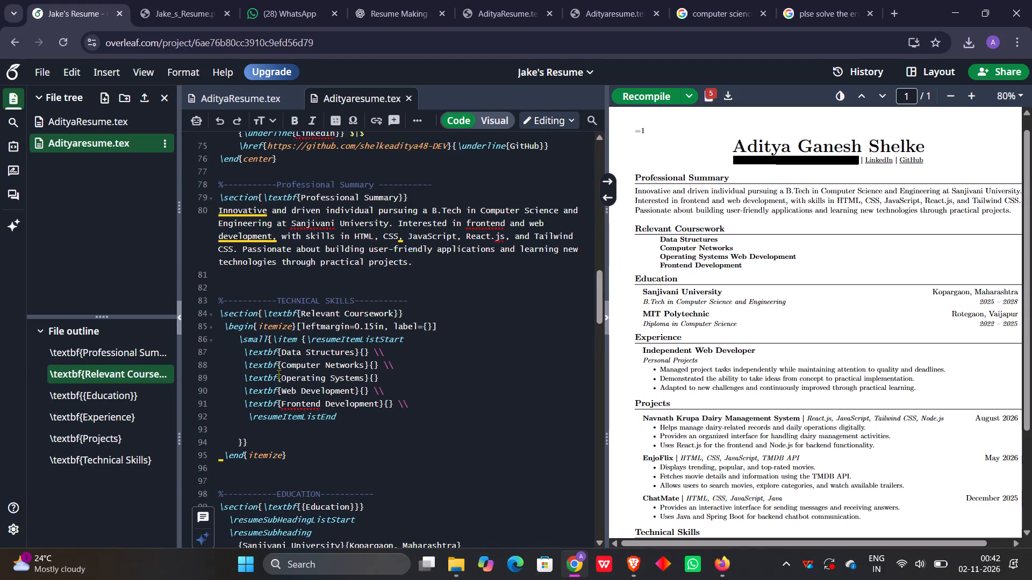
pyautogui.moveTo(276, 352); pyautogui.dragTo(243, 355)
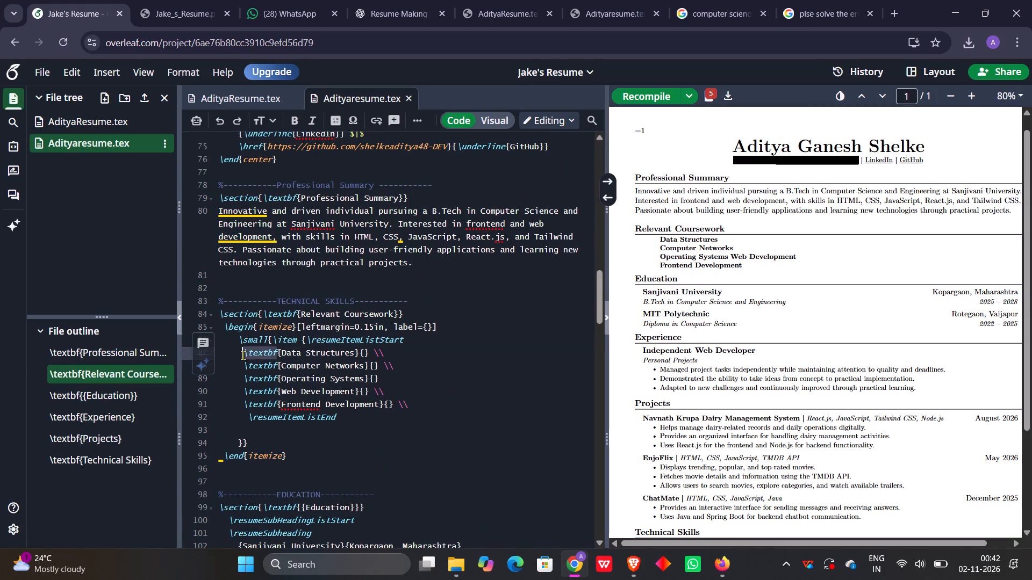
pyautogui.hotkey('ctrl', 'v')
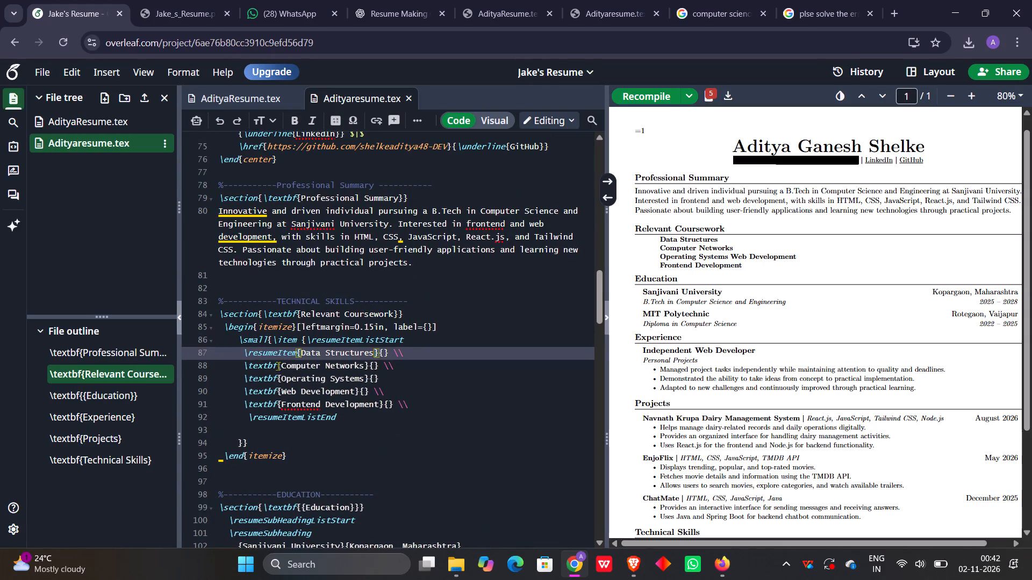
pyautogui.moveTo(276, 366); pyautogui.dragTo(244, 367)
pyautogui.hotkey('ctrl', 'v')
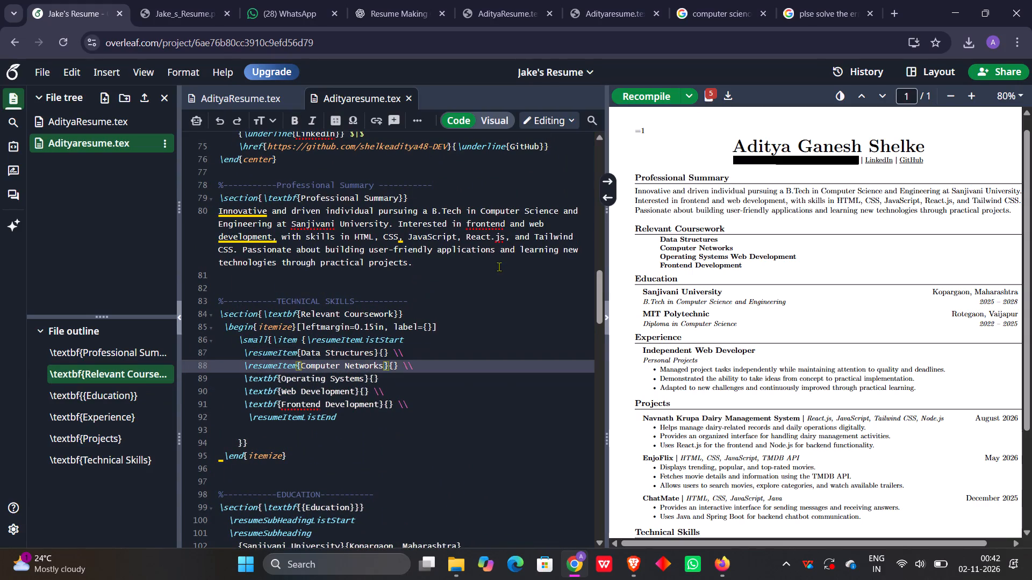
# Recompile the resume to check the Data Structures and Computer Networks entries in the PDF preview.
pyautogui.click(630, 104)
pyautogui.click(642, 90)
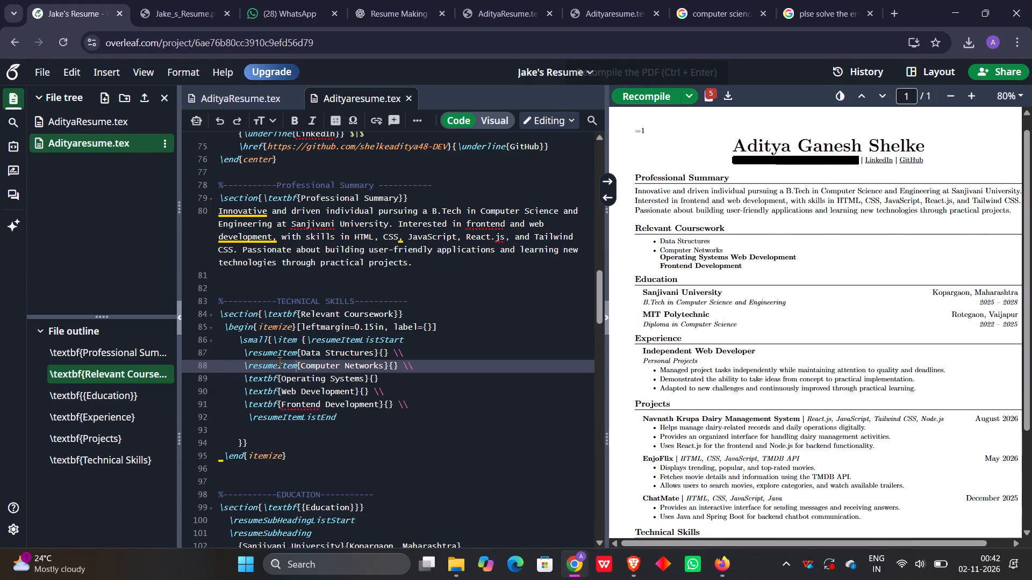
# Replace \textbf with the copied \resumeItem on the Operating Systems, Web Development and Frontend Development lines of Relevant Coursework.
pyautogui.moveTo(278, 379); pyautogui.dragTo(257, 380)
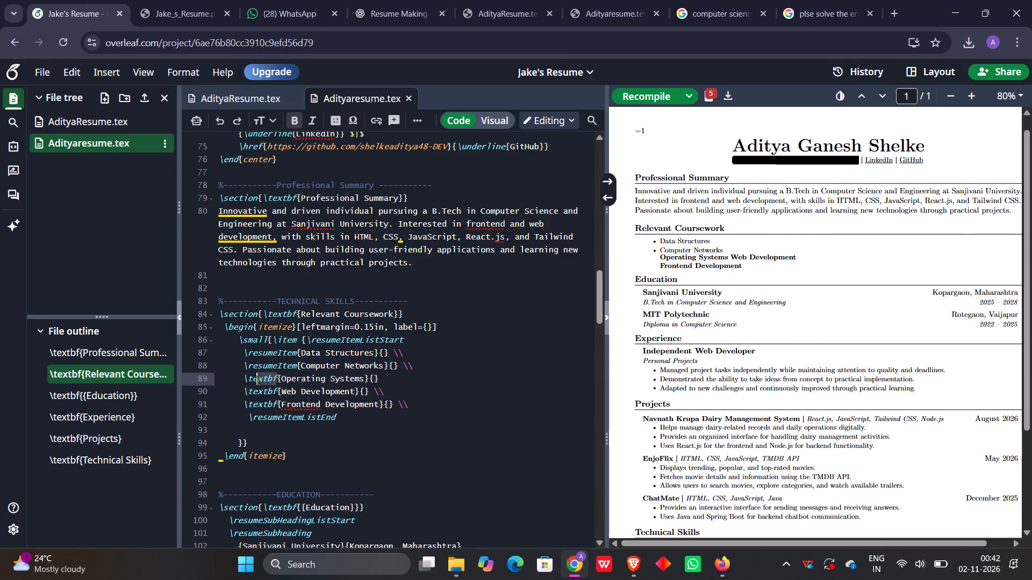
pyautogui.moveTo(257, 380); pyautogui.dragTo(242, 381)
pyautogui.hotkey('ctrl', 'v')
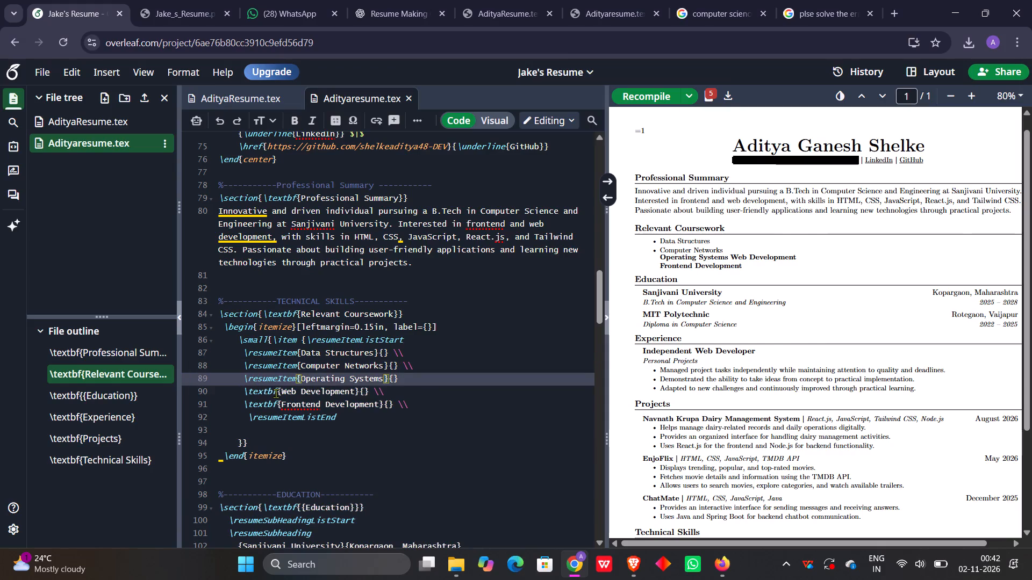
pyautogui.moveTo(276, 393); pyautogui.dragTo(236, 393)
pyautogui.hotkey('ctrl', 'v')
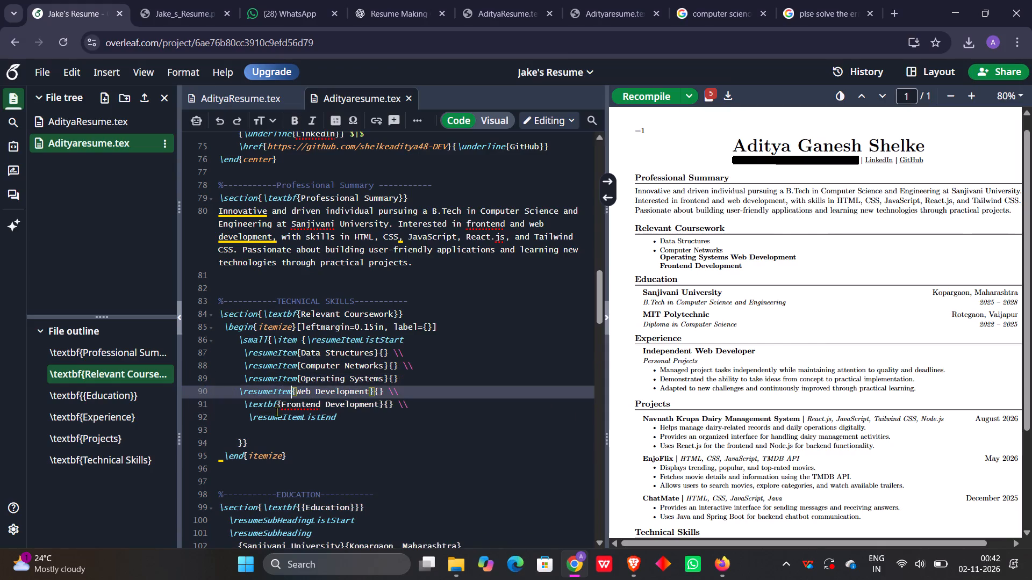
pyautogui.moveTo(276, 404); pyautogui.dragTo(242, 407)
pyautogui.hotkey('ctrl', 'v')
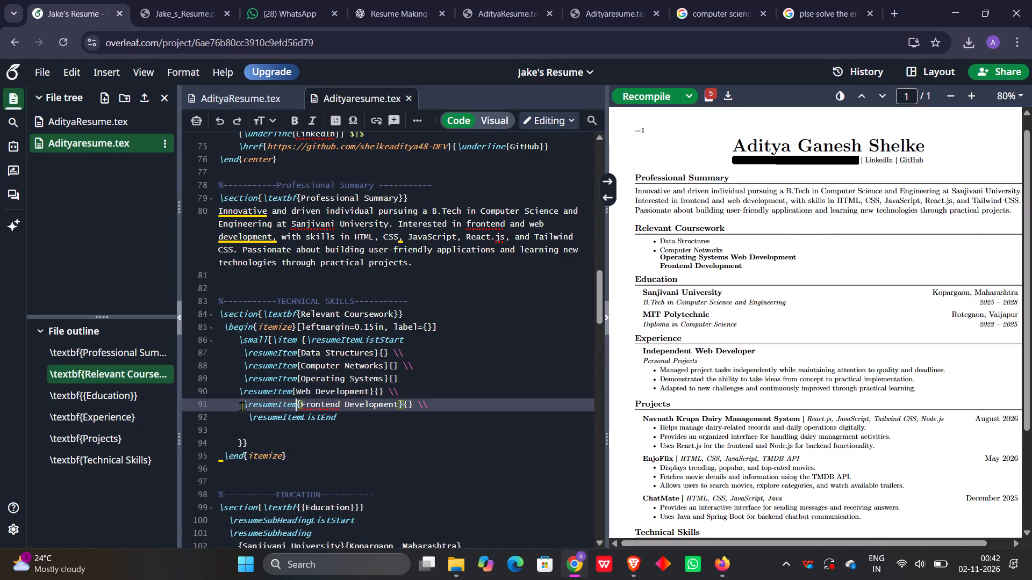
# Recompile the resume and check the Relevant Coursework bullets in the PDF preview.
pyautogui.click(630, 100)
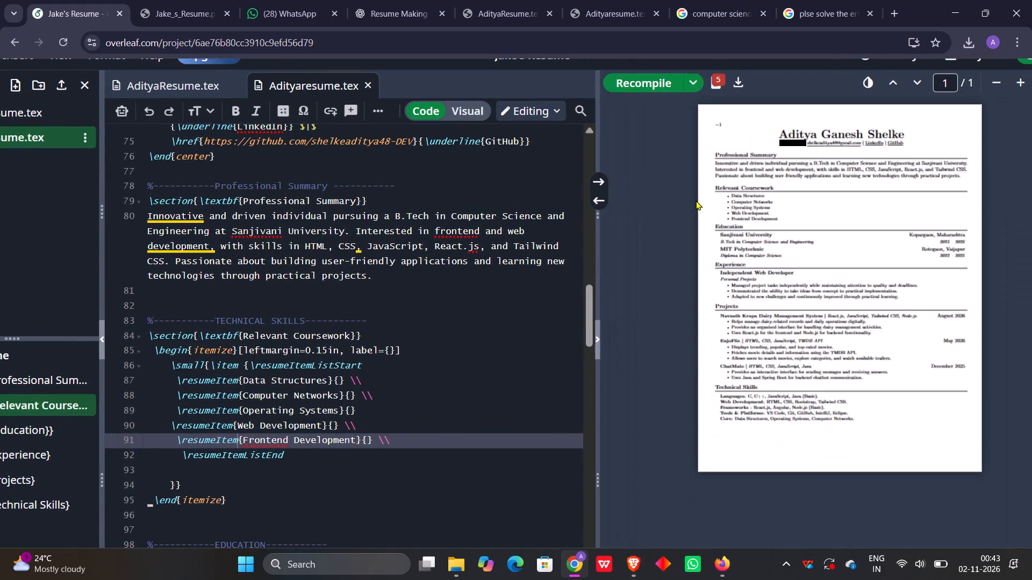
pyautogui.hscroll(-1, 696, 200)
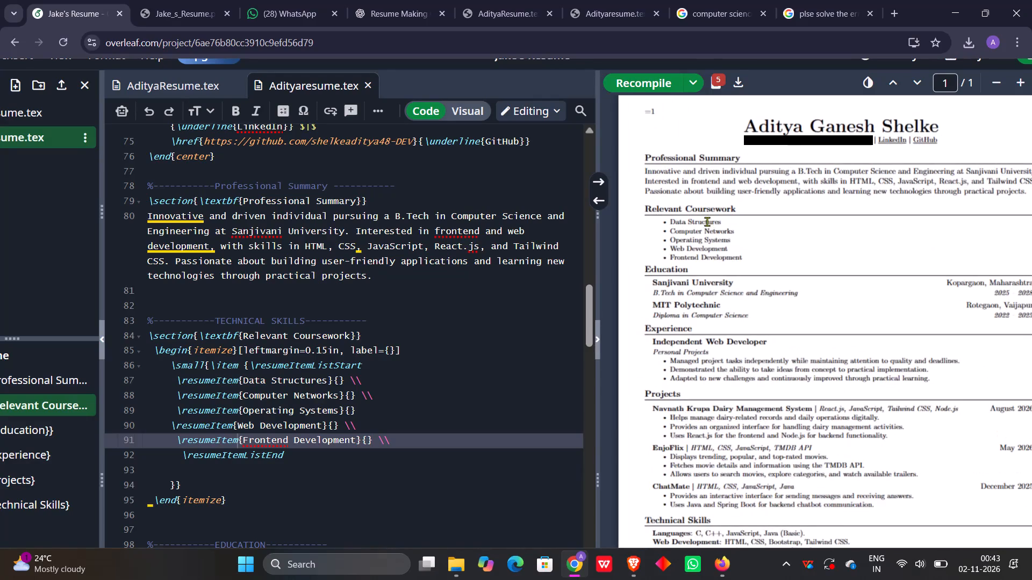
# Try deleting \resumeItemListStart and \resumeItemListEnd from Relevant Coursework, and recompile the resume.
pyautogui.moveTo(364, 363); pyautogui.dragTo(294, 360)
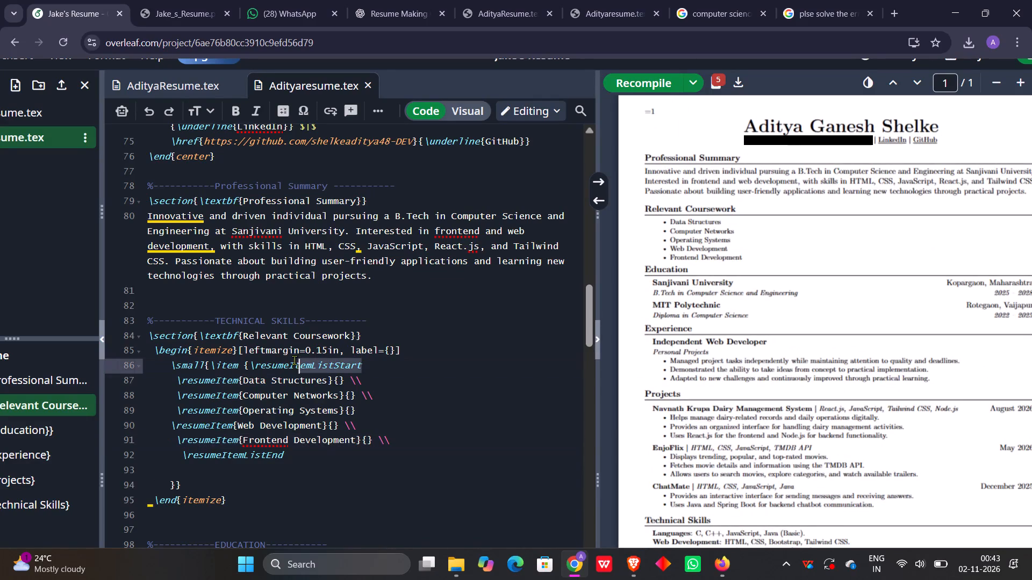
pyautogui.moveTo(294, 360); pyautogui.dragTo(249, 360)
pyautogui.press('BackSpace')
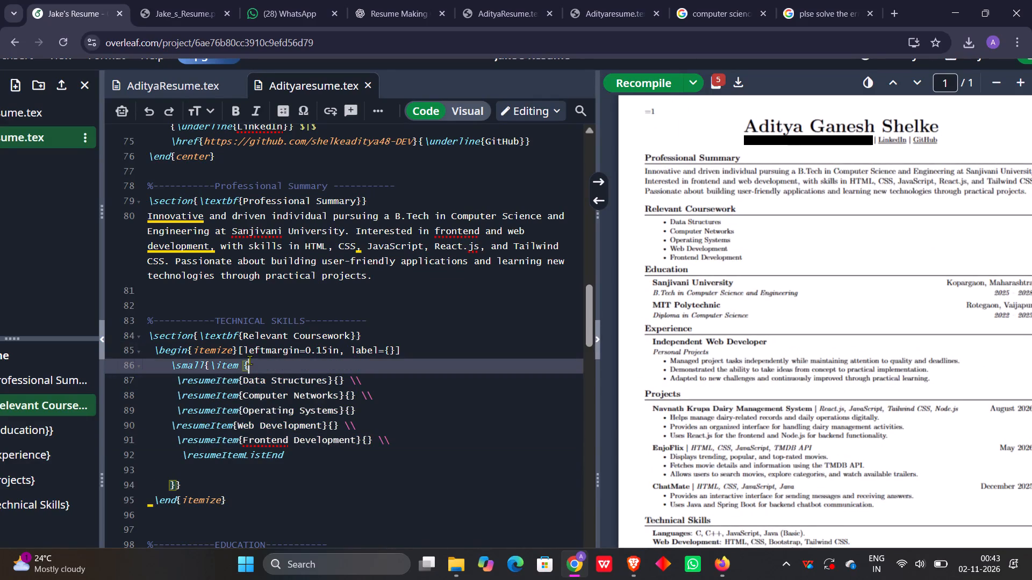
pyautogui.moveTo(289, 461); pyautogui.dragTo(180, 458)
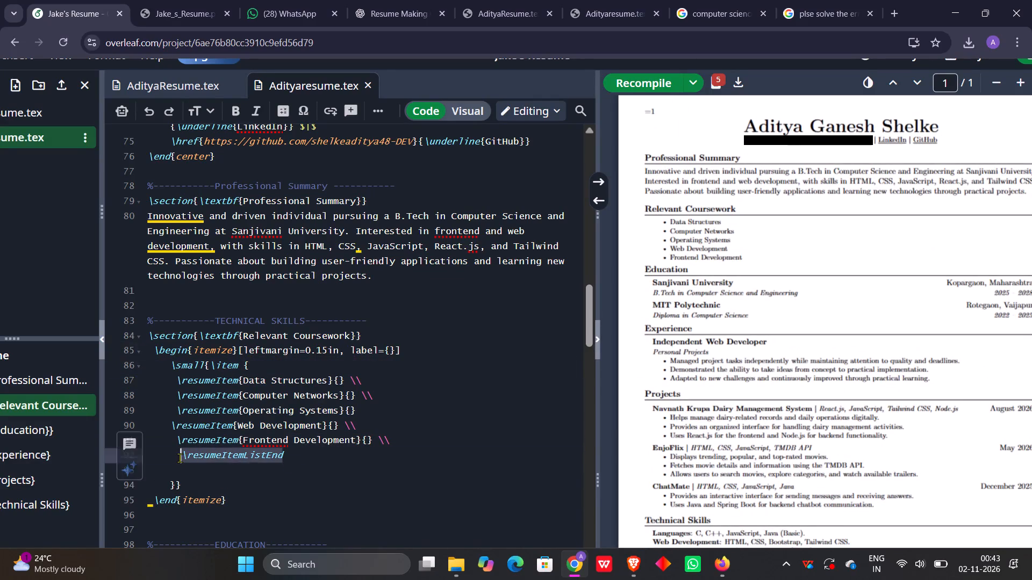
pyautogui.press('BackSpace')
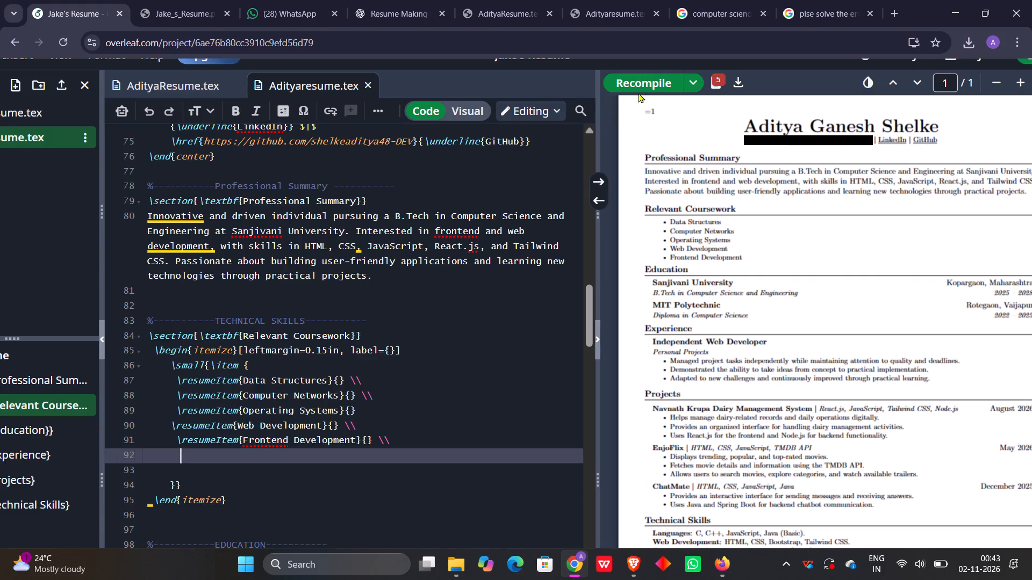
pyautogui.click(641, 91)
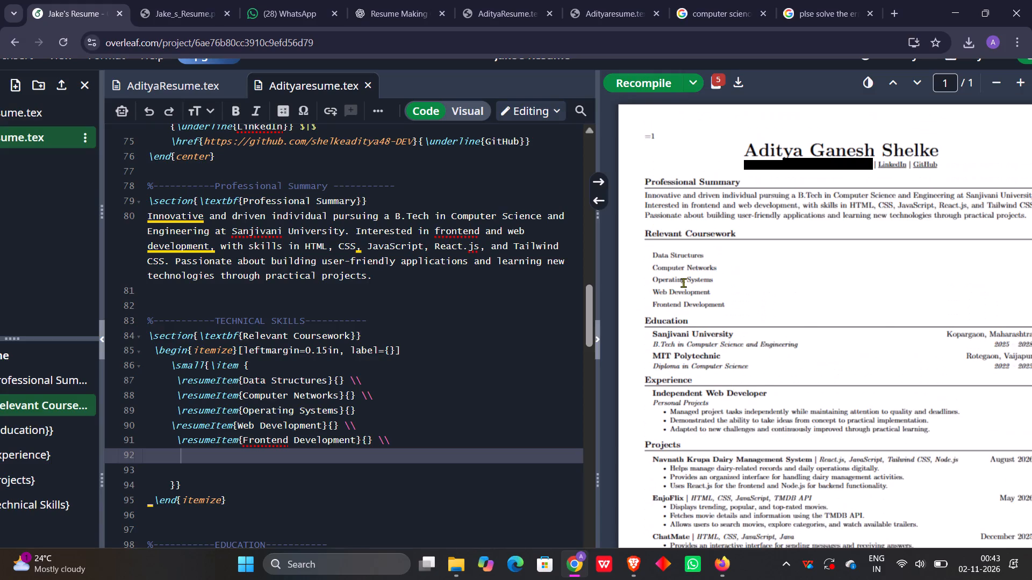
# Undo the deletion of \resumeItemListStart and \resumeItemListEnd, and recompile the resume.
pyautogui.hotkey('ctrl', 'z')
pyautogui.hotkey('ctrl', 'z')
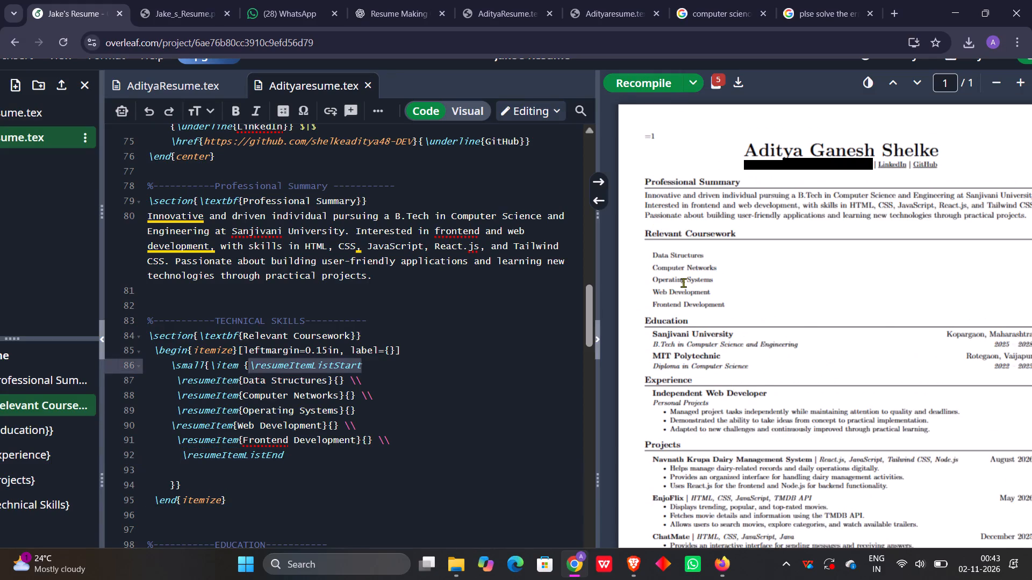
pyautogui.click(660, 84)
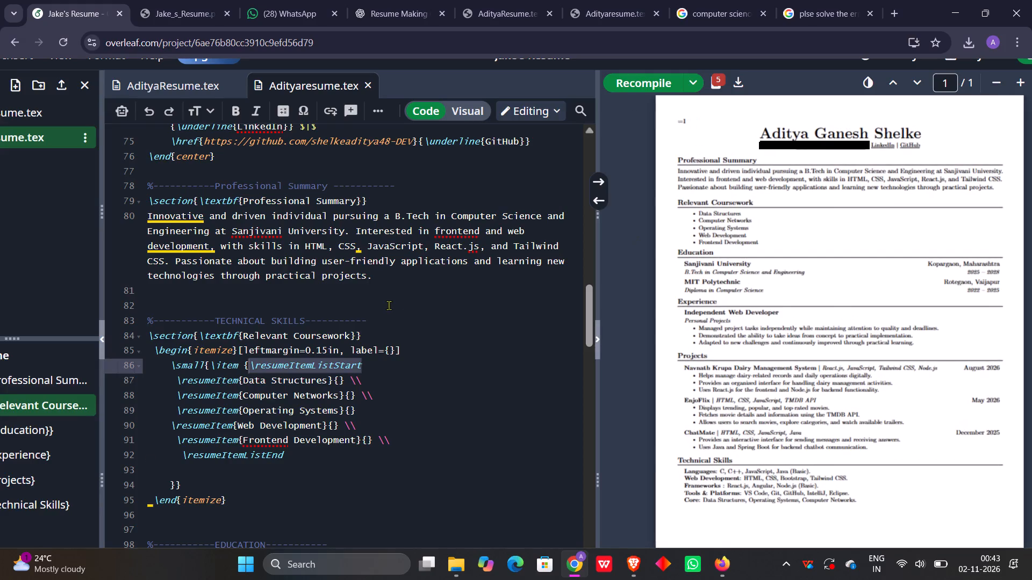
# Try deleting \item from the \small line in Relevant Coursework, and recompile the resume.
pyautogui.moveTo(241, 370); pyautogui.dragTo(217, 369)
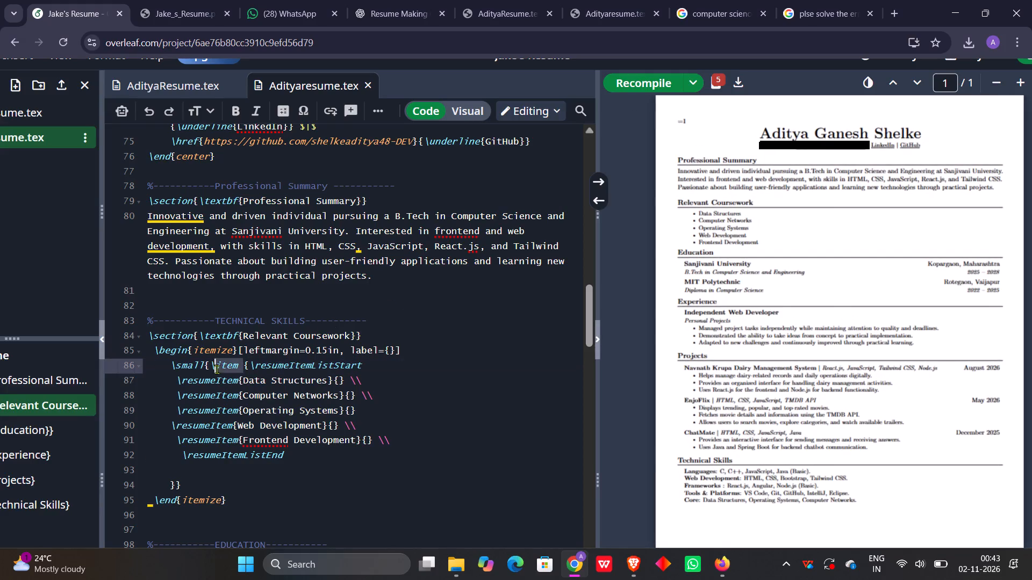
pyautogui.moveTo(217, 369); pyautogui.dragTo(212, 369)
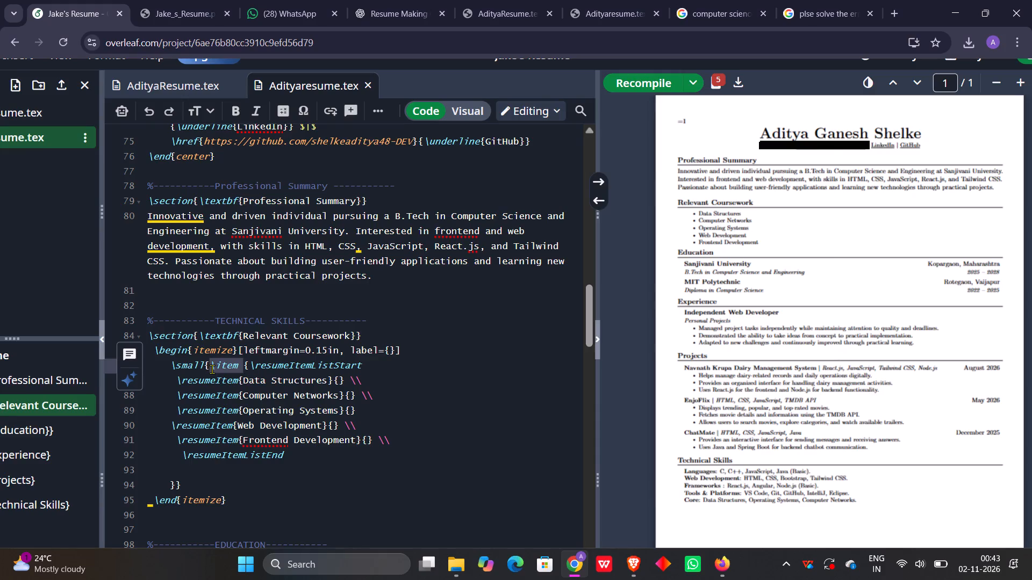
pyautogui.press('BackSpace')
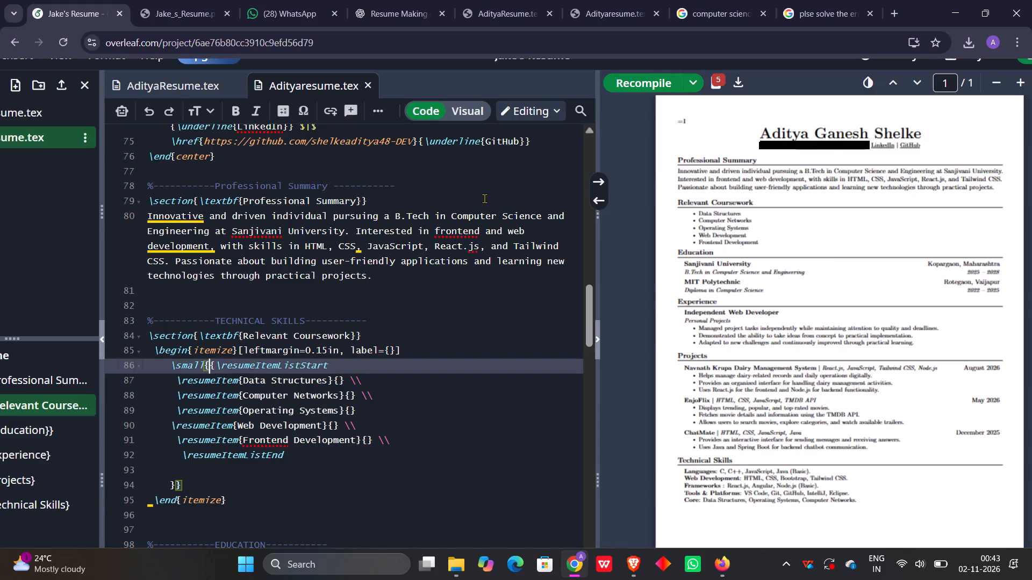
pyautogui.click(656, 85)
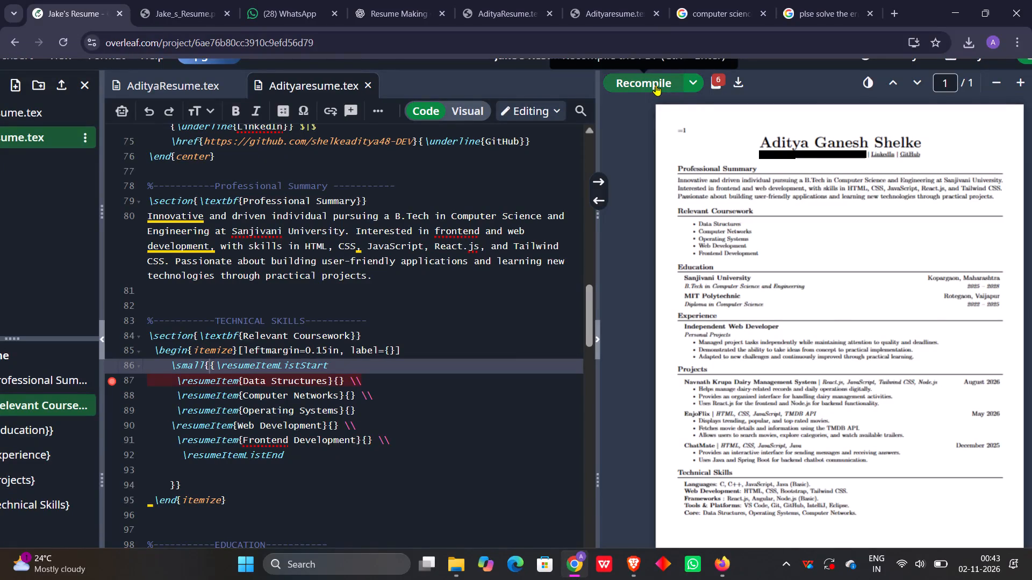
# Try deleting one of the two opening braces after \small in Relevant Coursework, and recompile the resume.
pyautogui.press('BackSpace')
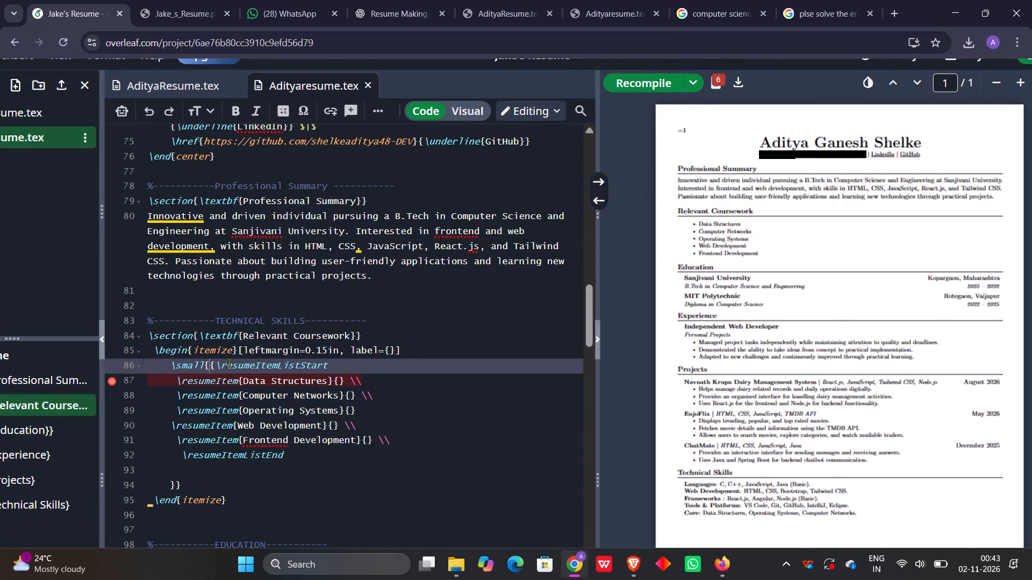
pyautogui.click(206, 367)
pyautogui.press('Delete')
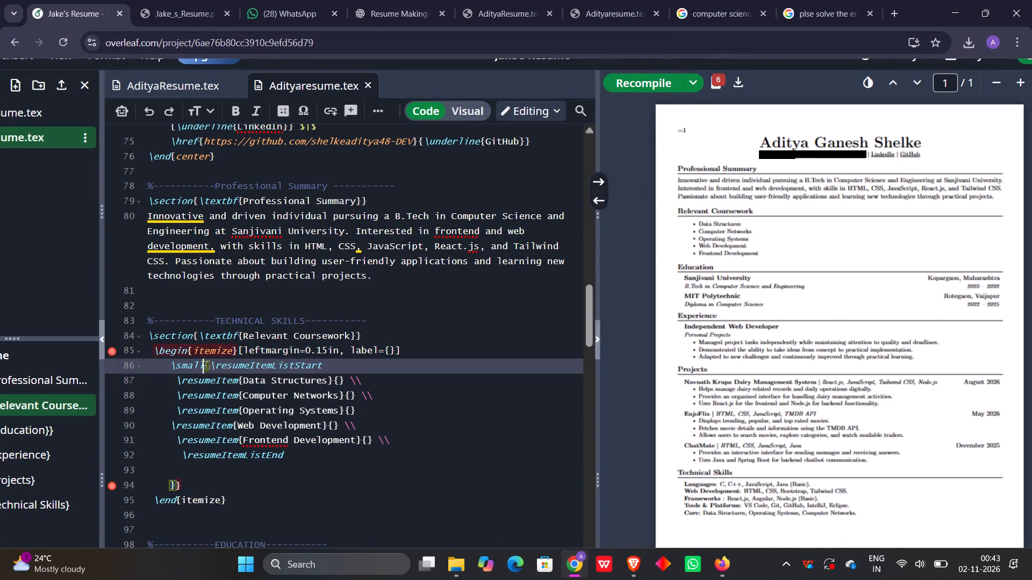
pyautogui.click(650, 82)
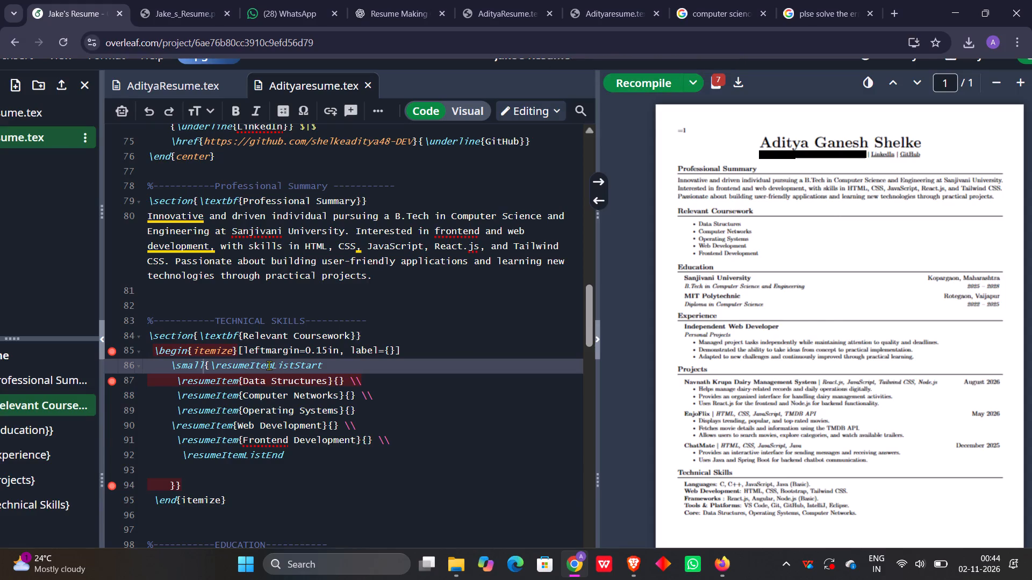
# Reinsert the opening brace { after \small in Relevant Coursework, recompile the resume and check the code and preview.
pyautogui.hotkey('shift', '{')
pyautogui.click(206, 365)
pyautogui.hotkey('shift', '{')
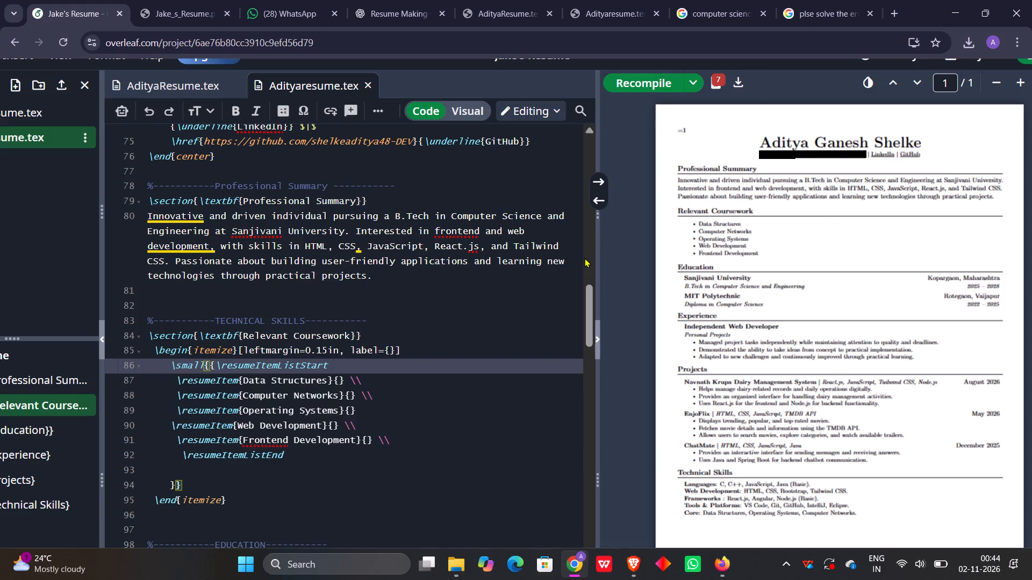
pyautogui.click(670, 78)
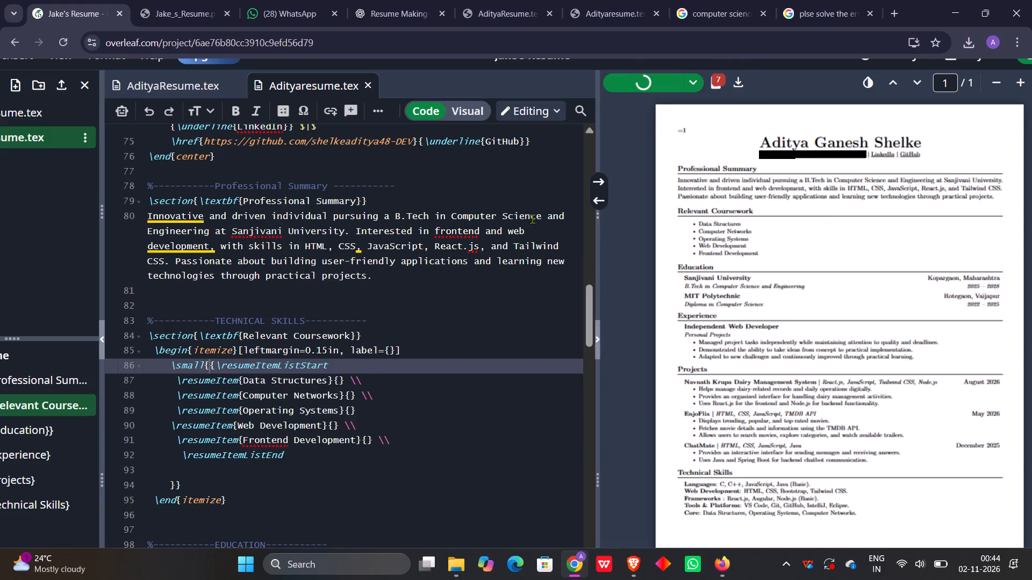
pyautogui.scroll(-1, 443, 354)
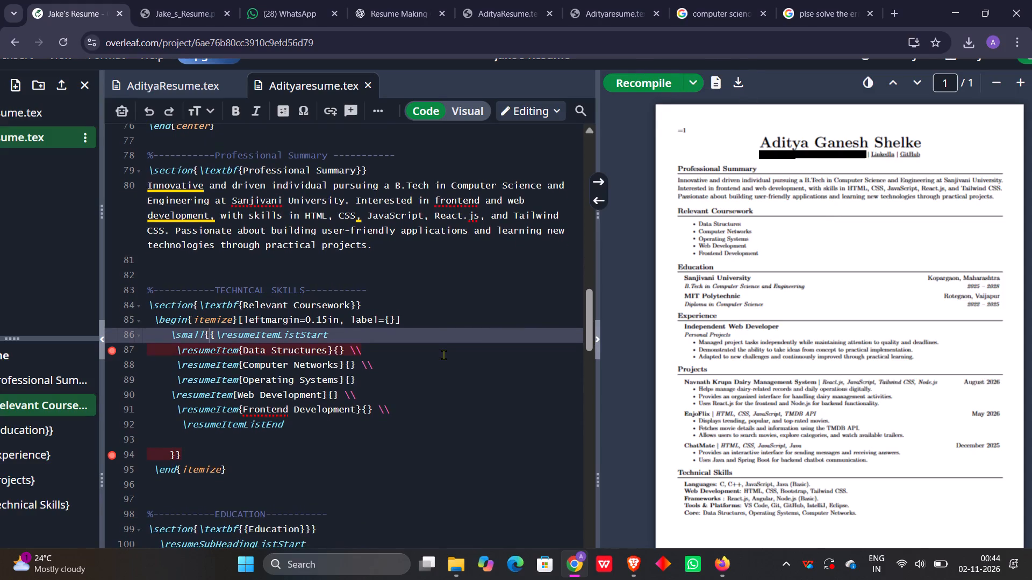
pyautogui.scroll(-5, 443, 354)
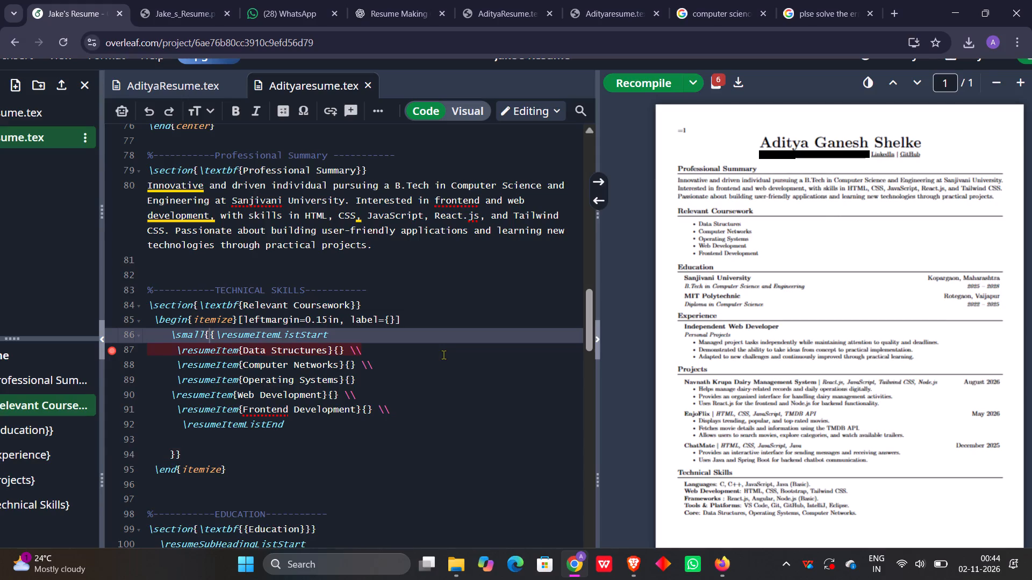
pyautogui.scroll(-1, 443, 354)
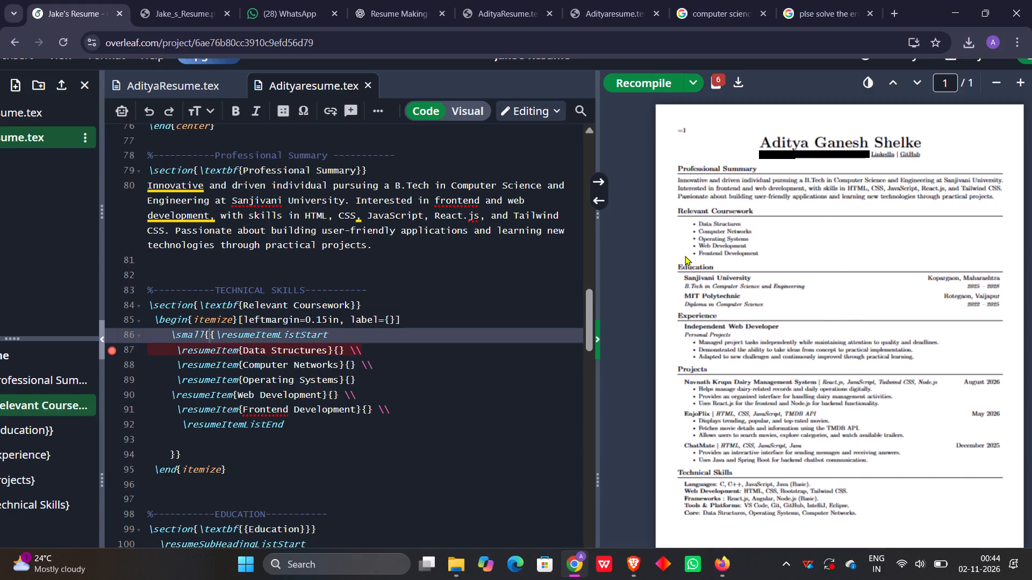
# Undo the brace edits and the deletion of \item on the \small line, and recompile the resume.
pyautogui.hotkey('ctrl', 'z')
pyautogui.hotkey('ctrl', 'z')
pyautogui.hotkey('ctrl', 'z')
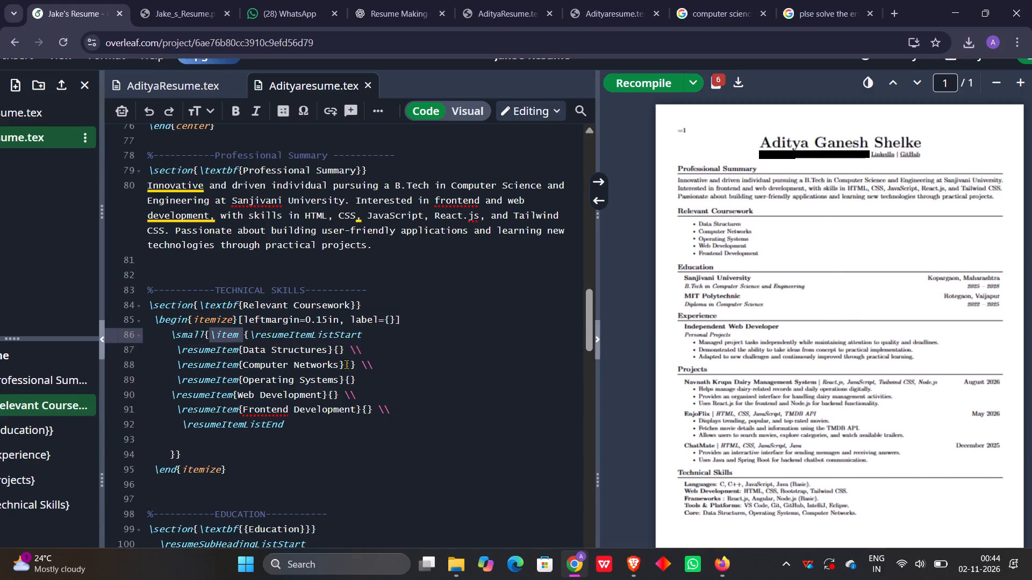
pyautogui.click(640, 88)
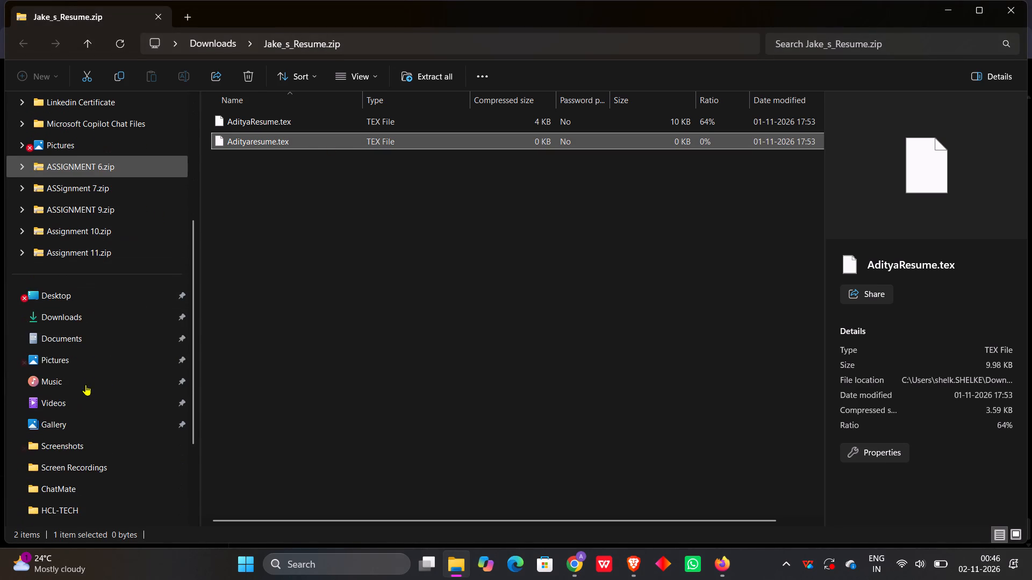
pyautogui.click(89, 310)
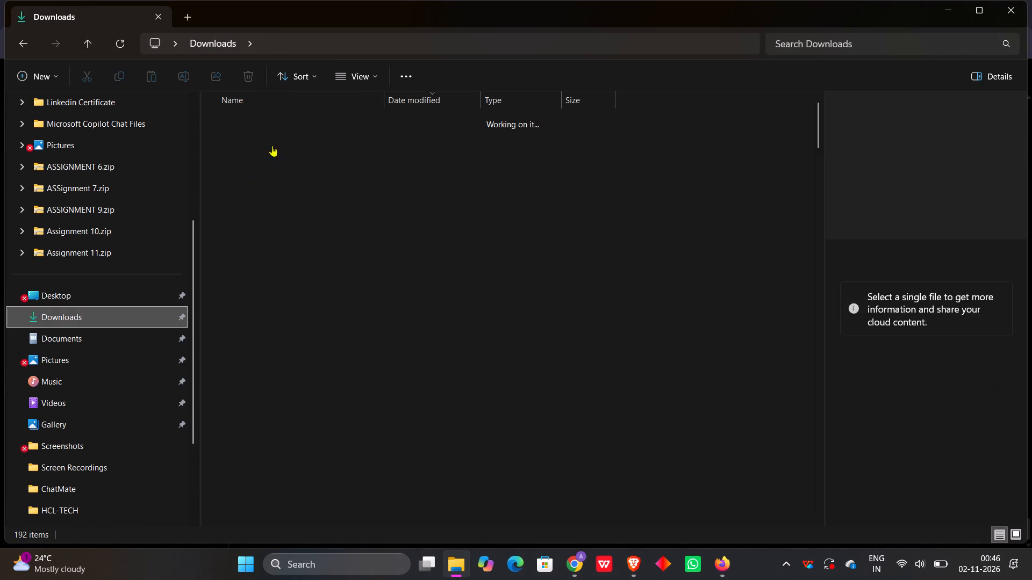
pyautogui.rightClick(274, 141)
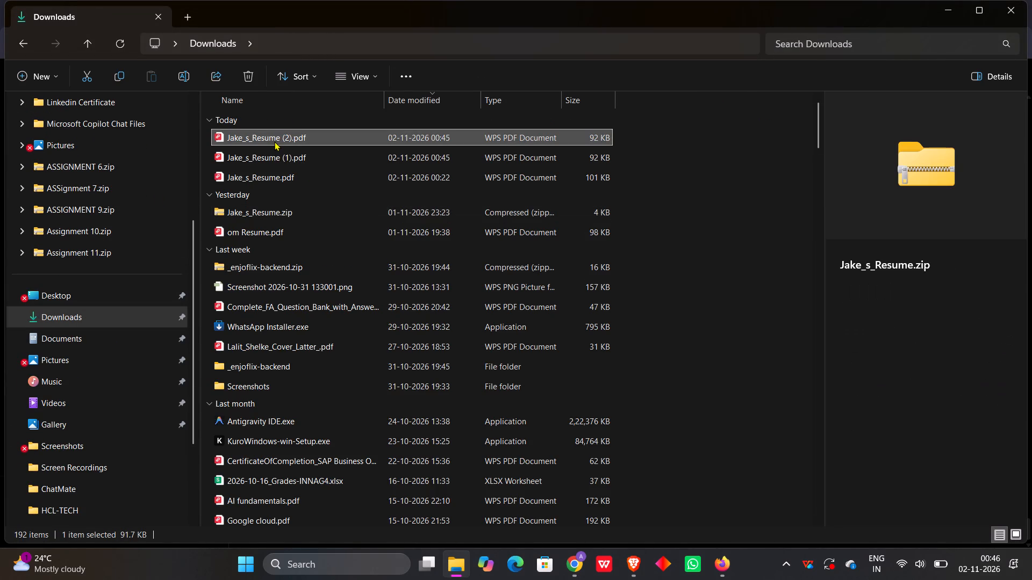
pyautogui.click(376, 154)
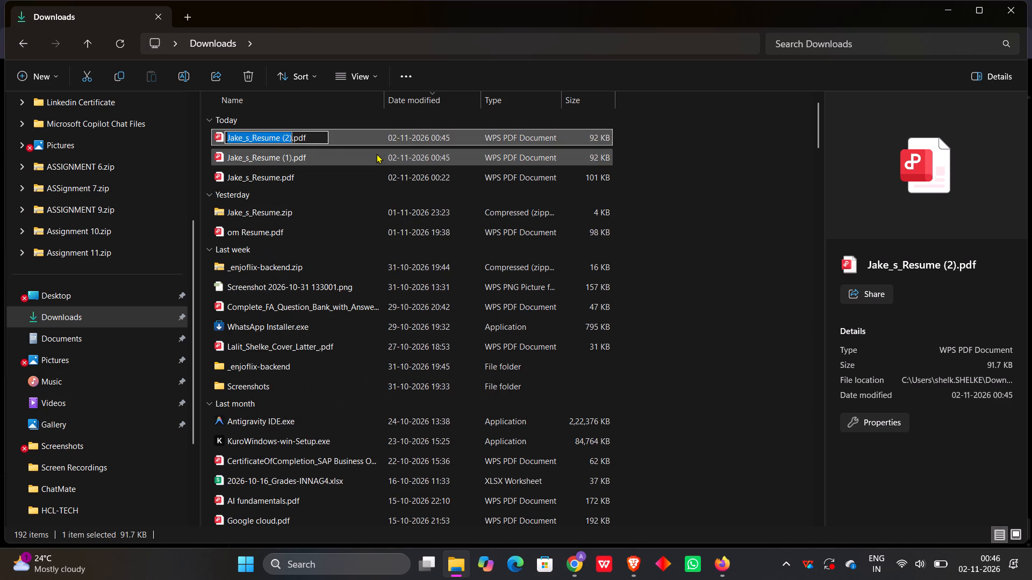
pyautogui.click(252, 137)
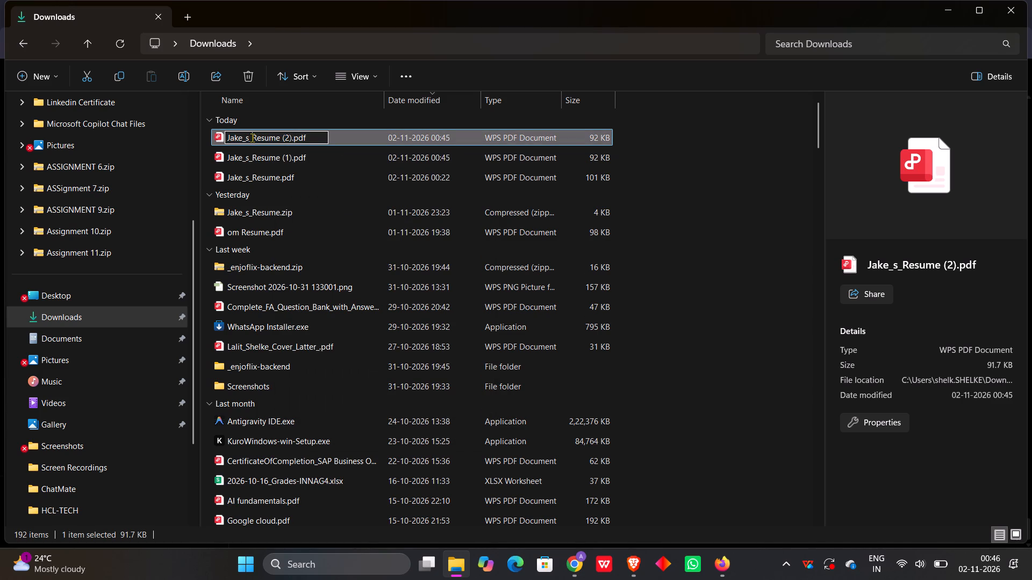
pyautogui.press('BackSpace')
pyautogui.press('BackSpace')
pyautogui.press('BackSpace')
pyautogui.press('BackSpace')
pyautogui.press('BackSpace')
pyautogui.press('BackSpace')
pyautogui.press('BackSpace')
pyautogui.press('BackSpace')
pyautogui.press('BackSpace')
pyautogui.press('BackSpace')
pyautogui.press('BackSpace')
pyautogui.press('BackSpace')
pyautogui.press('BackSpace')
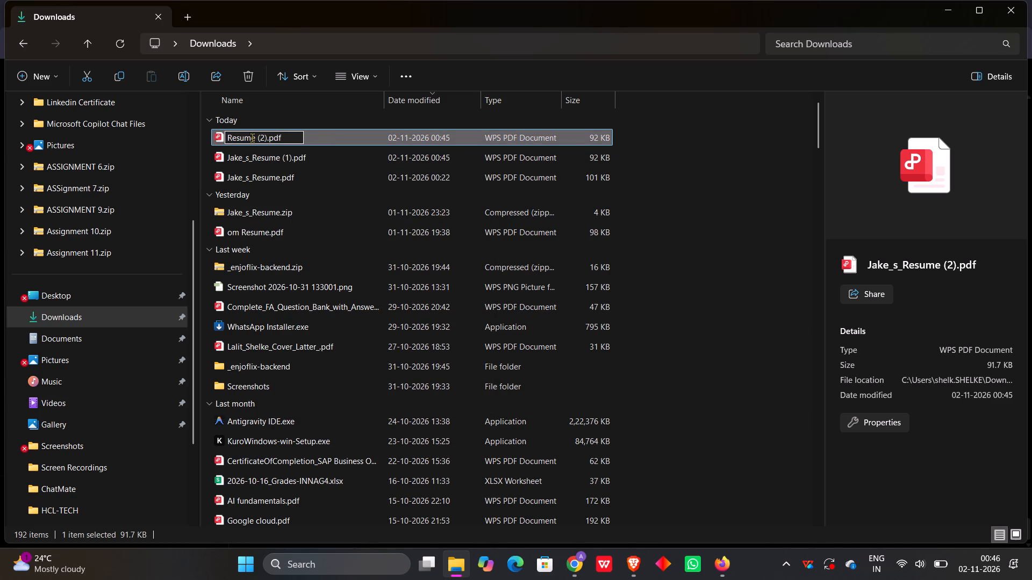
pyautogui.click(255, 137)
pyautogui.hotkey('shift', 'a')
pyautogui.write('ditya')
pyautogui.press('Delete')
pyautogui.press('Delete')
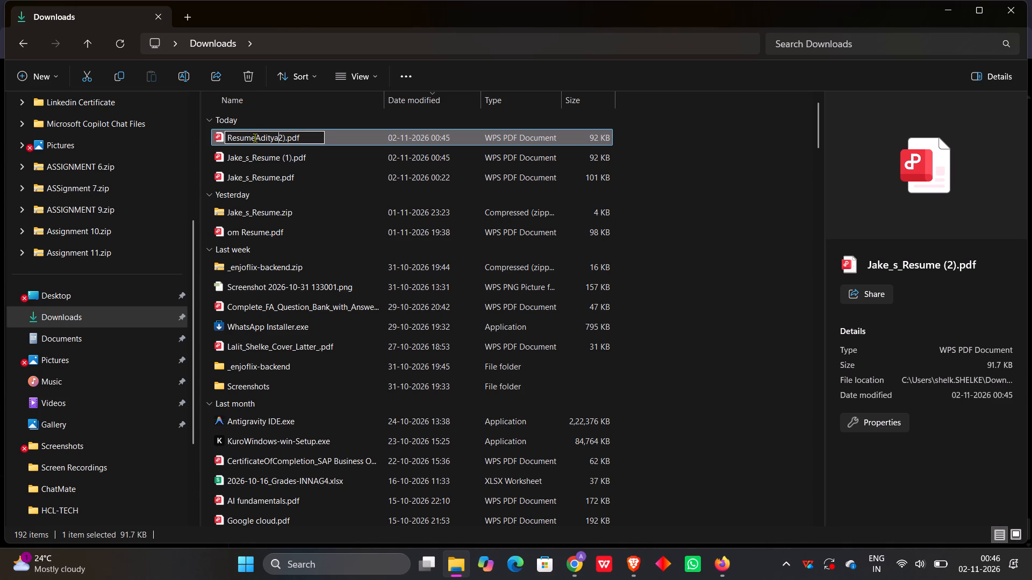
pyautogui.press('Delete')
pyautogui.press('Delete')
pyautogui.press('Return')
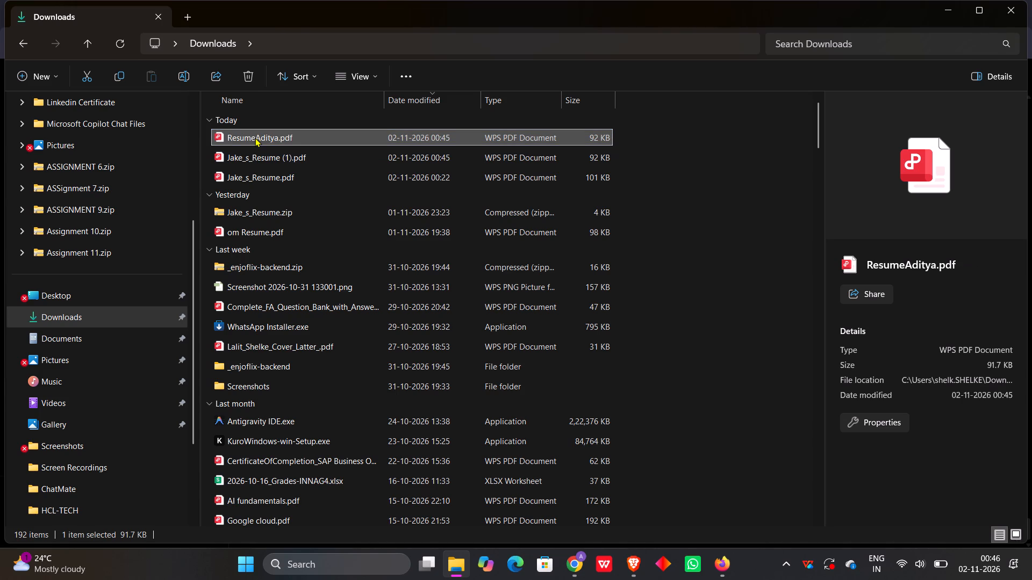
# Open ResumeAditya.pdf in WPS Office and wipe off the 1 in the stray "=1" text above the name heading.
pyautogui.doubleClick(306, 139)
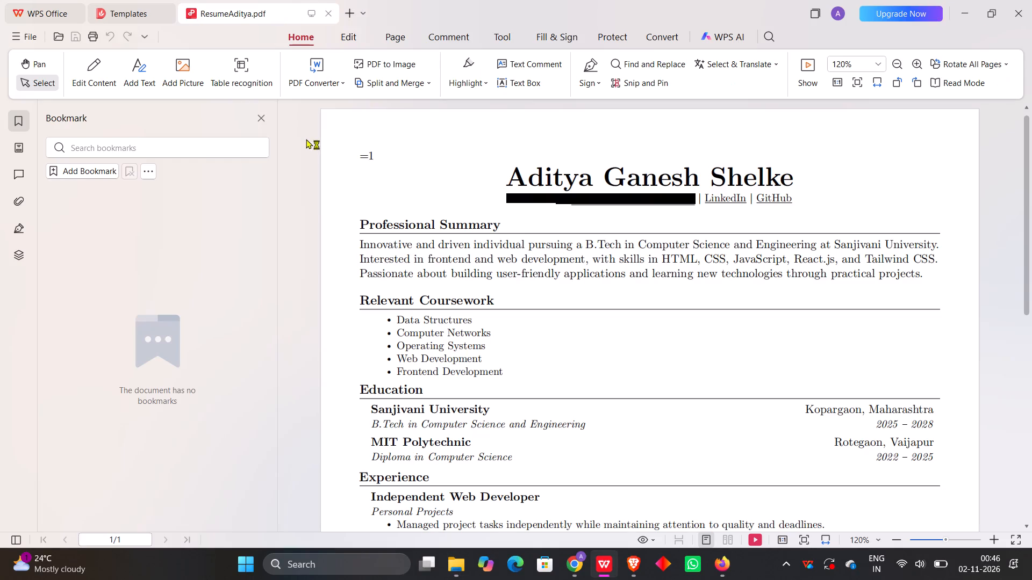
pyautogui.scroll(-5, 369, 254)
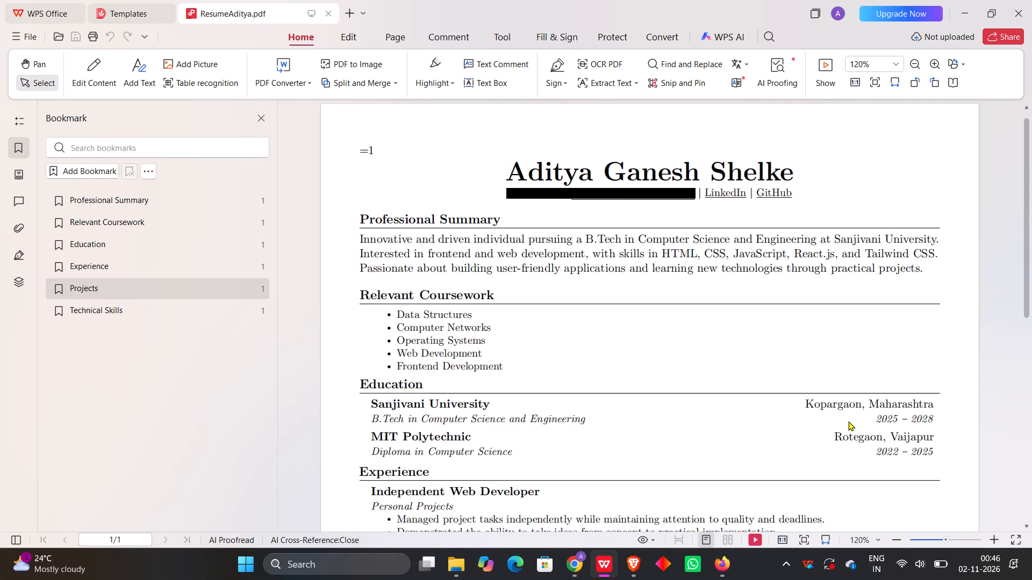
pyautogui.moveTo(874, 421); pyautogui.dragTo(923, 419)
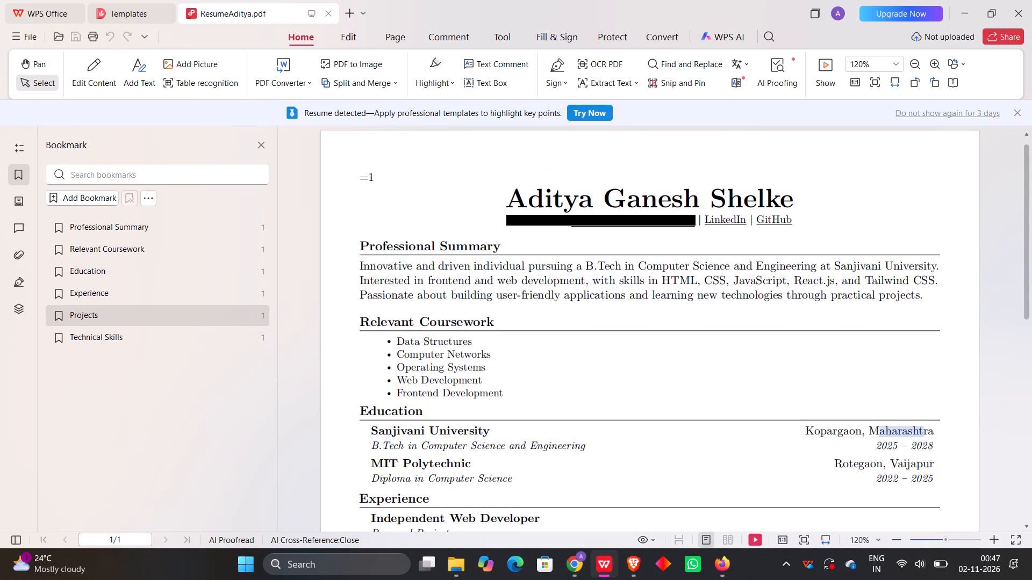
pyautogui.click(378, 176)
pyautogui.moveTo(378, 176); pyautogui.dragTo(358, 176)
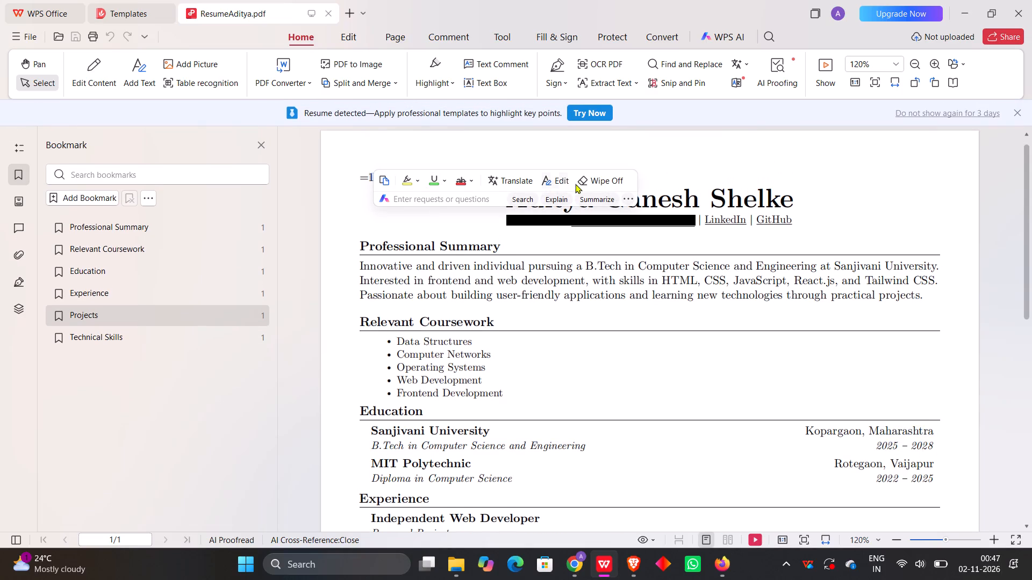
pyautogui.click(585, 185)
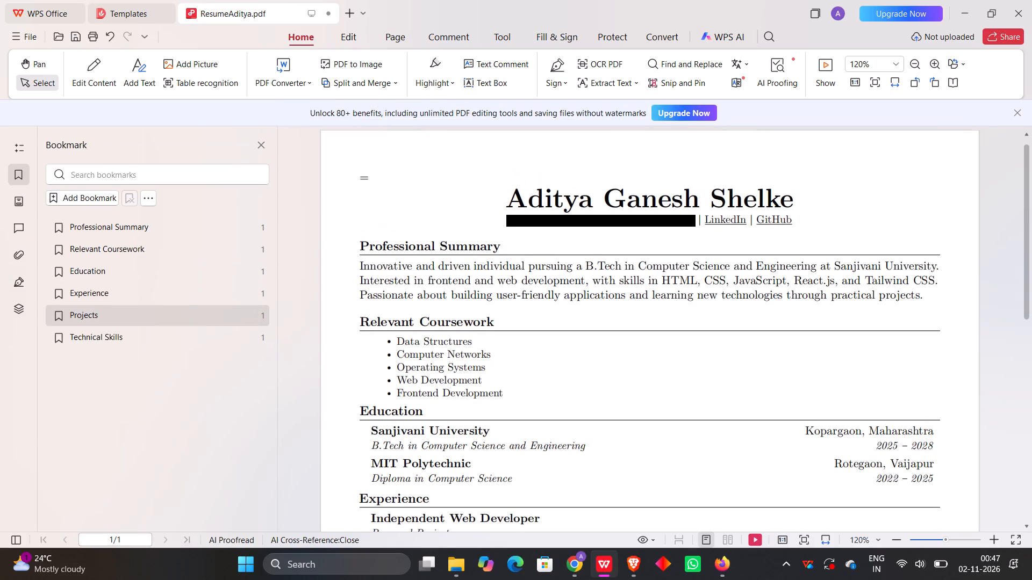
# Wipe off the remaining "=" above the name heading and check the page.
pyautogui.moveTo(374, 176); pyautogui.dragTo(343, 179)
pyautogui.click(548, 186)
pyautogui.scroll(-1, 574, 279)
pyautogui.scroll(1, 574, 279)
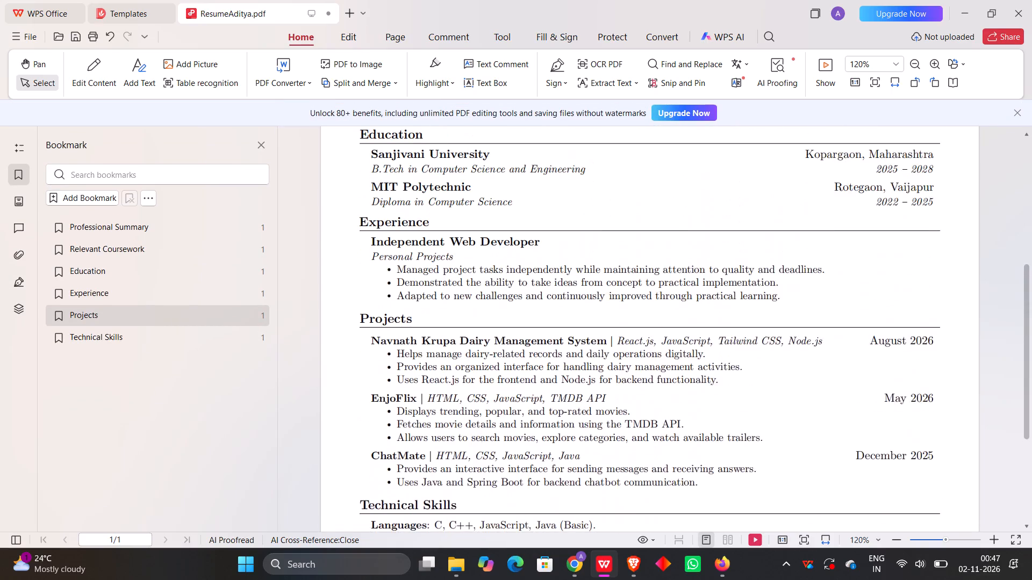
pyautogui.scroll(1, 574, 279)
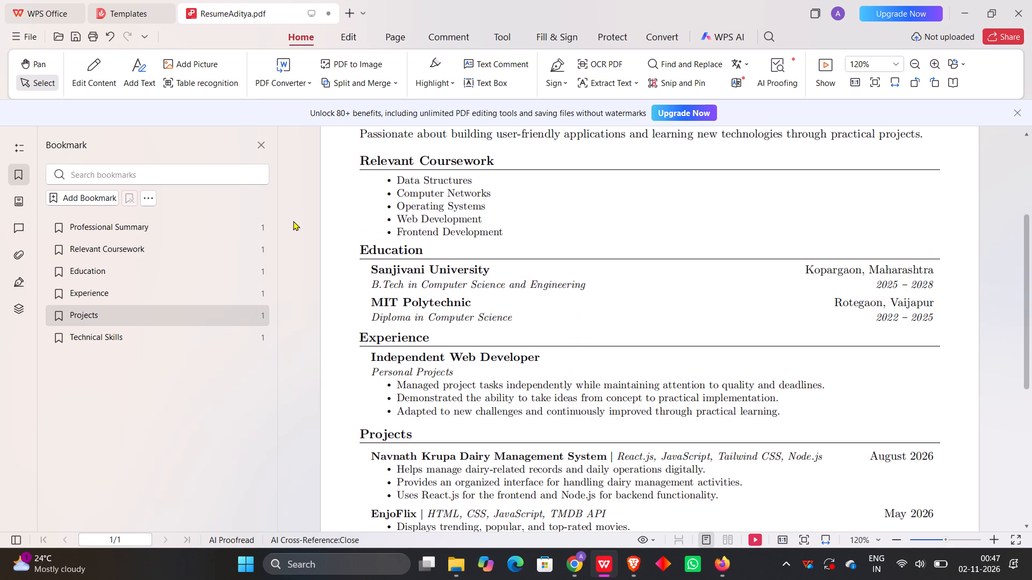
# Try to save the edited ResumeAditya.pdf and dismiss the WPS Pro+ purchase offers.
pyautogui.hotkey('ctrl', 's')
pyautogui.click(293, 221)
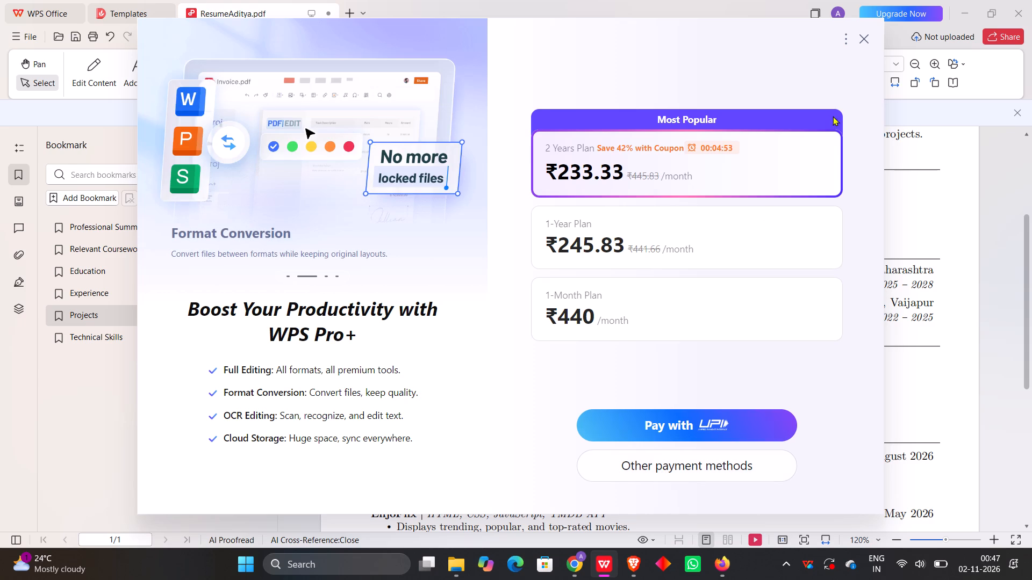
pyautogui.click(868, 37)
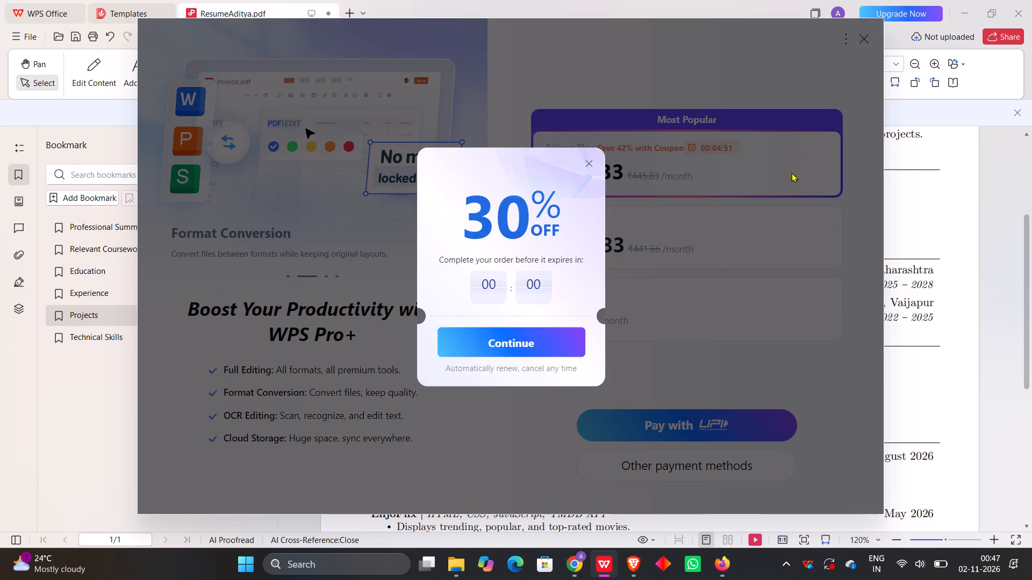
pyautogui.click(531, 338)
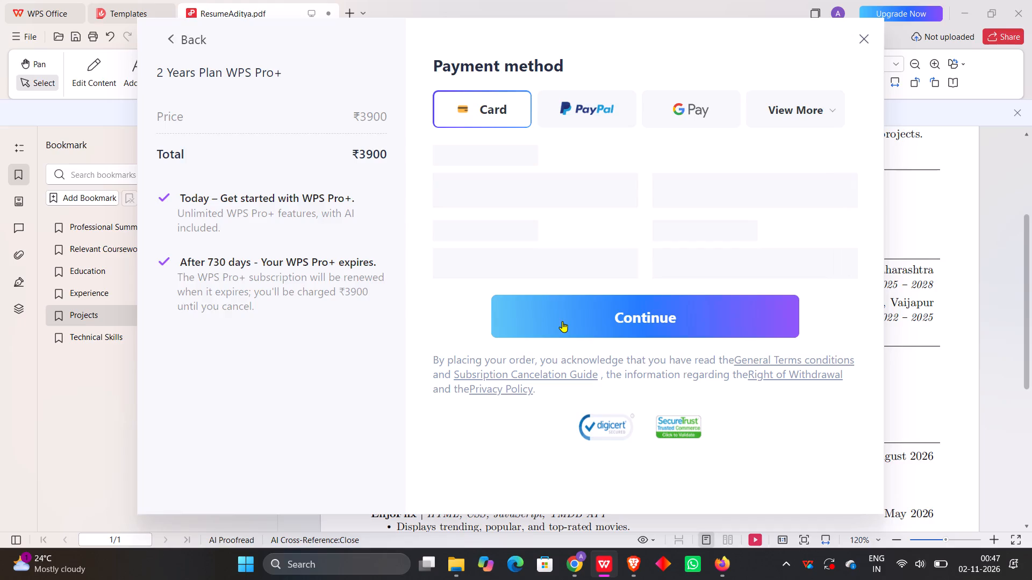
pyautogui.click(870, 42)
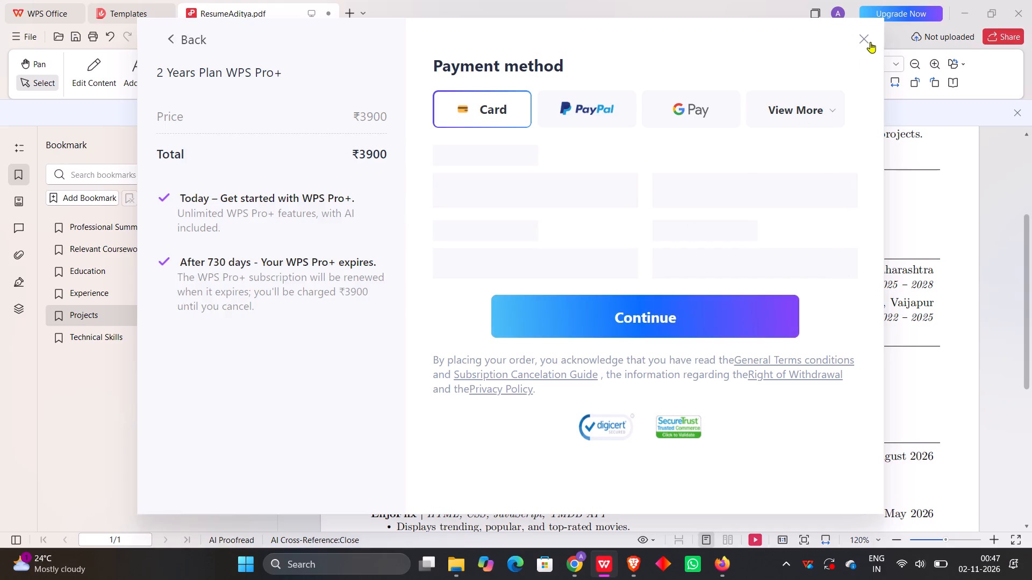
# Look over the resume from the name heading to Technical Skills, including the Sanjivani University dates.
pyautogui.scroll(5, 614, 310)
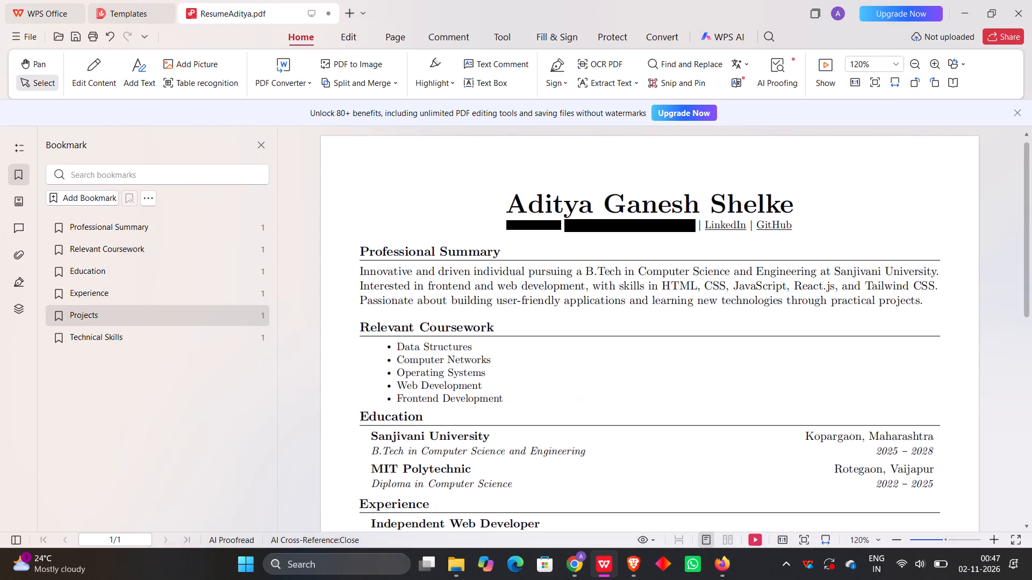
pyautogui.scroll(-4, 614, 310)
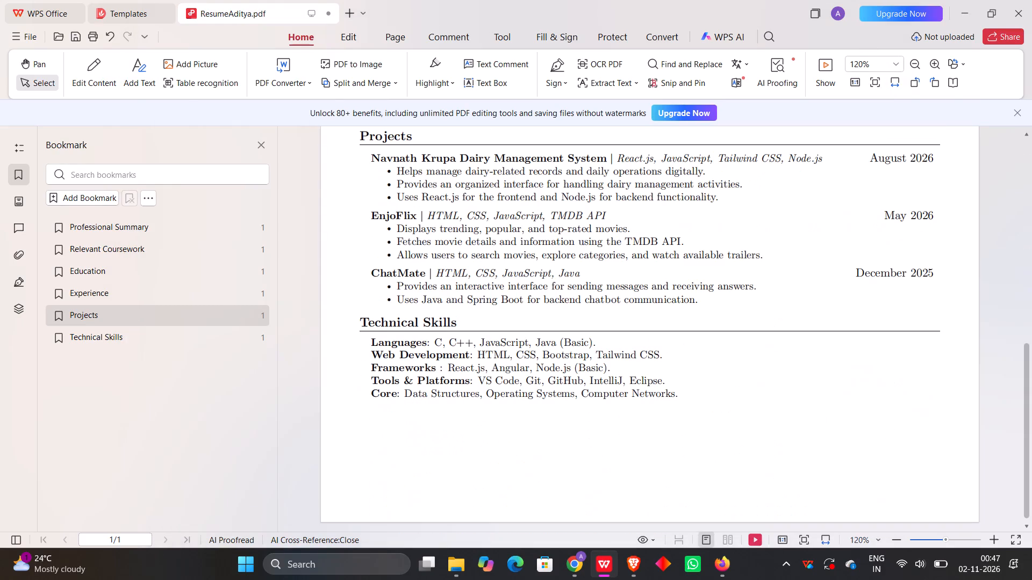
pyautogui.scroll(3, 863, 191)
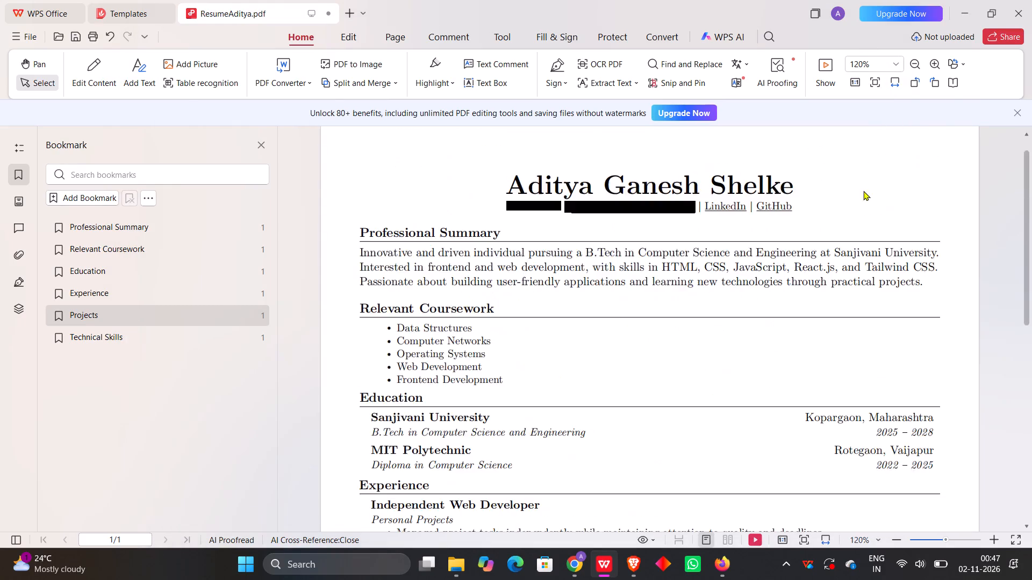
pyautogui.scroll(-1, 840, 447)
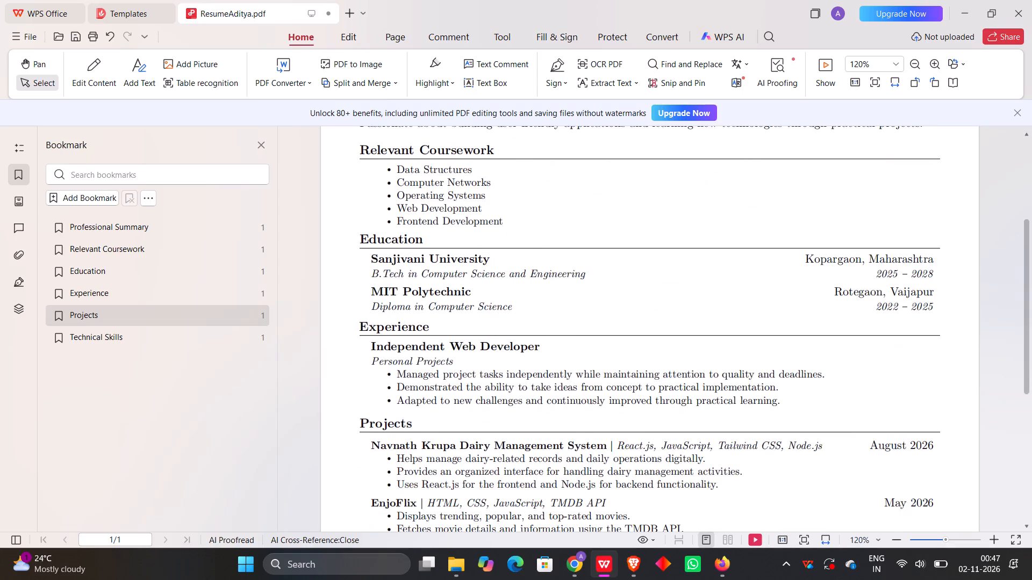
pyautogui.moveTo(878, 277); pyautogui.dragTo(938, 280)
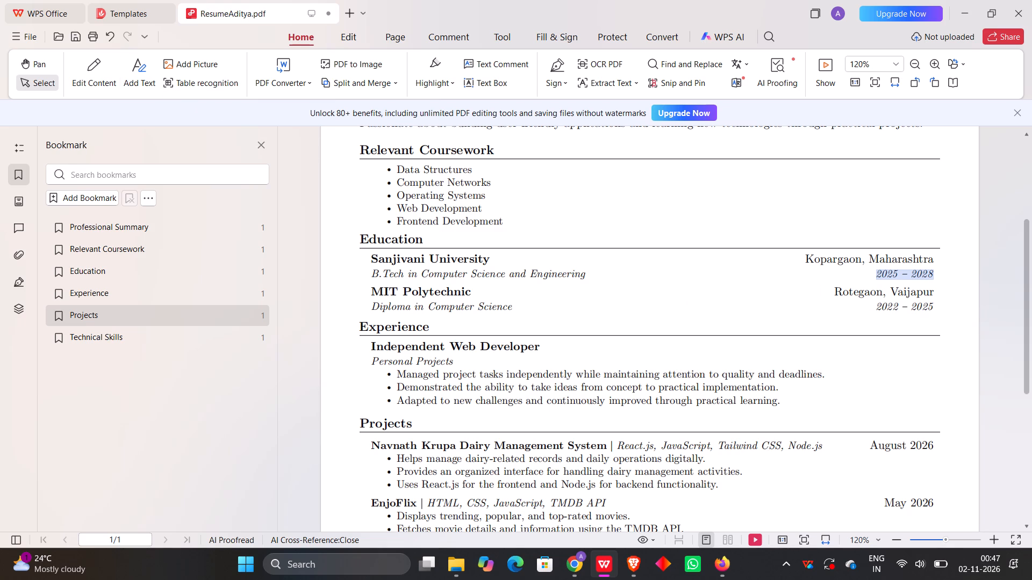
pyautogui.click(669, 310)
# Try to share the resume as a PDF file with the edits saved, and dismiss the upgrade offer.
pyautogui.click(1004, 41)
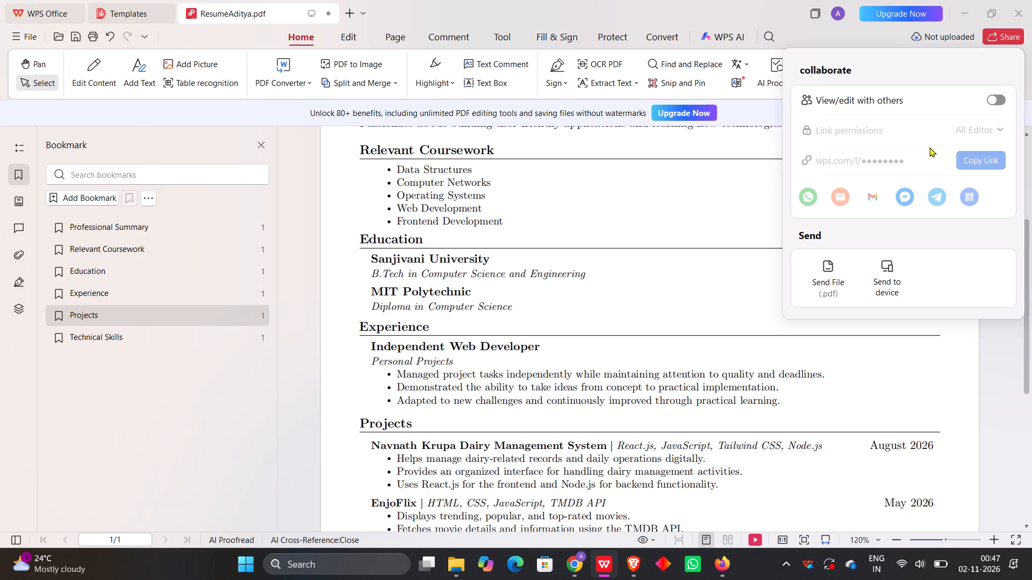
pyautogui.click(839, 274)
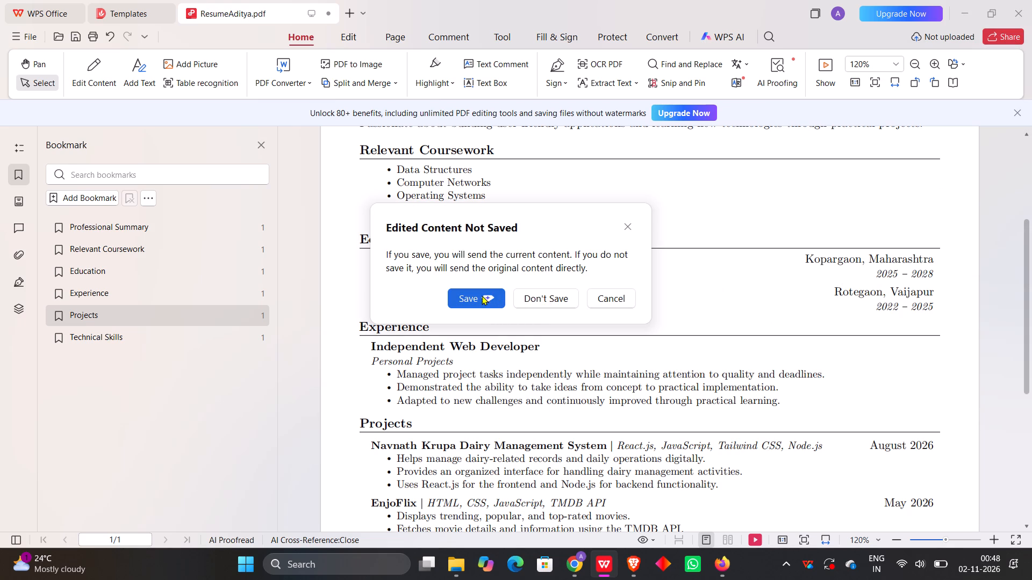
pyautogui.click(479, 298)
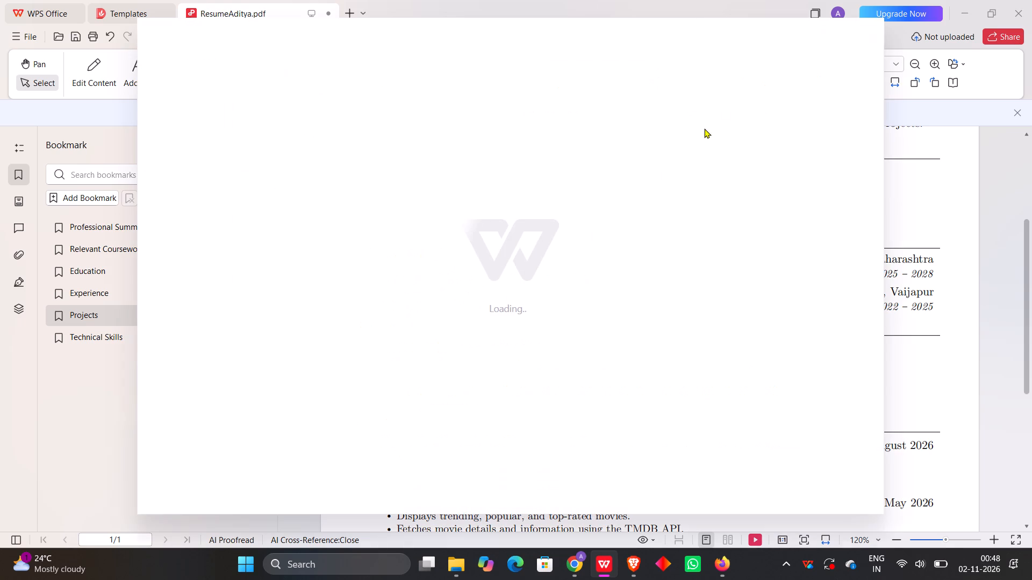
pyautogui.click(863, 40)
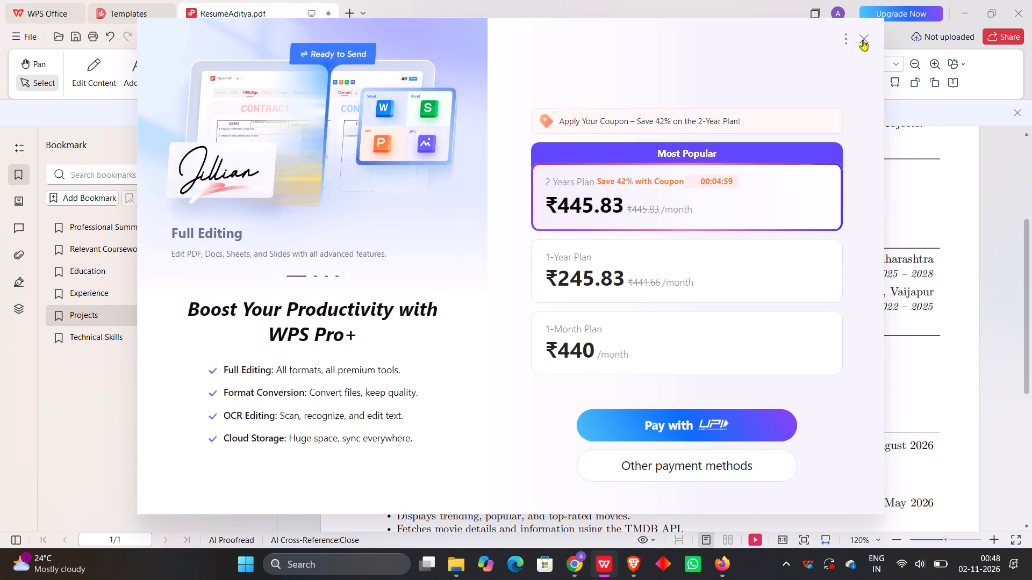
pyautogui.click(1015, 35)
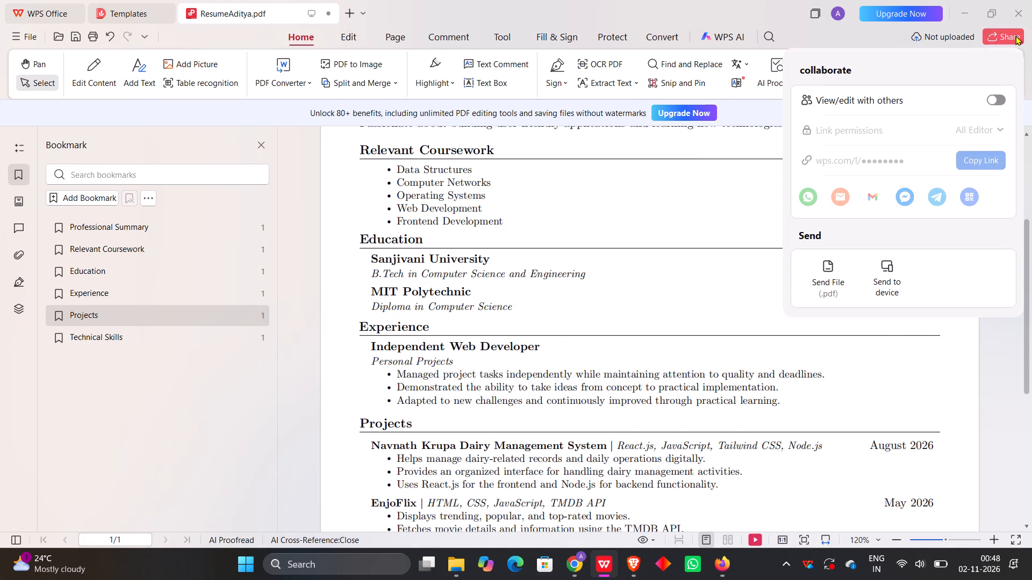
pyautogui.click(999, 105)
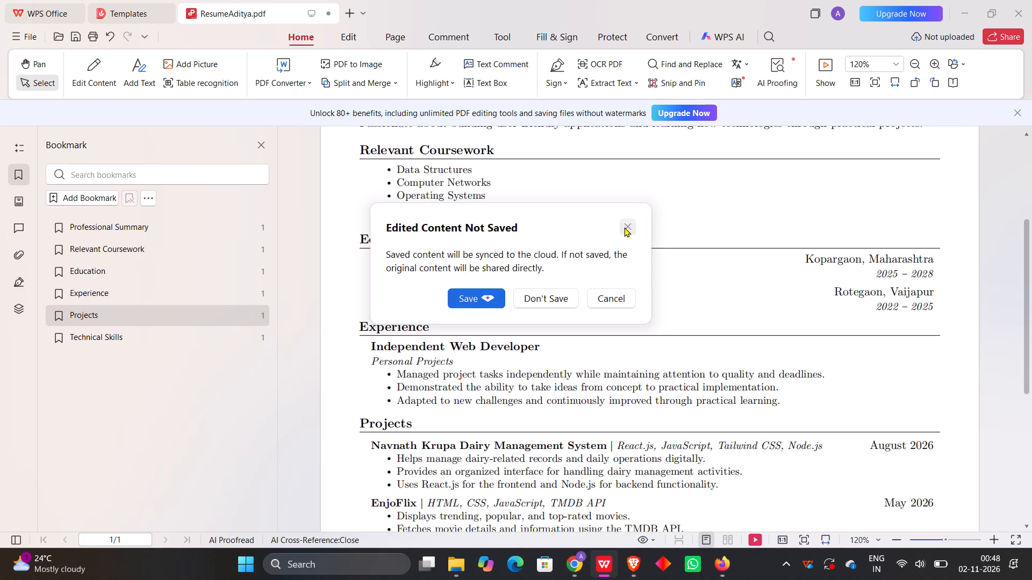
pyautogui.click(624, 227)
# Share ResumeAditya.pdf through Send File without saving the edits, and bring up its sending options.
pyautogui.click(1010, 34)
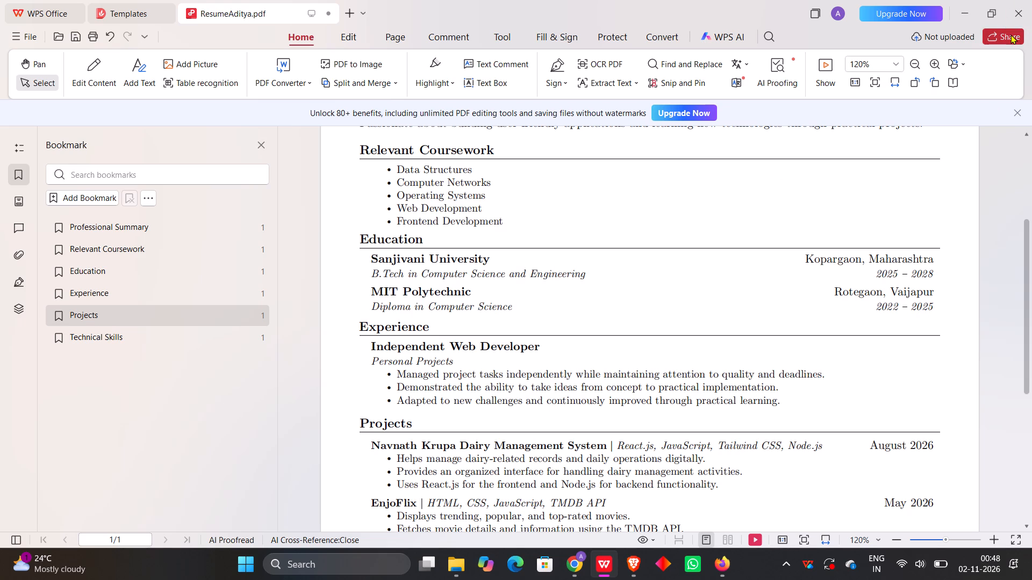
pyautogui.click(830, 268)
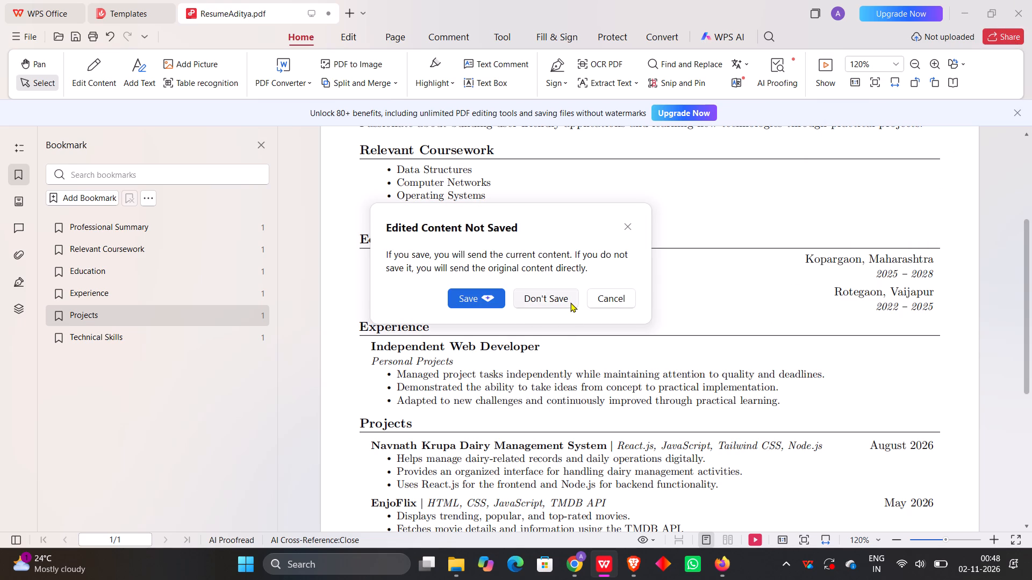
pyautogui.click(570, 302)
pyautogui.scroll(1, 782, 277)
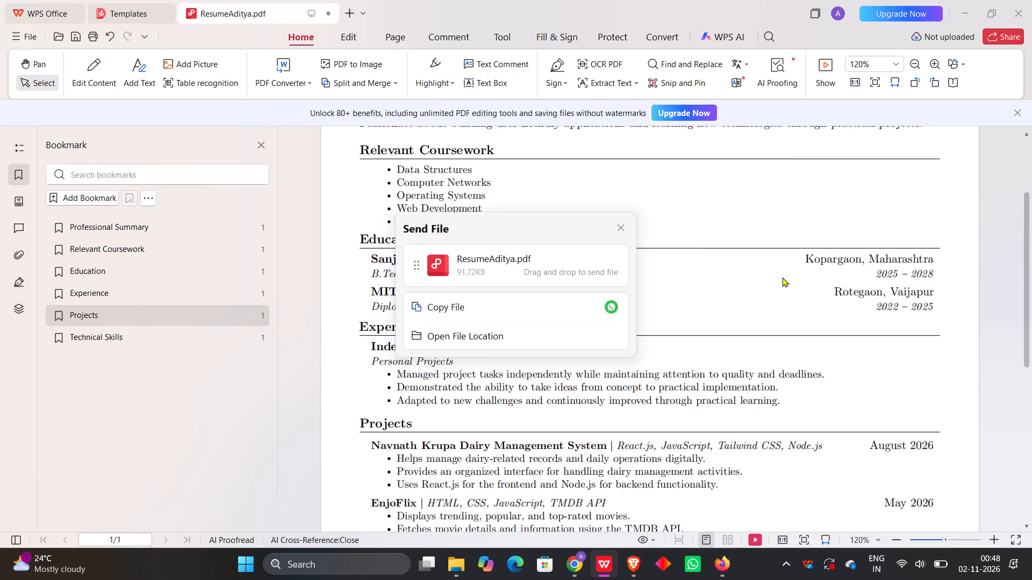
pyautogui.scroll(3, 782, 277)
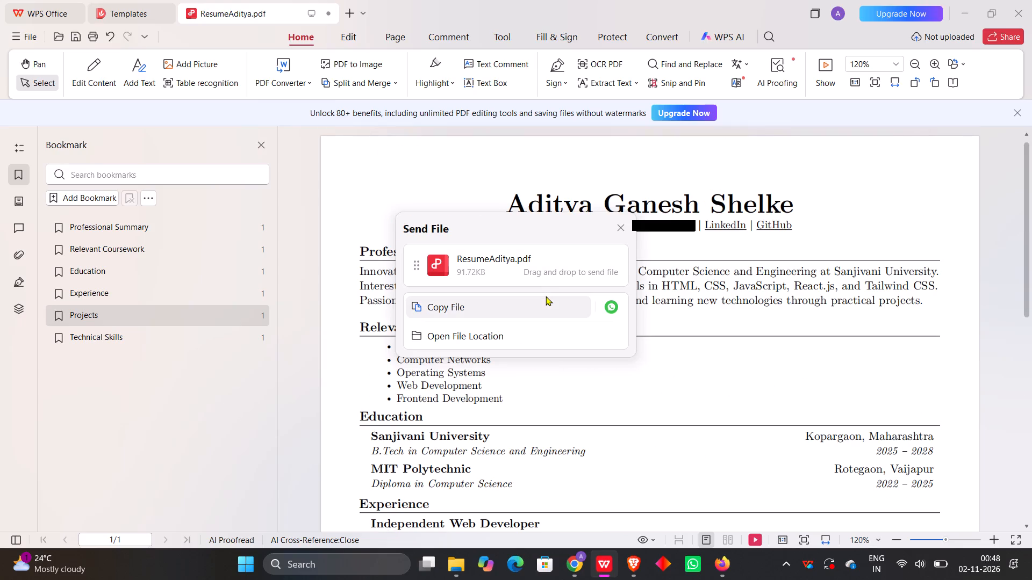
# Show where ResumeAditya.pdf is stored in File Explorer, and close that window.
pyautogui.click(548, 335)
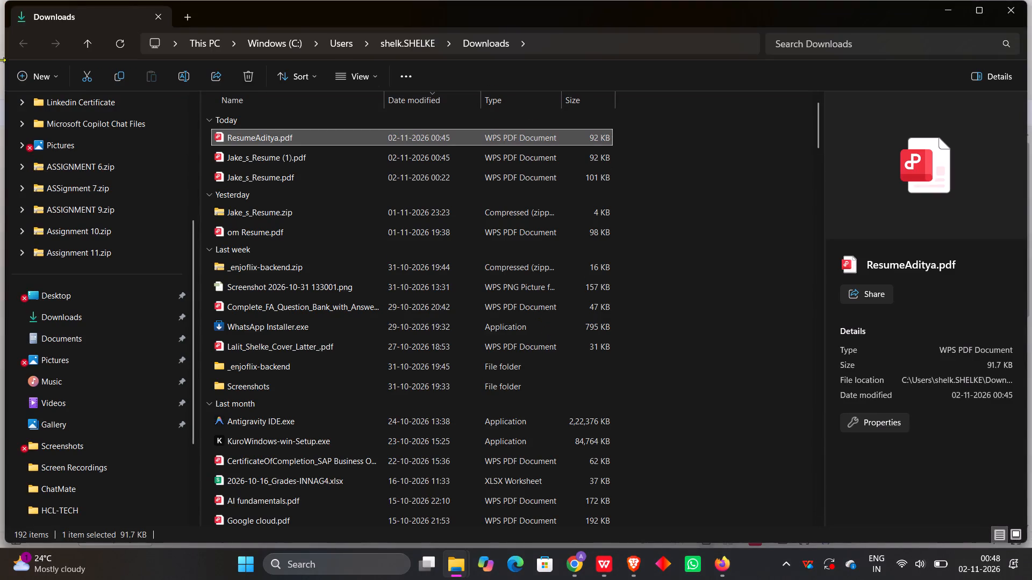
pyautogui.hscroll(9, 129, 136)
pyautogui.click(1022, 0)
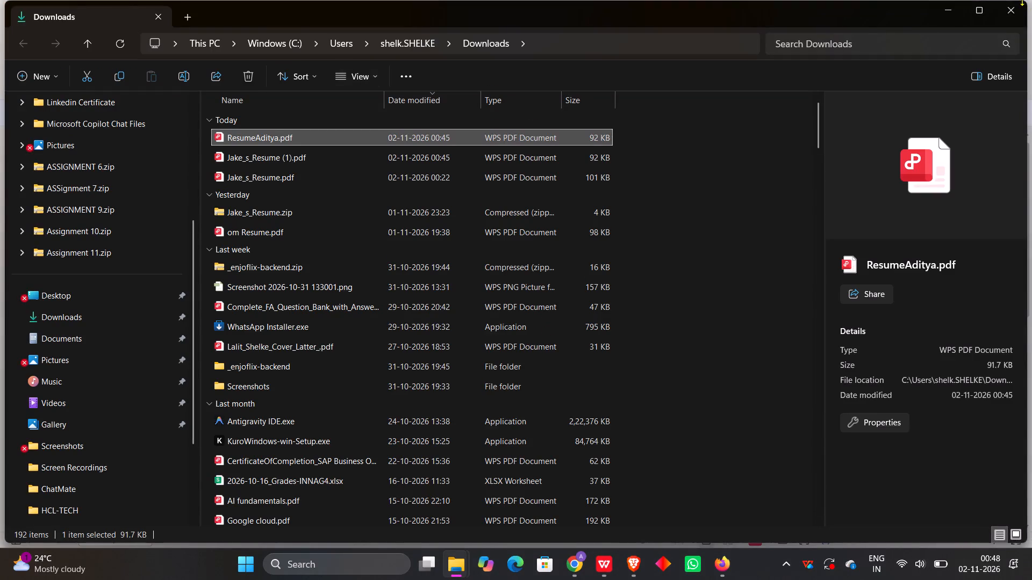
pyautogui.click(1013, 8)
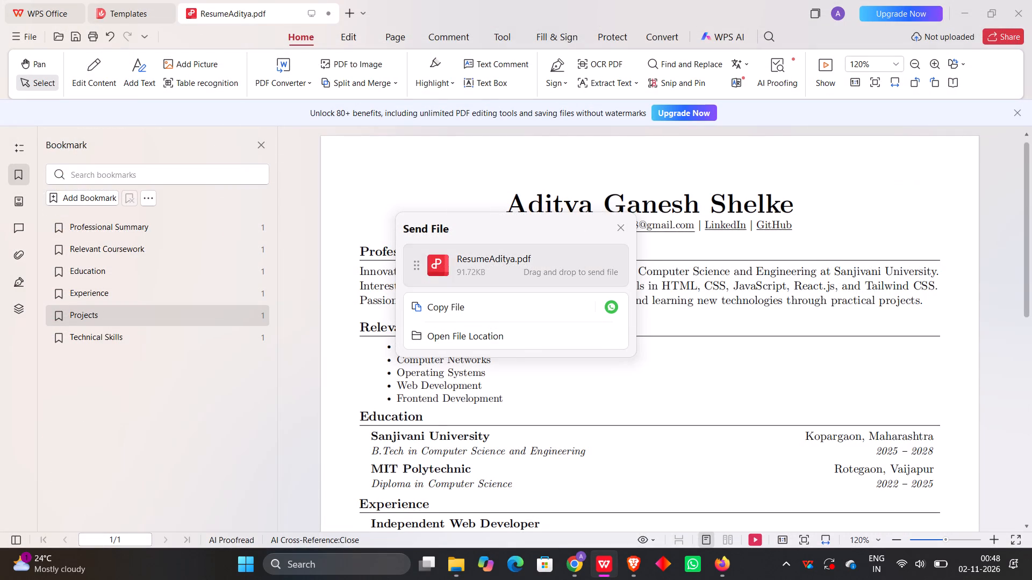
# Copy the ResumeAditya.pdf file from the Send File options for sharing.
pyautogui.click(481, 316)
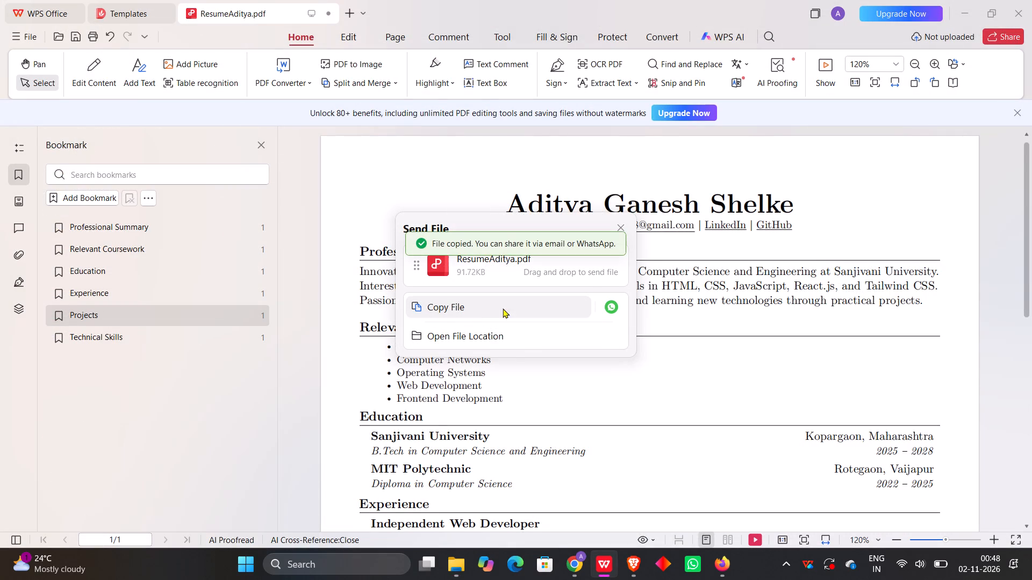
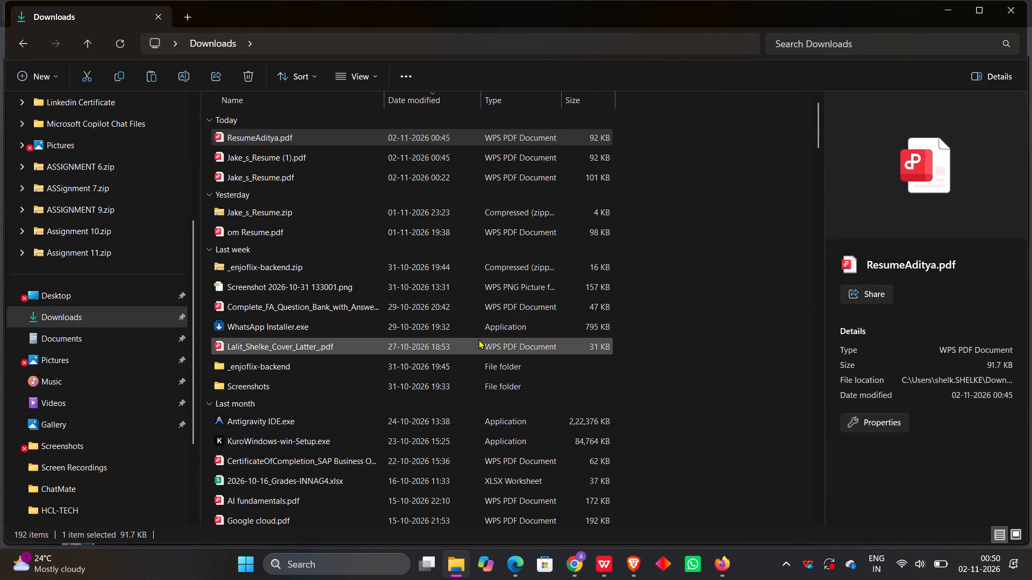
# Look through the available apps for one to open ResumeAditya.pdf from the Downloads folder.
pyautogui.scroll(-3, 387, 344)
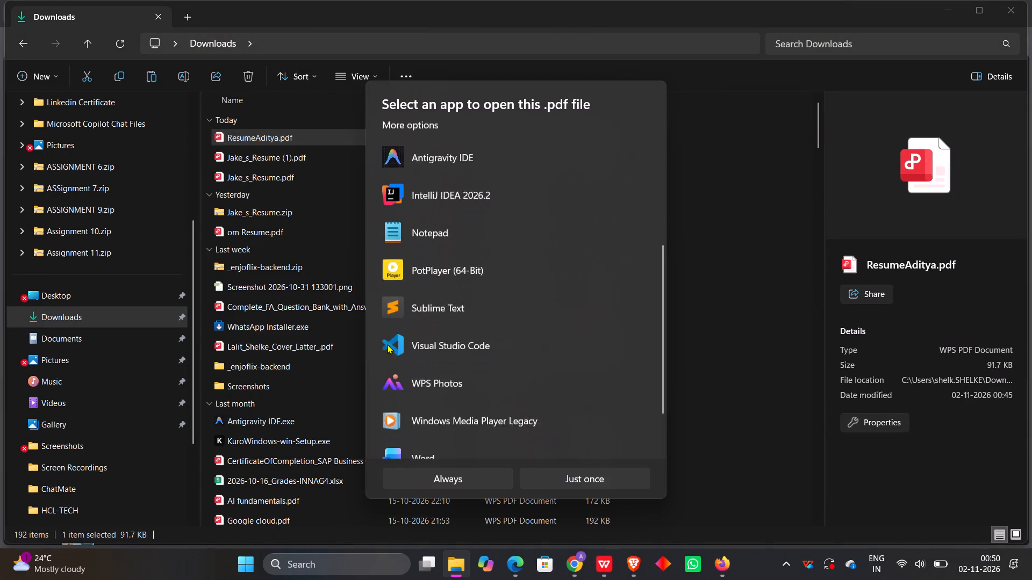
# Open ResumeAditya.pdf with Word, for this one time only.
pyautogui.click(431, 408)
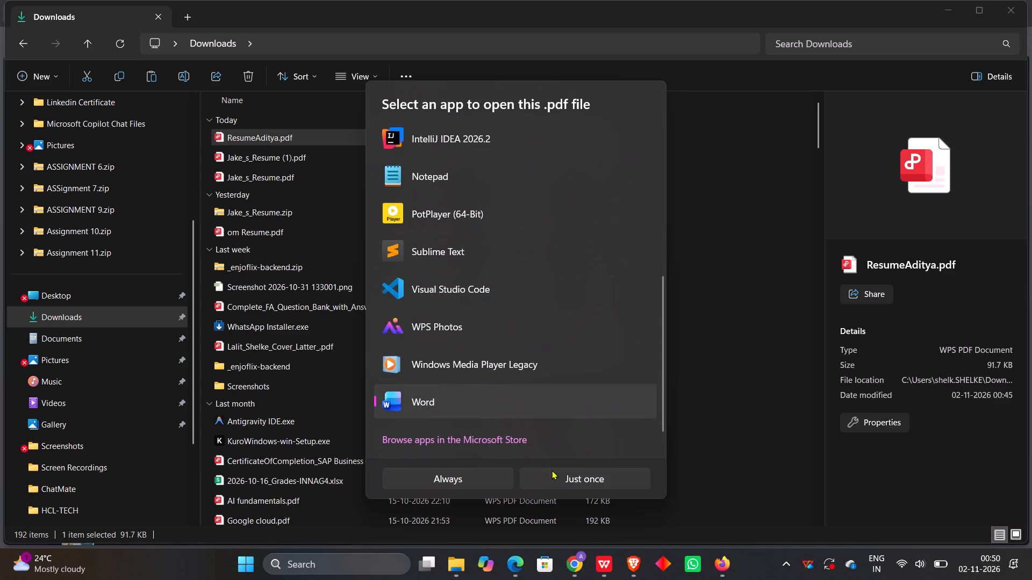
pyautogui.click(554, 472)
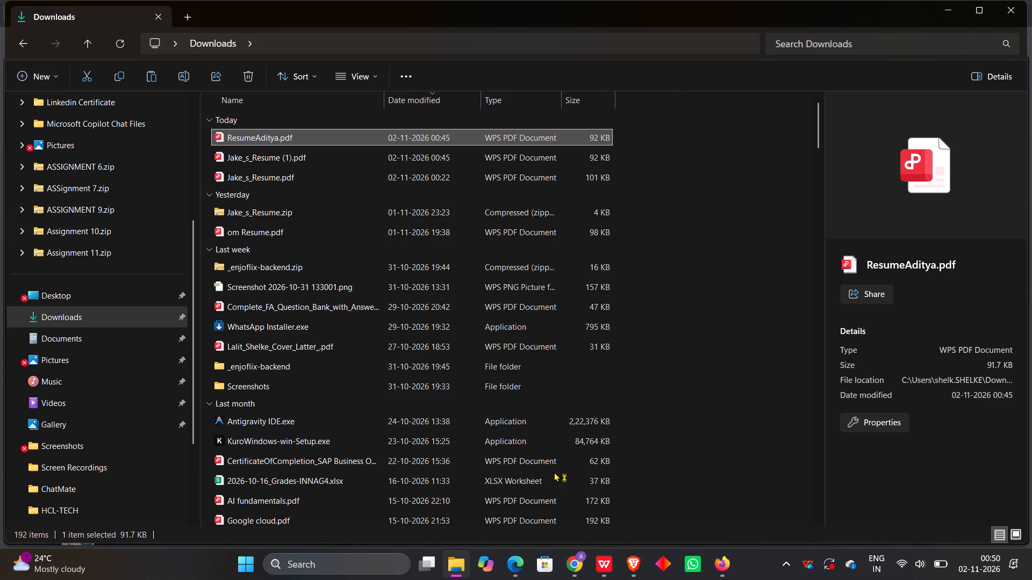
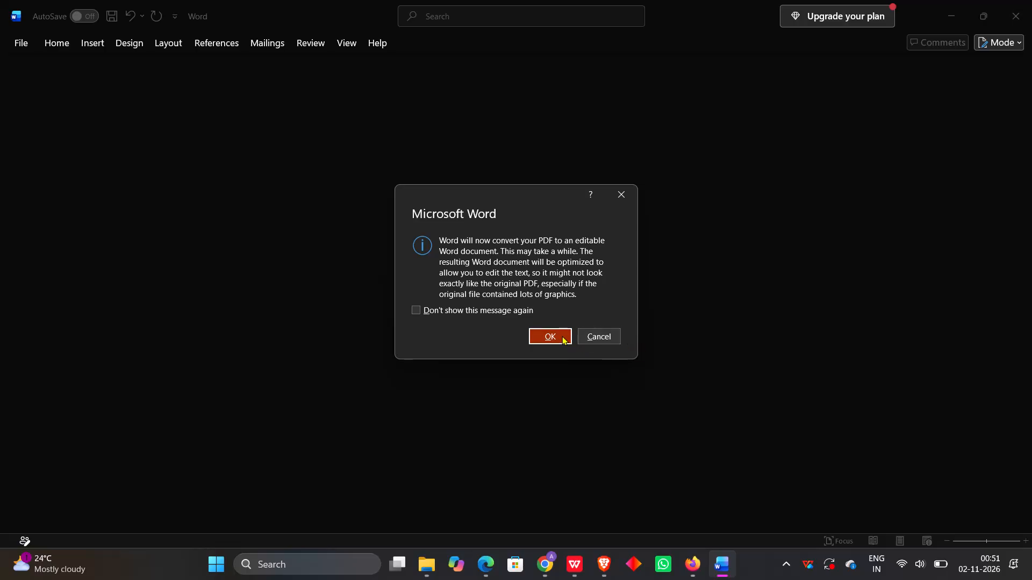
# Convert ResumeAditya.pdf into an editable Word document and enable editing on it, accepting the PDF conversion each time.
pyautogui.click(562, 336)
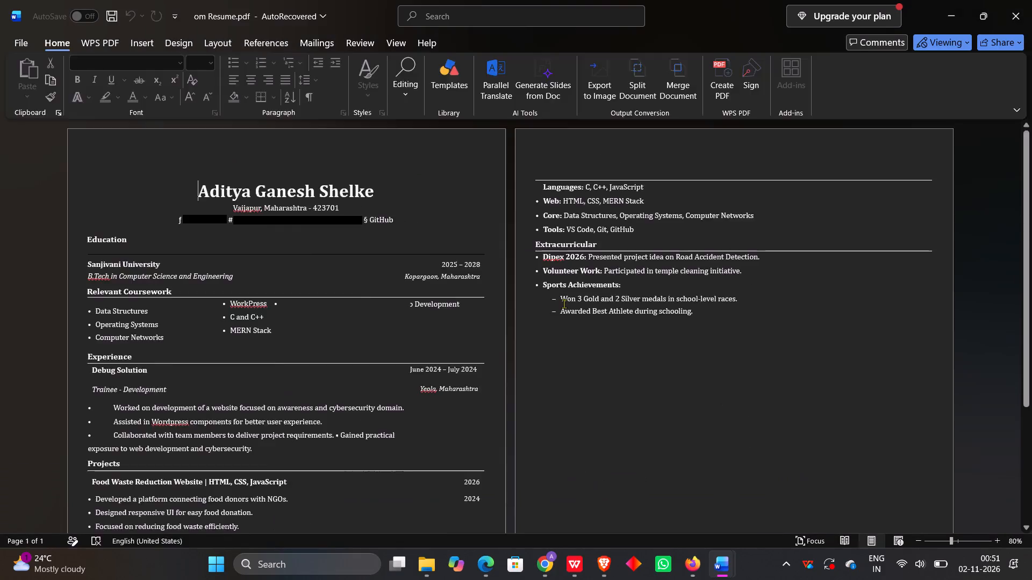
pyautogui.scroll(-4, 564, 303)
pyautogui.scroll(3, 564, 303)
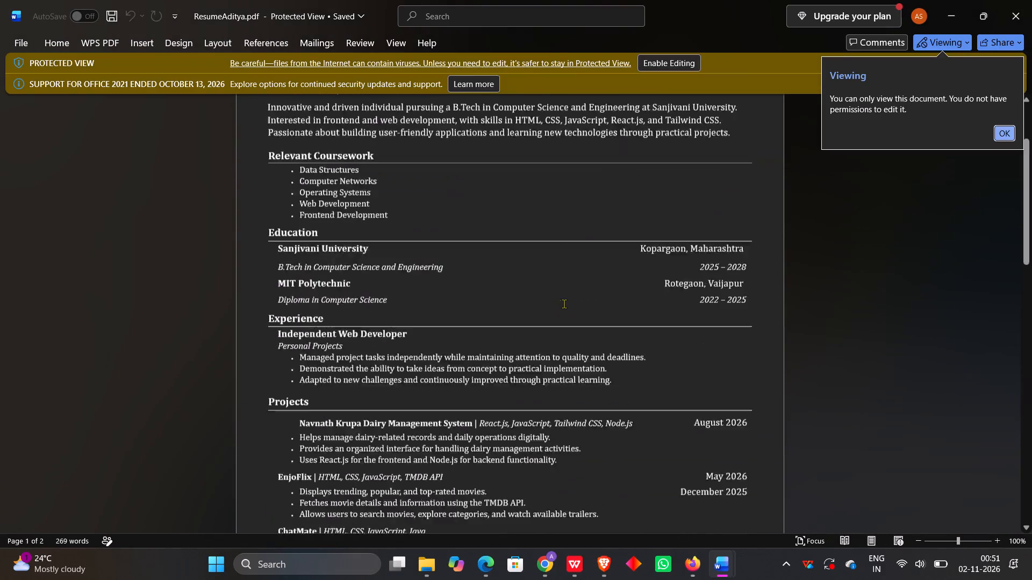
pyautogui.scroll(1, 564, 303)
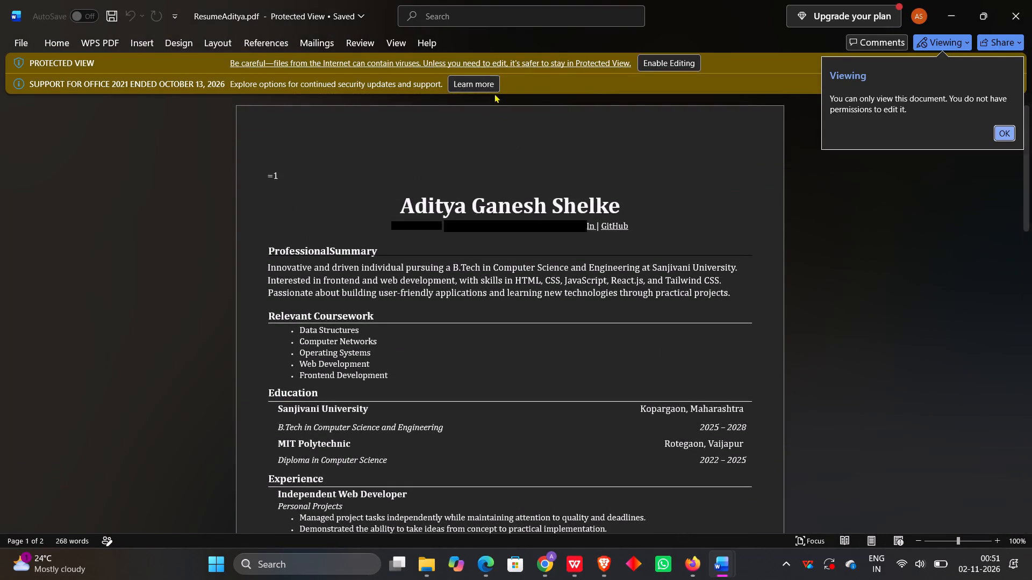
pyautogui.click(671, 66)
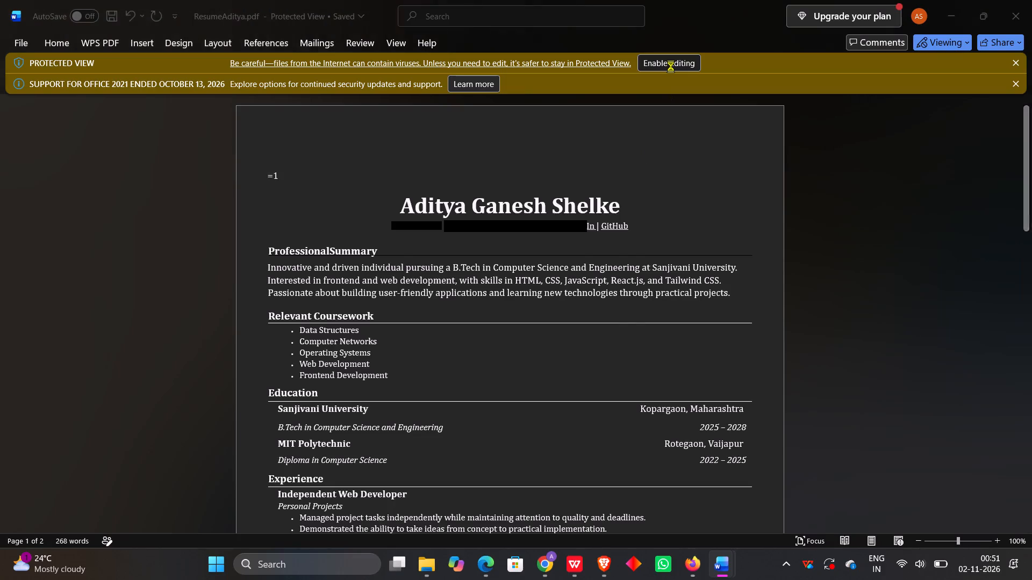
pyautogui.click(562, 336)
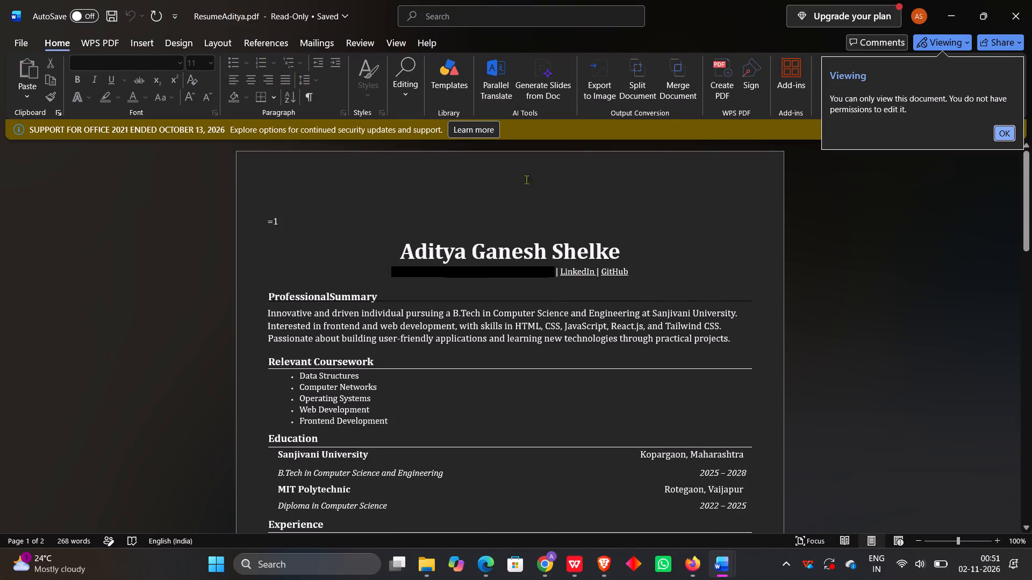
# Open the support information page about the end of support for Office 2021.
pyautogui.click(483, 136)
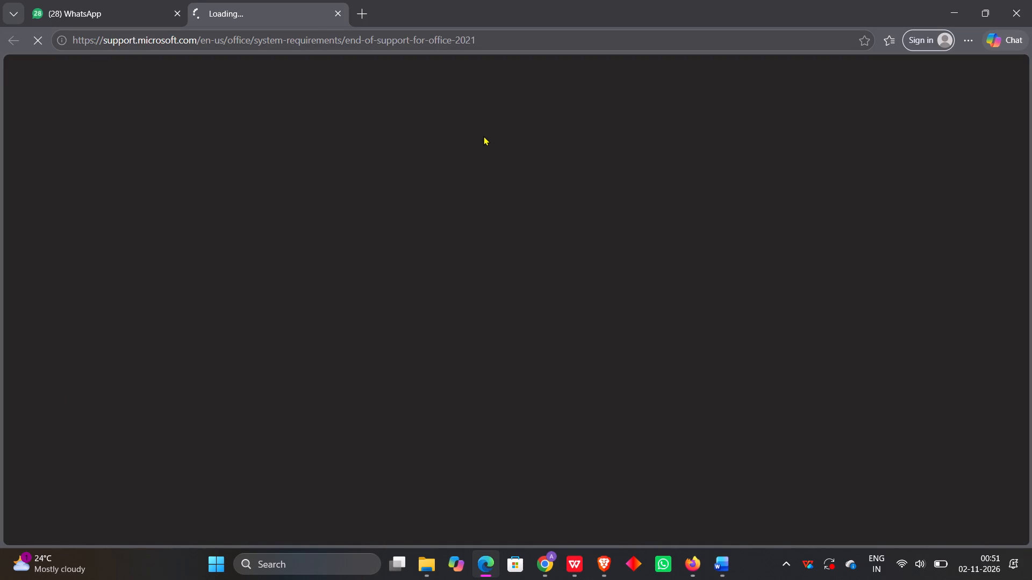
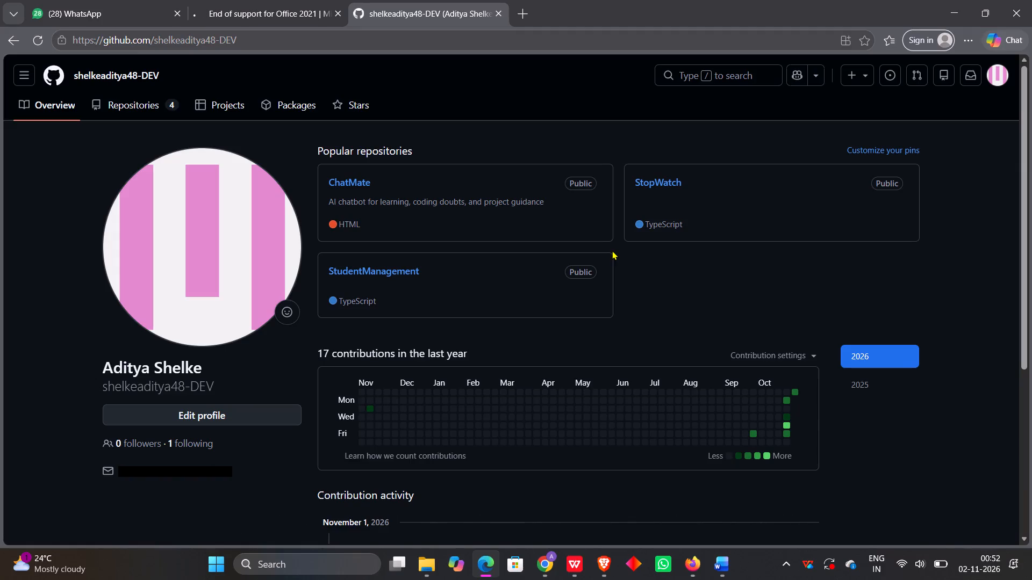
# Switch to the resume in Word, allow editing of the read-only document and delete the stray "=1" text above the name.
pyautogui.hotkey('alt', 'Tab')
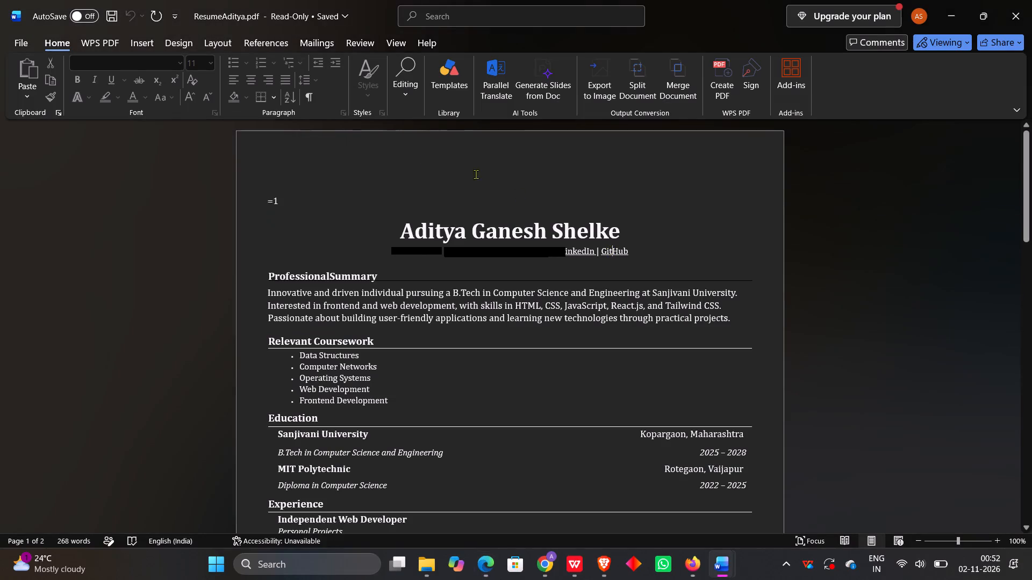
pyautogui.moveTo(296, 197); pyautogui.dragTo(260, 203)
pyautogui.press('BackSpace')
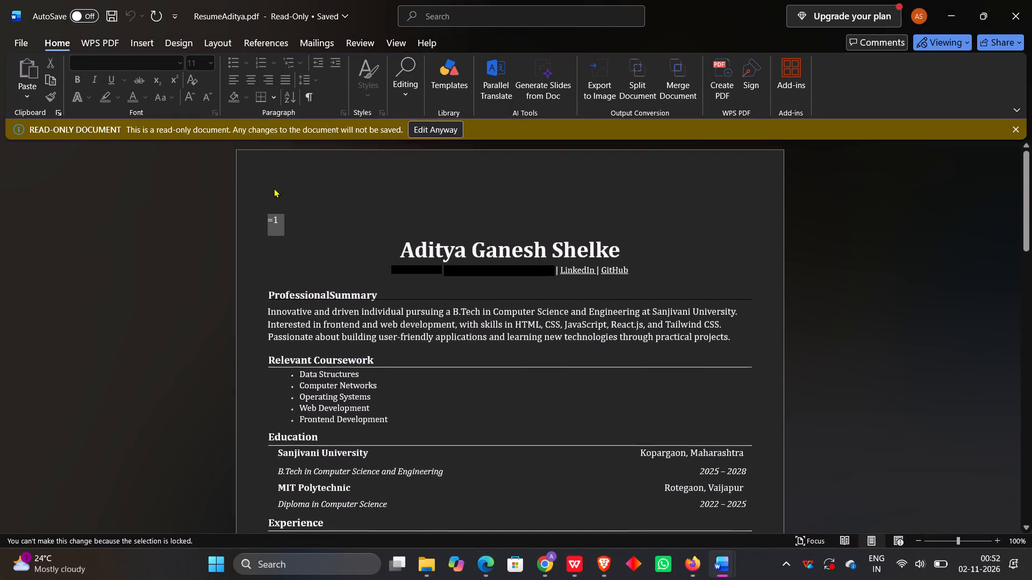
pyautogui.click(432, 130)
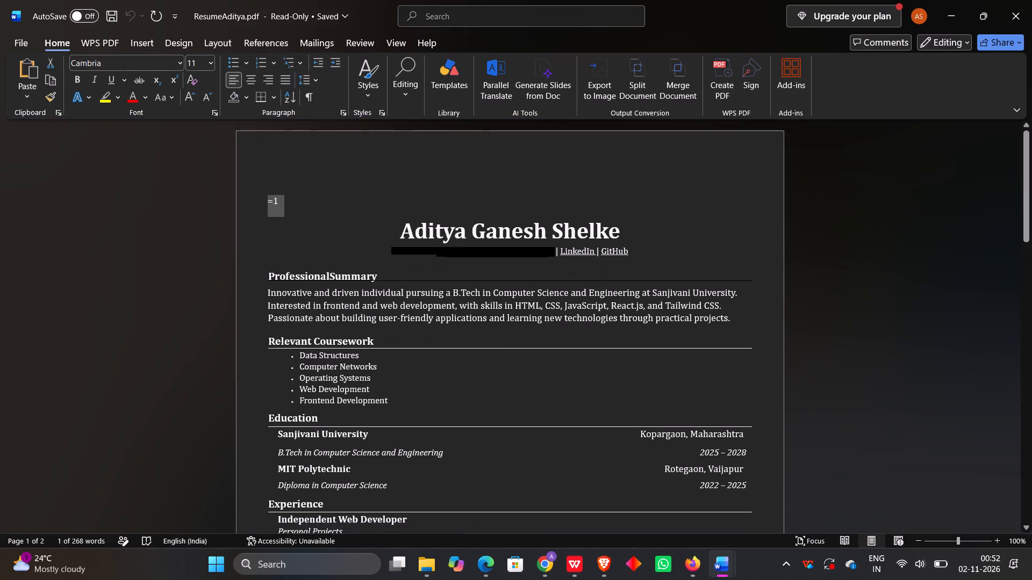
pyautogui.press('BackSpace')
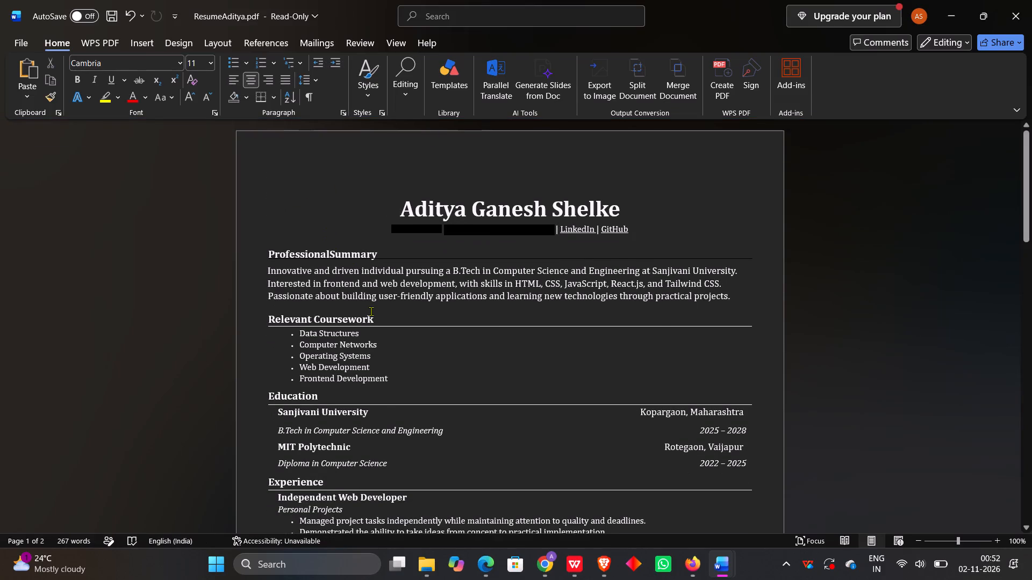
# Remove the italics from the date ranges 2025 – 2028 and 2022 – 2025 in the Education section.
pyautogui.scroll(-3, 371, 311)
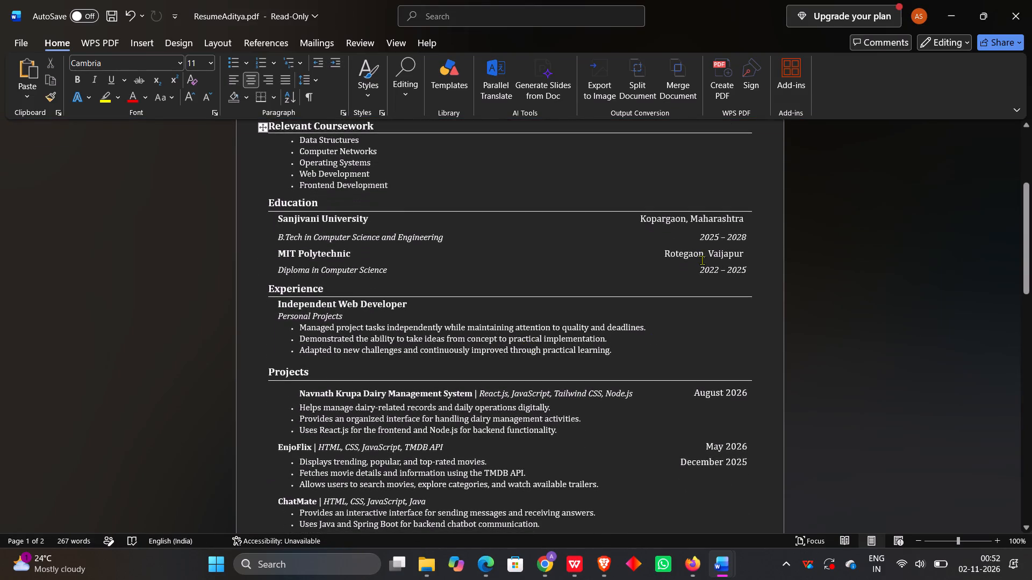
pyautogui.moveTo(699, 240); pyautogui.dragTo(741, 237)
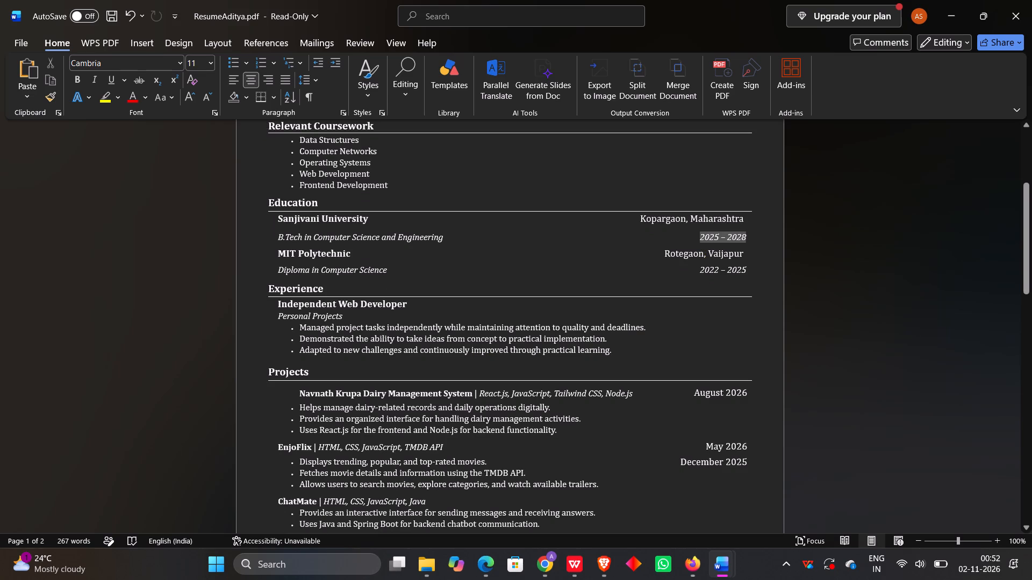
pyautogui.moveTo(741, 237); pyautogui.dragTo(746, 237)
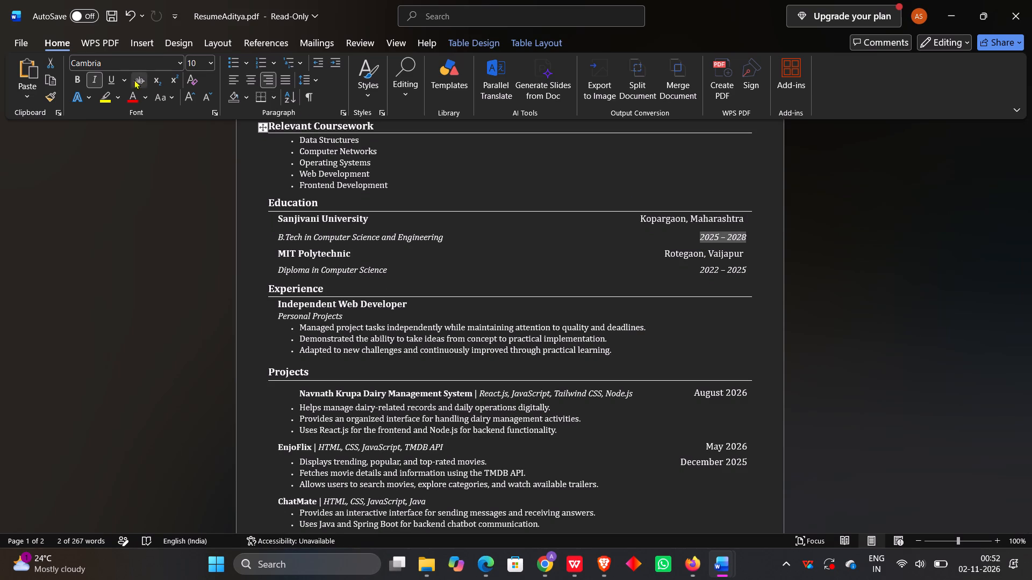
pyautogui.click(94, 83)
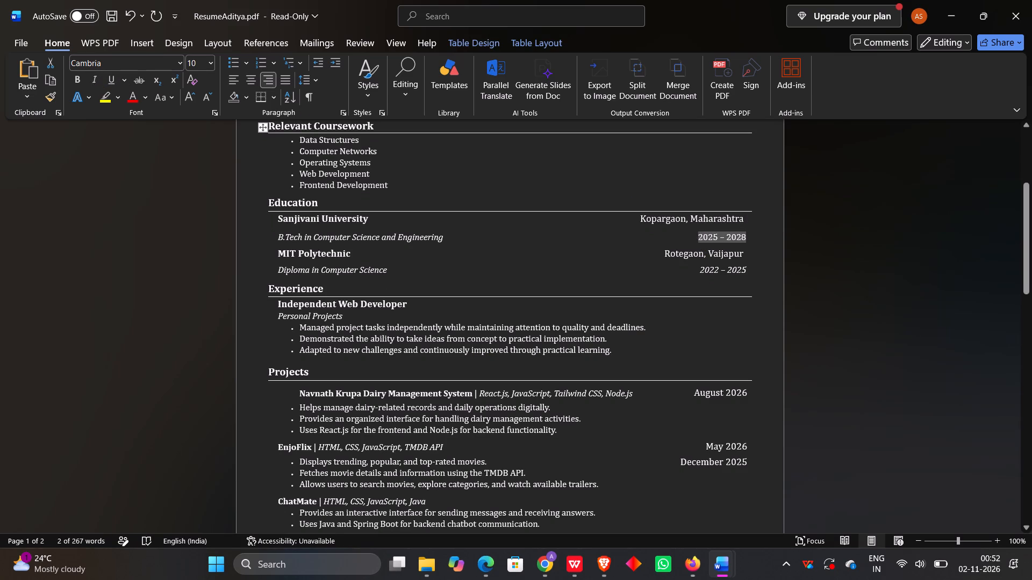
pyautogui.moveTo(700, 272); pyautogui.dragTo(748, 267)
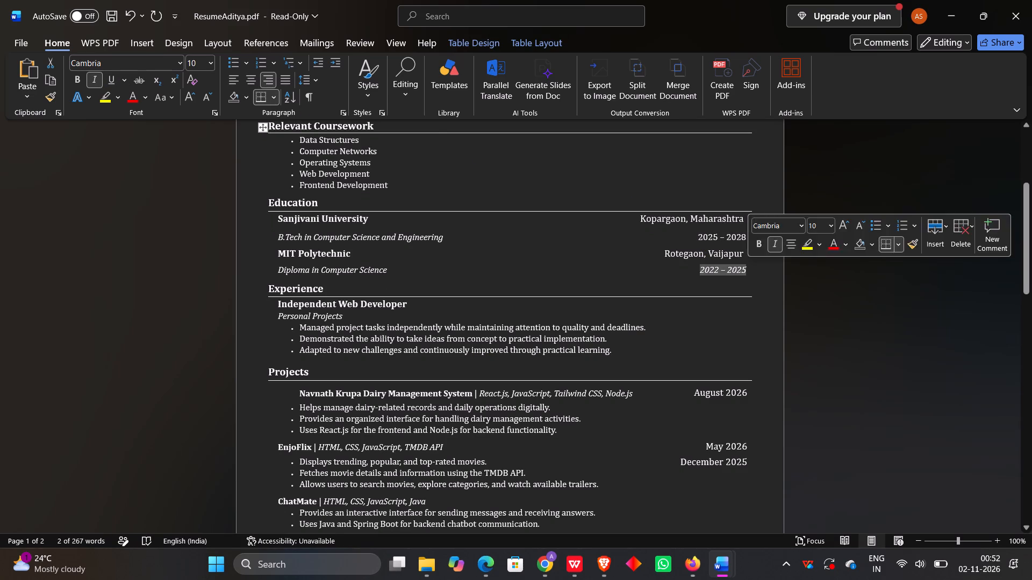
pyautogui.click(96, 82)
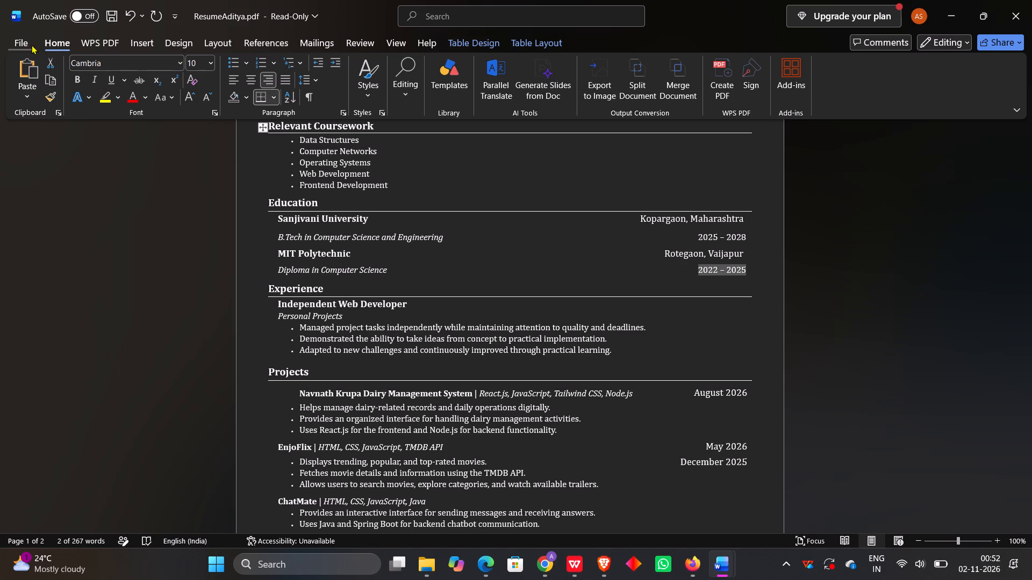
# Save the resume as a PDF named ResumeAditya1 in the aditya folder inside Documents.
pyautogui.hotkey('ctrl', 's')
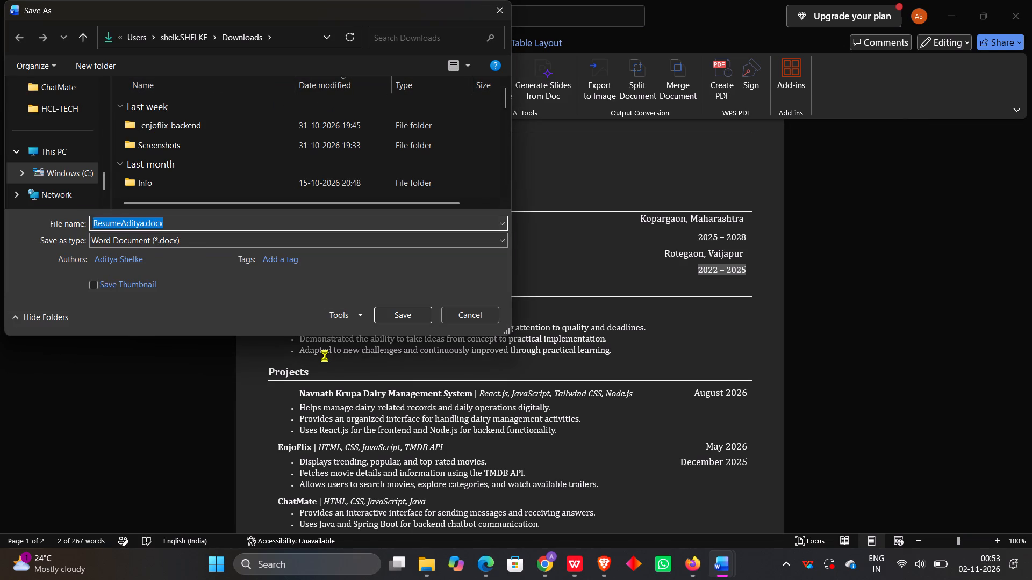
pyautogui.click(144, 224)
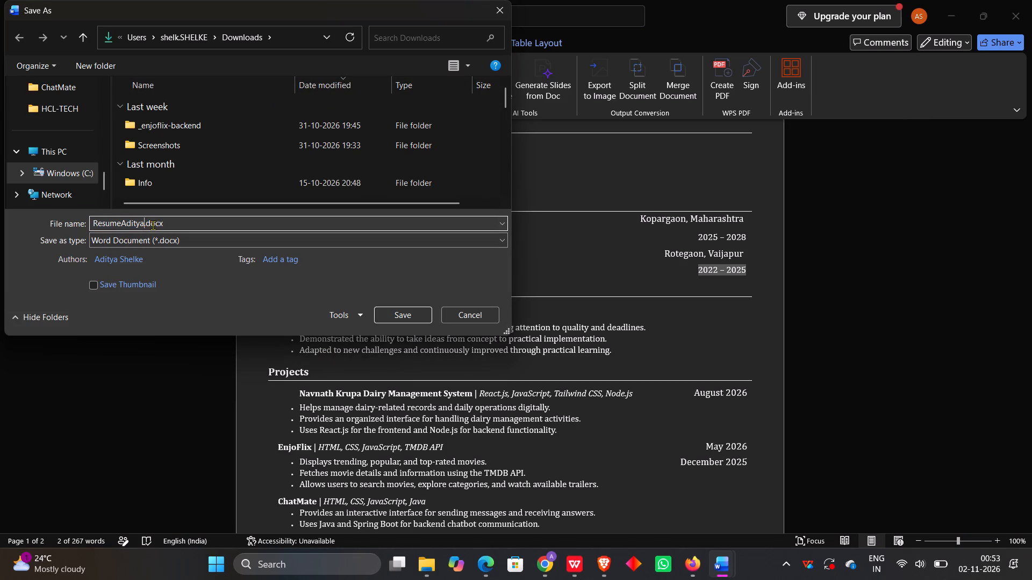
pyautogui.press('1')
pyautogui.click(180, 239)
pyautogui.click(140, 315)
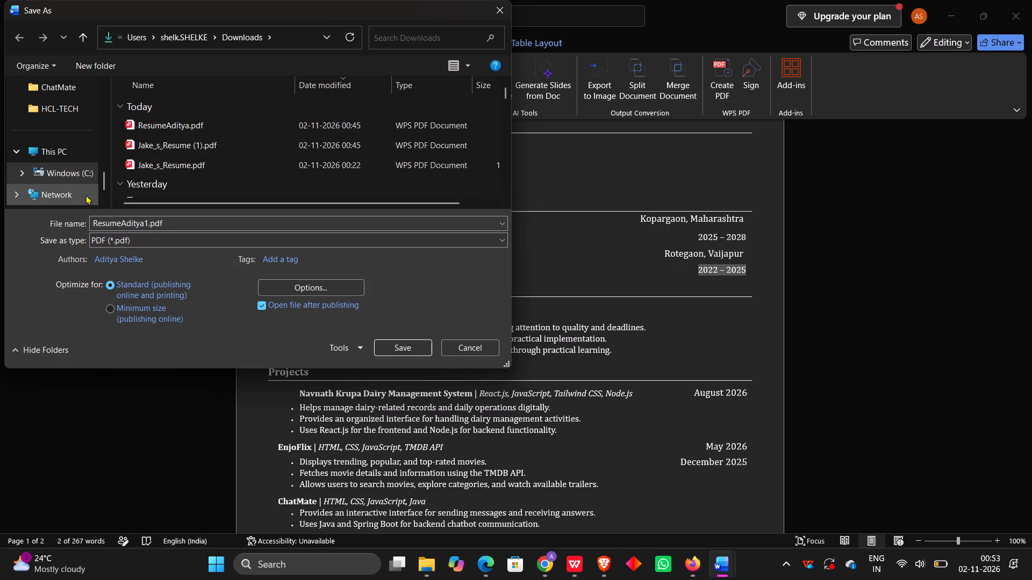
pyautogui.scroll(1, 79, 193)
pyautogui.scroll(1, 56, 151)
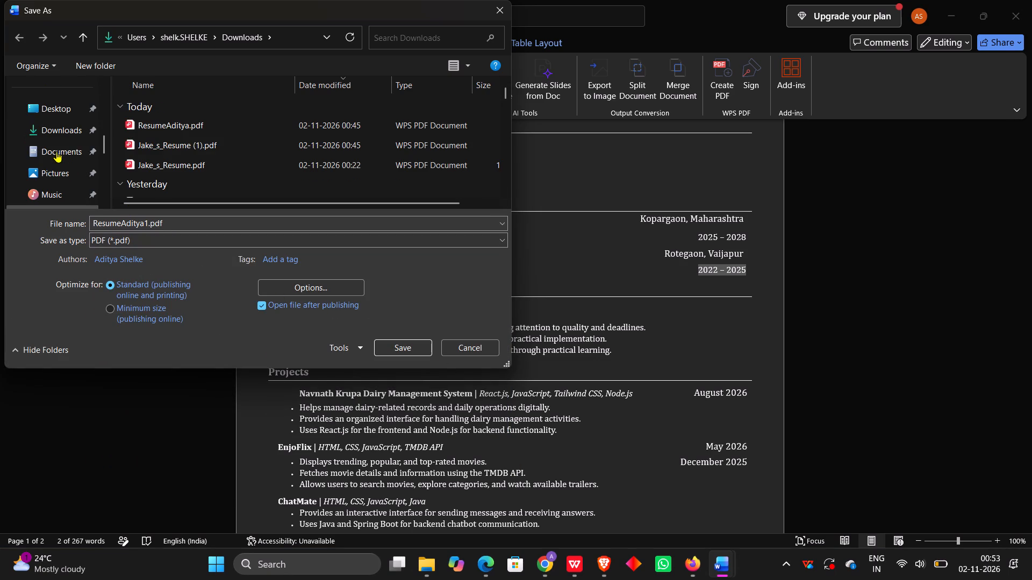
pyautogui.scroll(2, 56, 151)
pyautogui.click(59, 154)
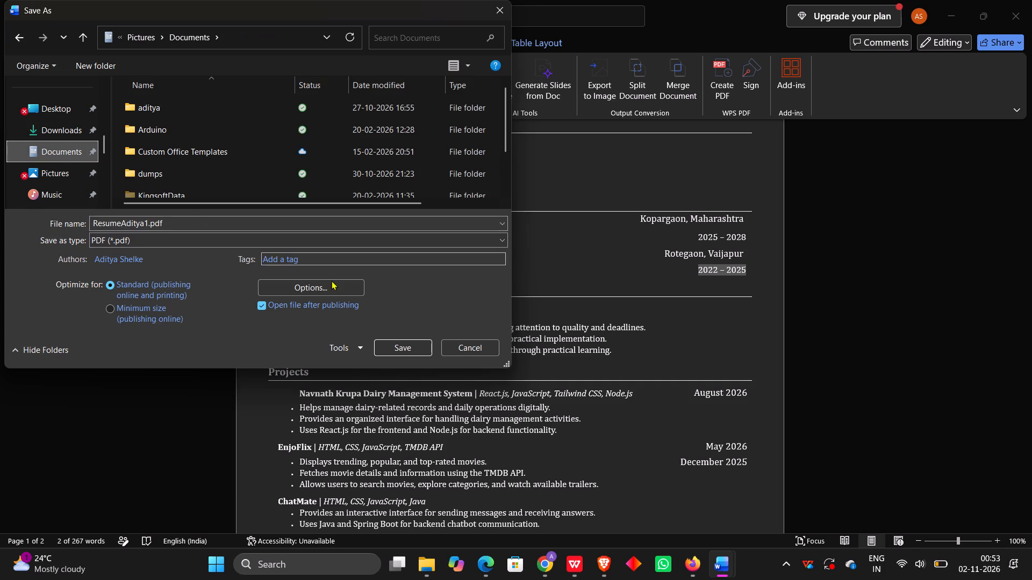
pyautogui.click(222, 99)
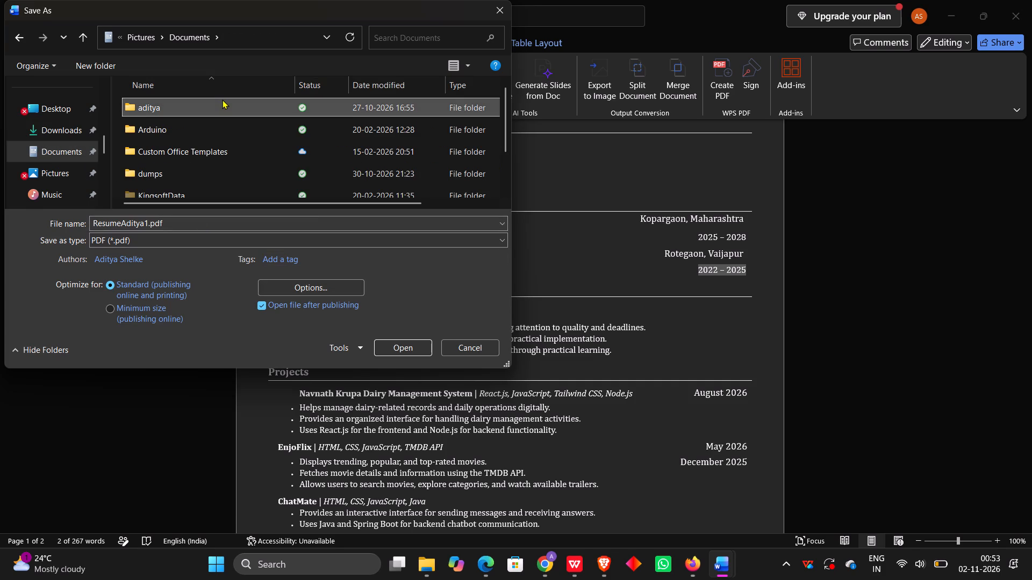
pyautogui.doubleClick(222, 102)
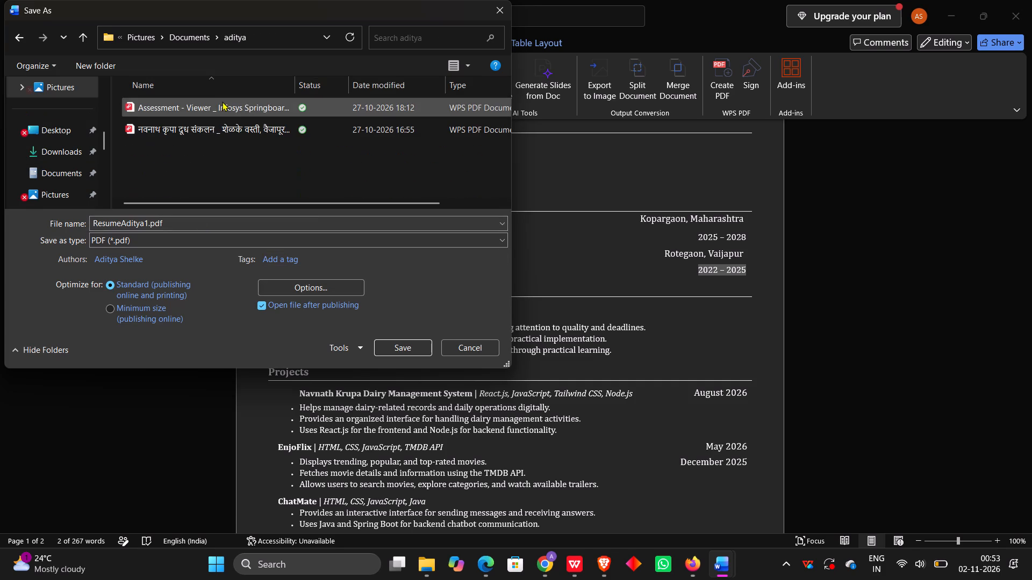
pyautogui.click(383, 346)
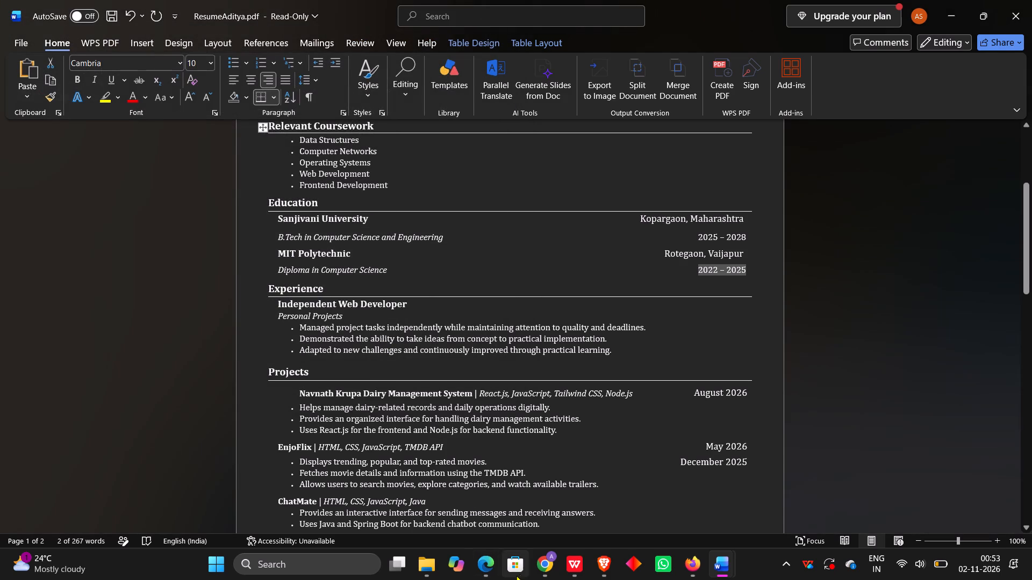
# Switch to File Explorer and open ResumeAditya1.pdf from the aditya folder inside Documents.
pyautogui.click(436, 567)
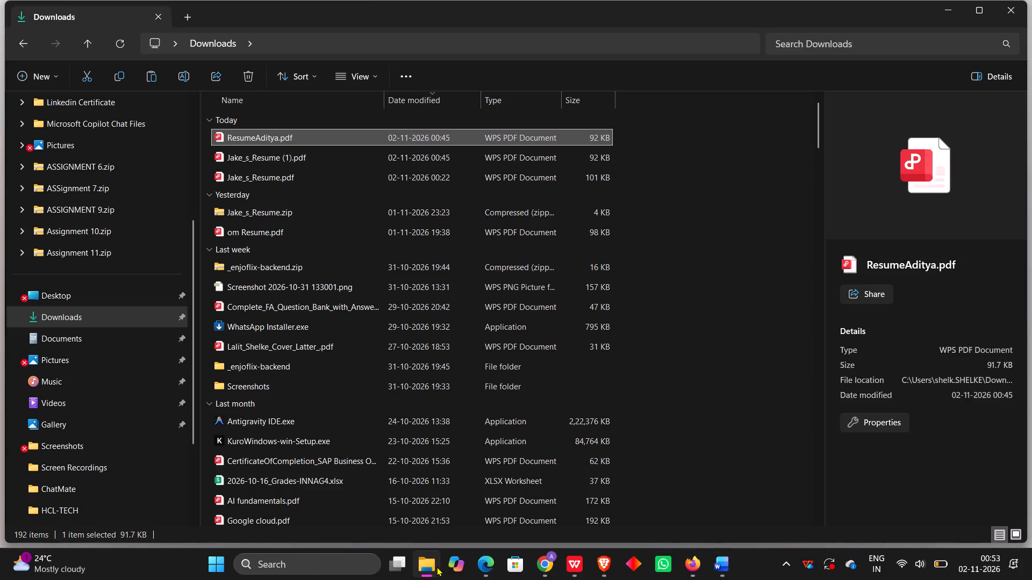
pyautogui.doubleClick(110, 336)
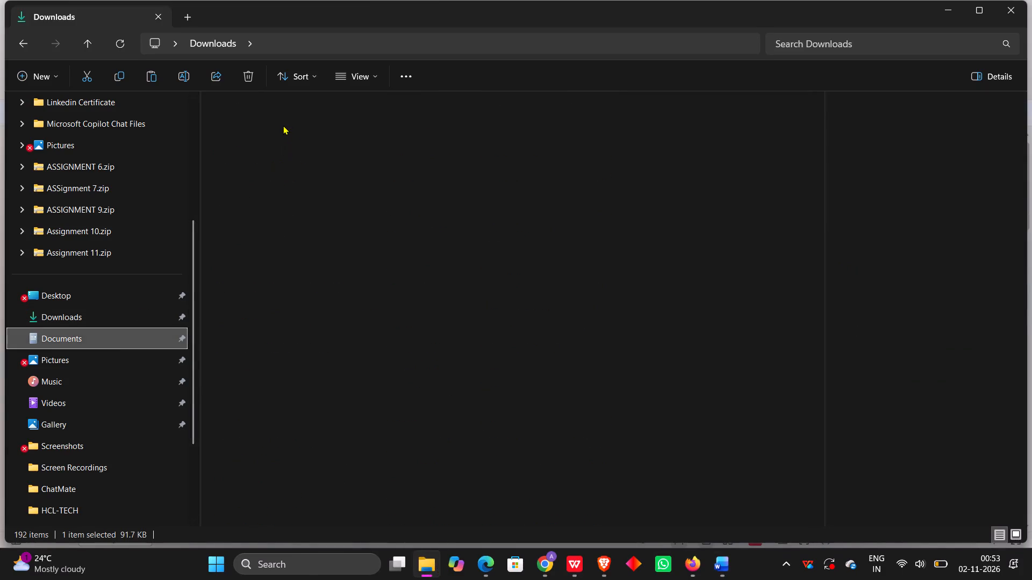
pyautogui.doubleClick(260, 141)
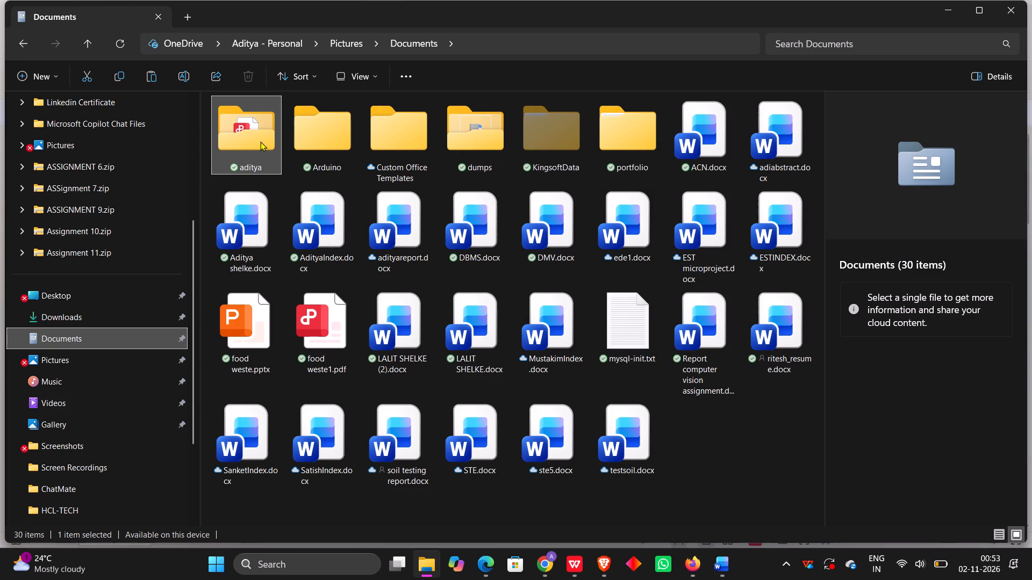
pyautogui.doubleClick(260, 141)
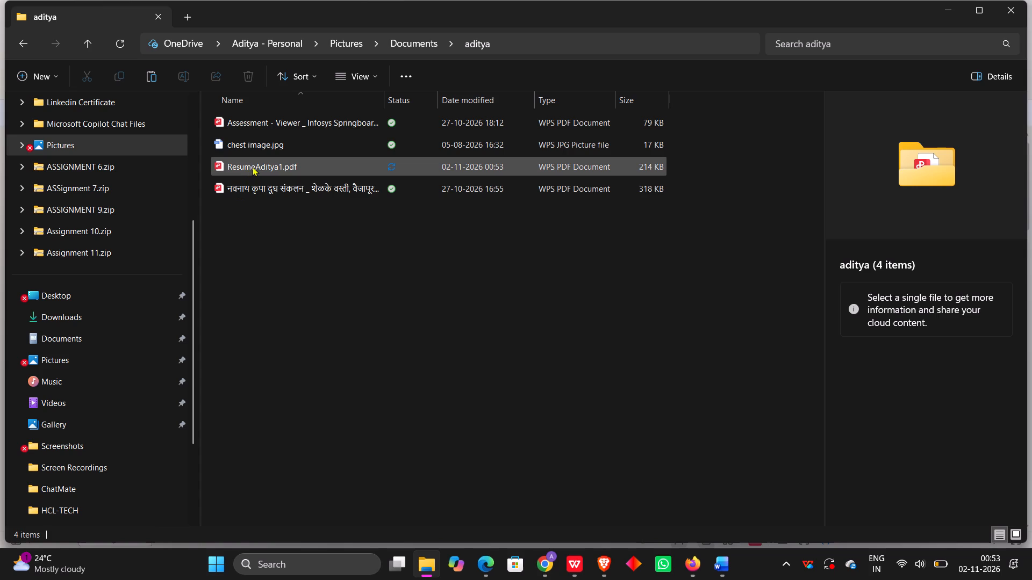
pyautogui.doubleClick(252, 166)
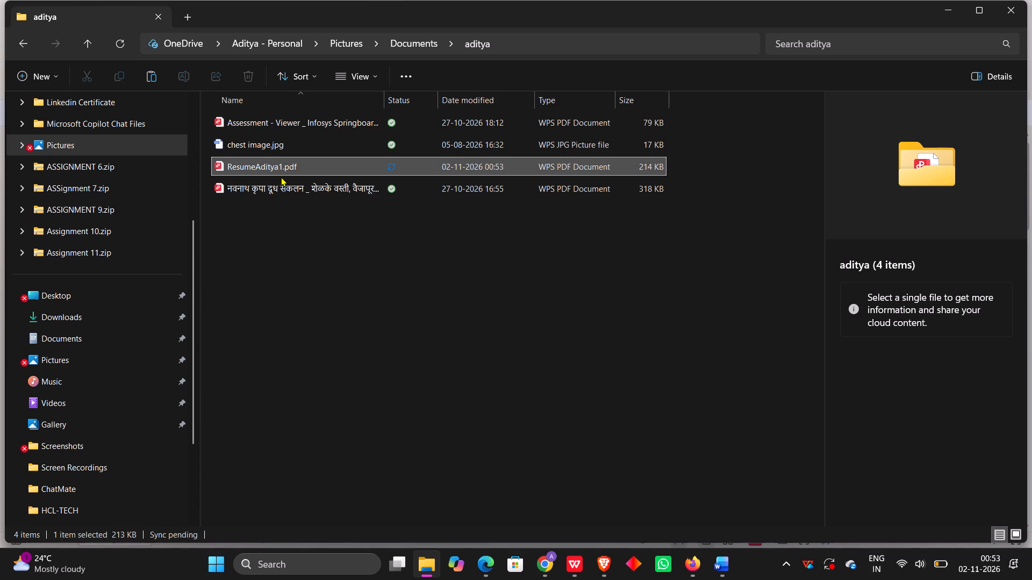
# Open ResumeAditya1.pdf from the aditya folder in WPS Office and switch to its window to view the exported resume.
pyautogui.doubleClick(298, 166)
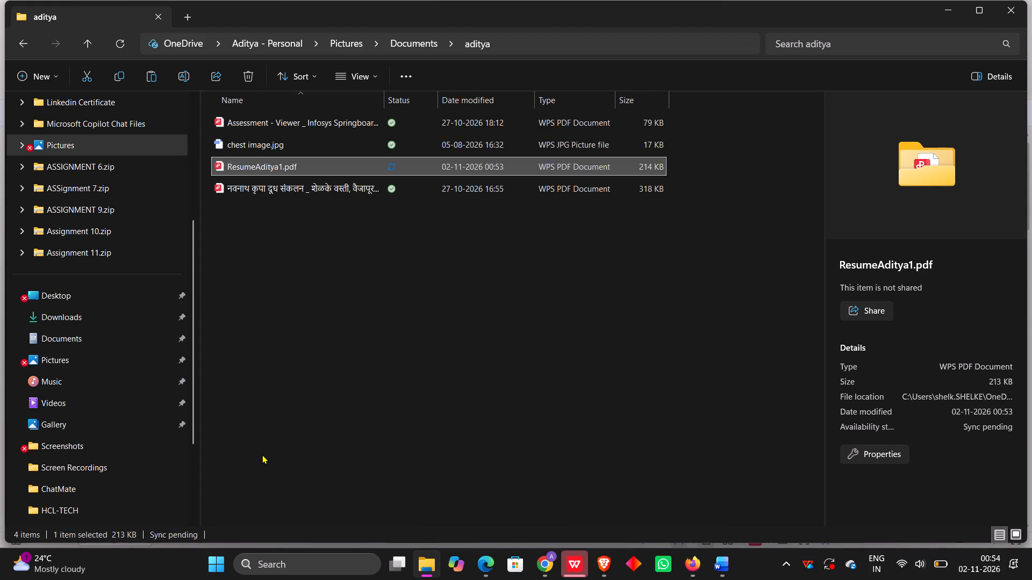
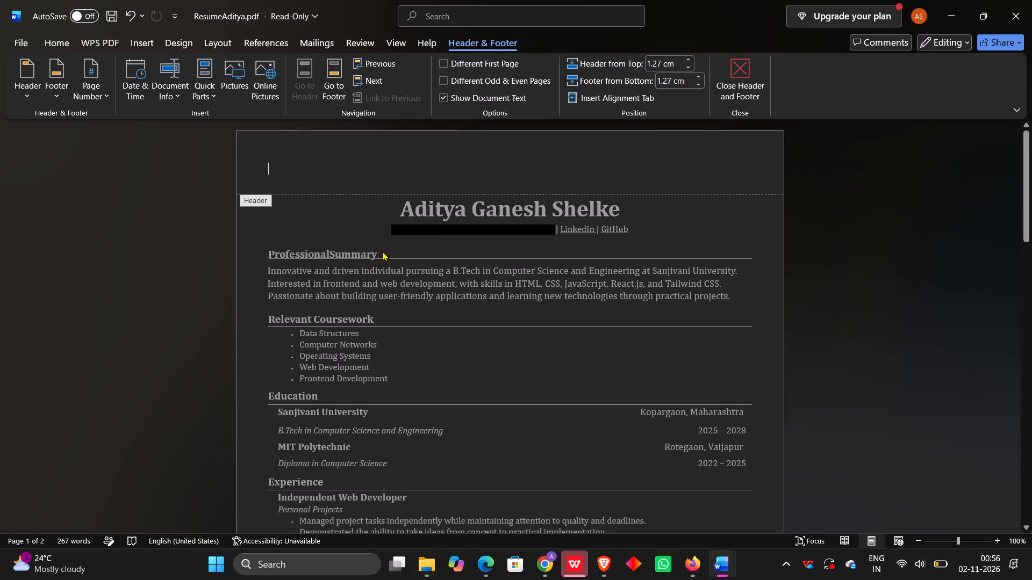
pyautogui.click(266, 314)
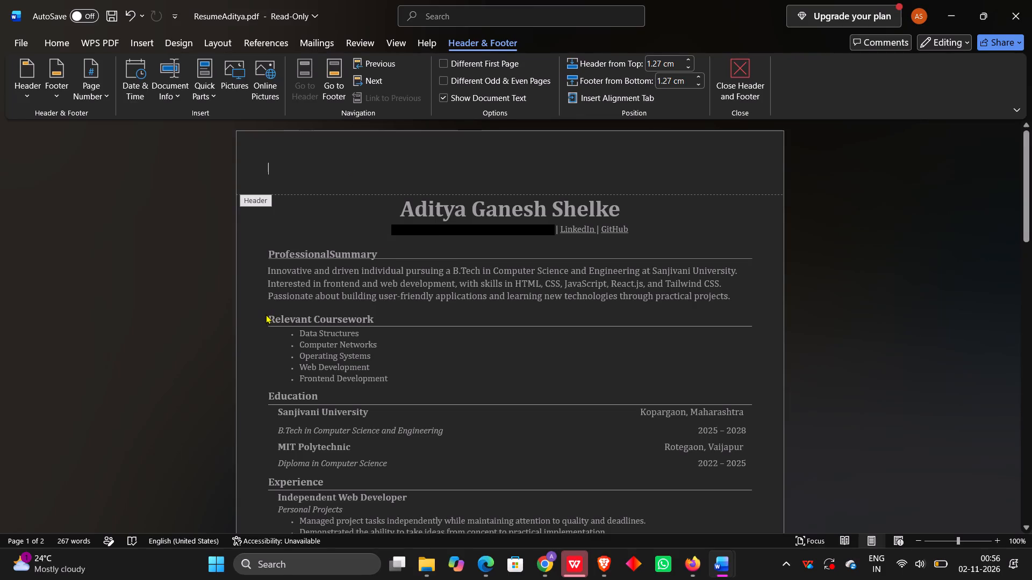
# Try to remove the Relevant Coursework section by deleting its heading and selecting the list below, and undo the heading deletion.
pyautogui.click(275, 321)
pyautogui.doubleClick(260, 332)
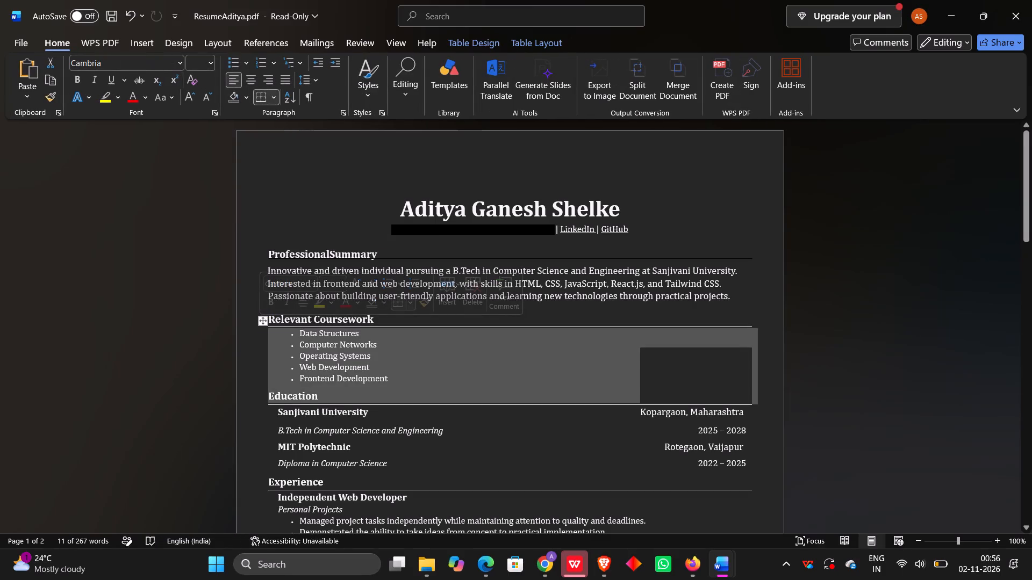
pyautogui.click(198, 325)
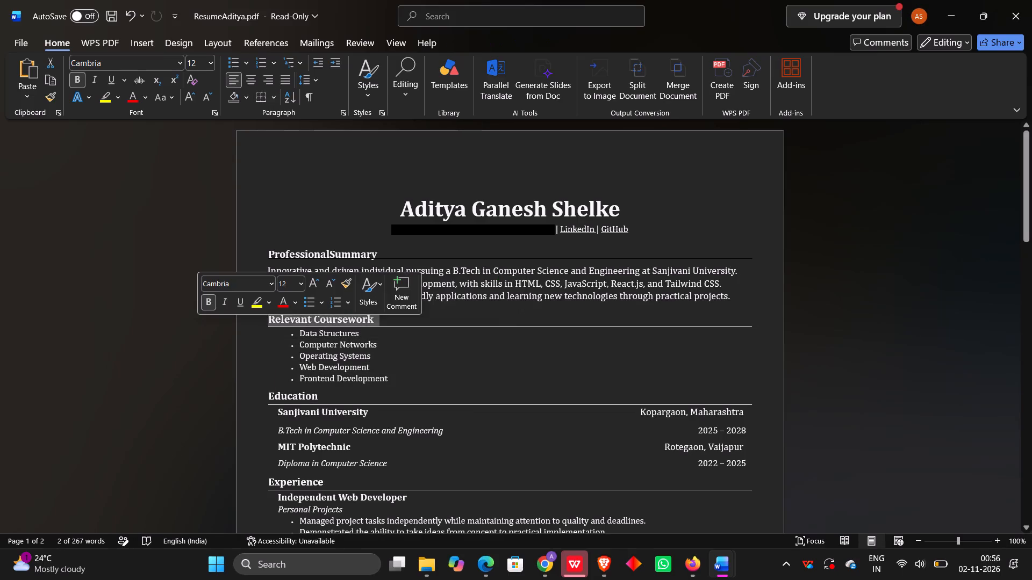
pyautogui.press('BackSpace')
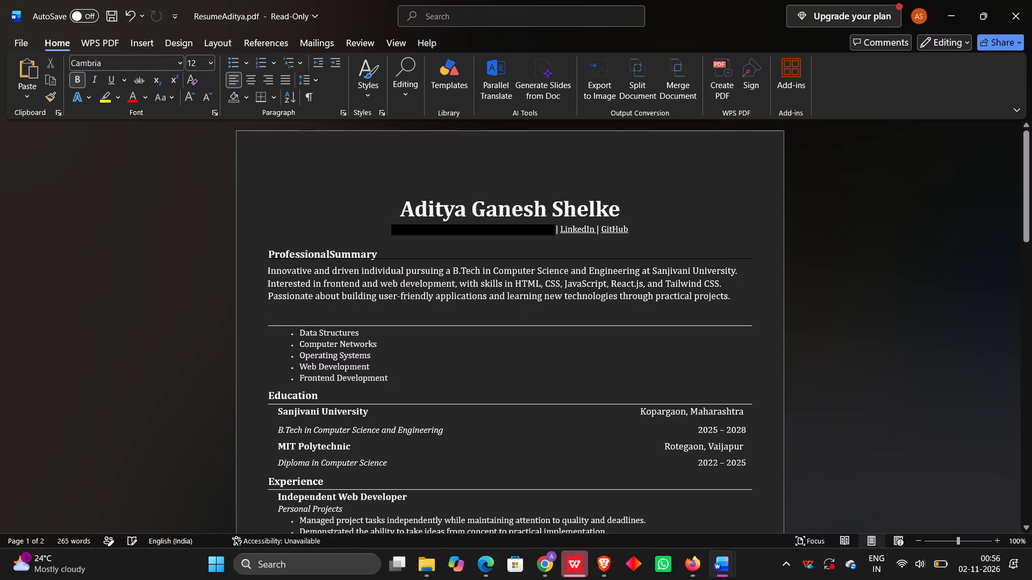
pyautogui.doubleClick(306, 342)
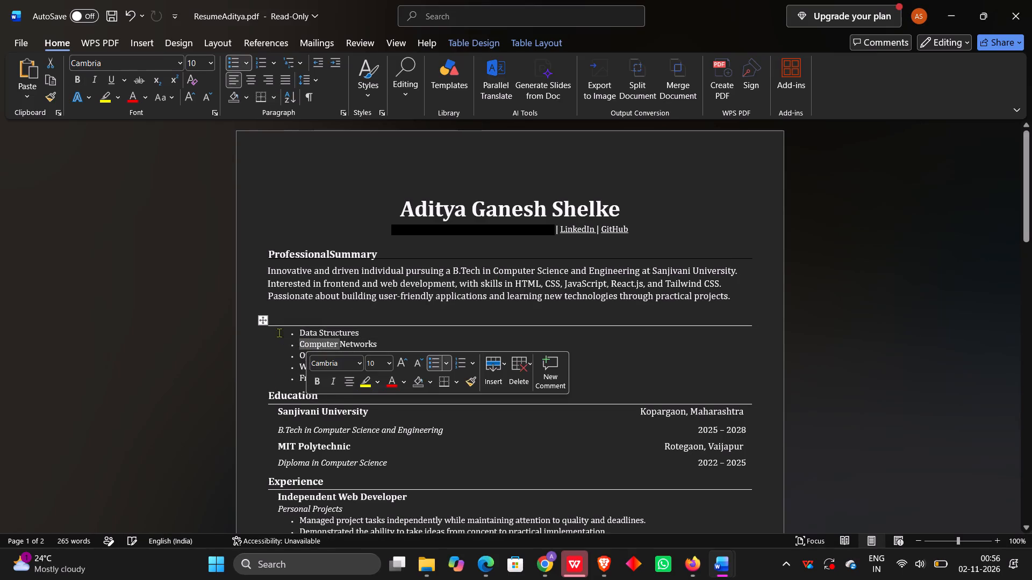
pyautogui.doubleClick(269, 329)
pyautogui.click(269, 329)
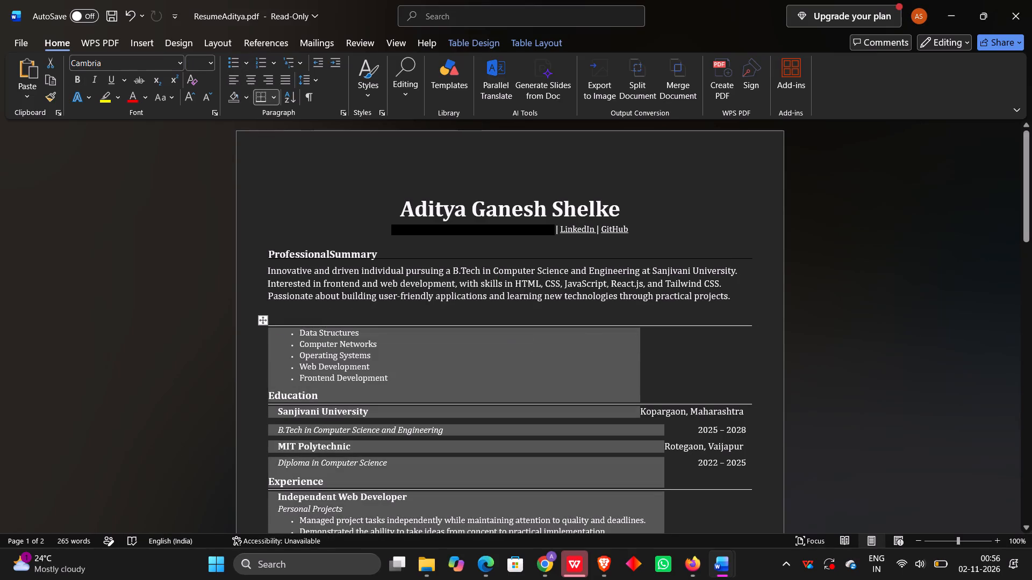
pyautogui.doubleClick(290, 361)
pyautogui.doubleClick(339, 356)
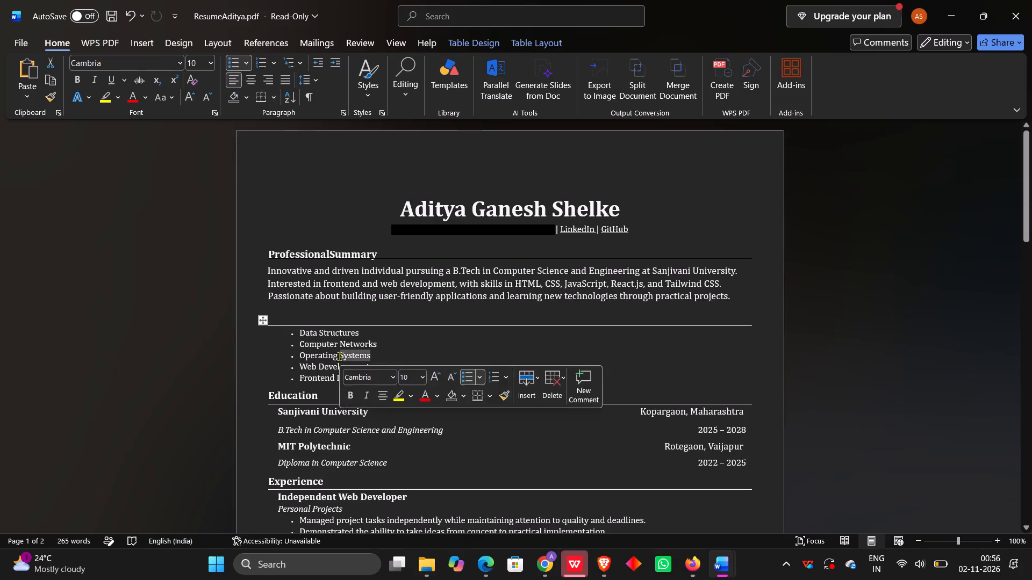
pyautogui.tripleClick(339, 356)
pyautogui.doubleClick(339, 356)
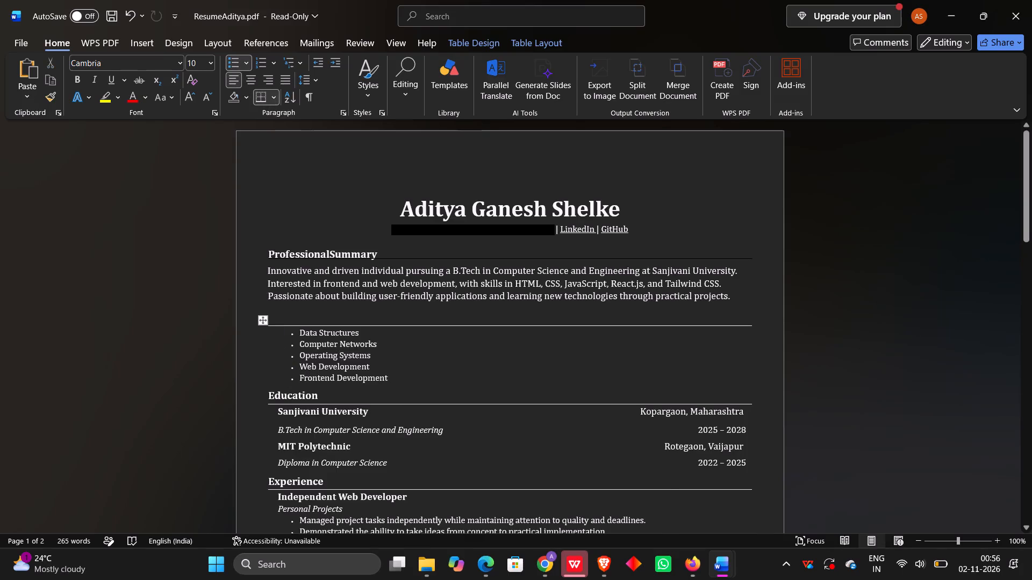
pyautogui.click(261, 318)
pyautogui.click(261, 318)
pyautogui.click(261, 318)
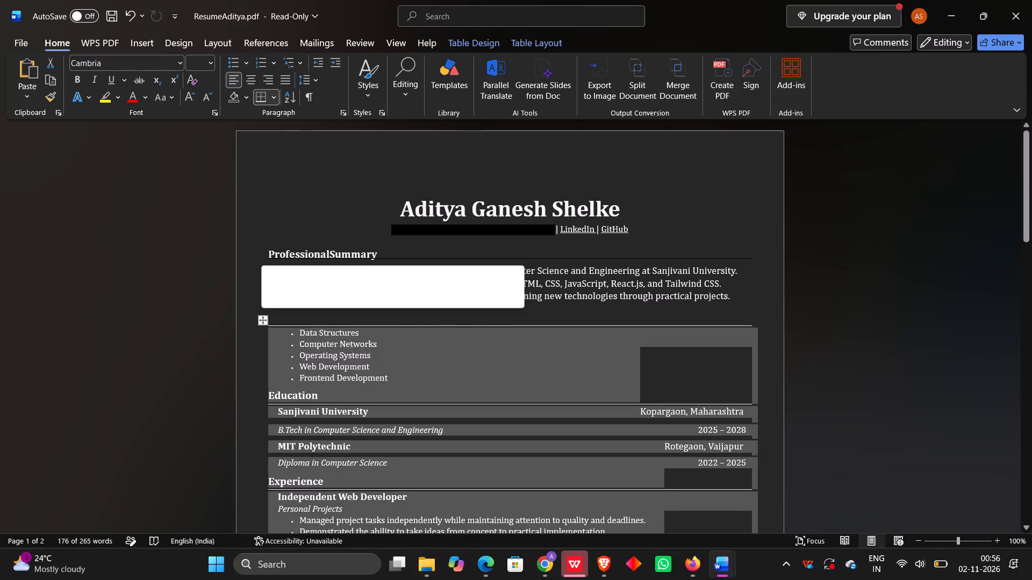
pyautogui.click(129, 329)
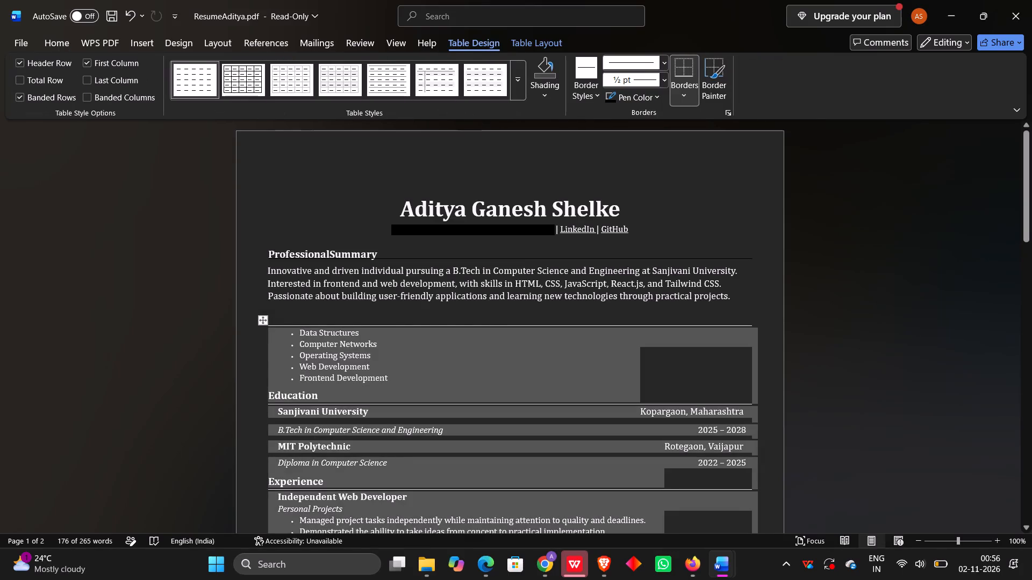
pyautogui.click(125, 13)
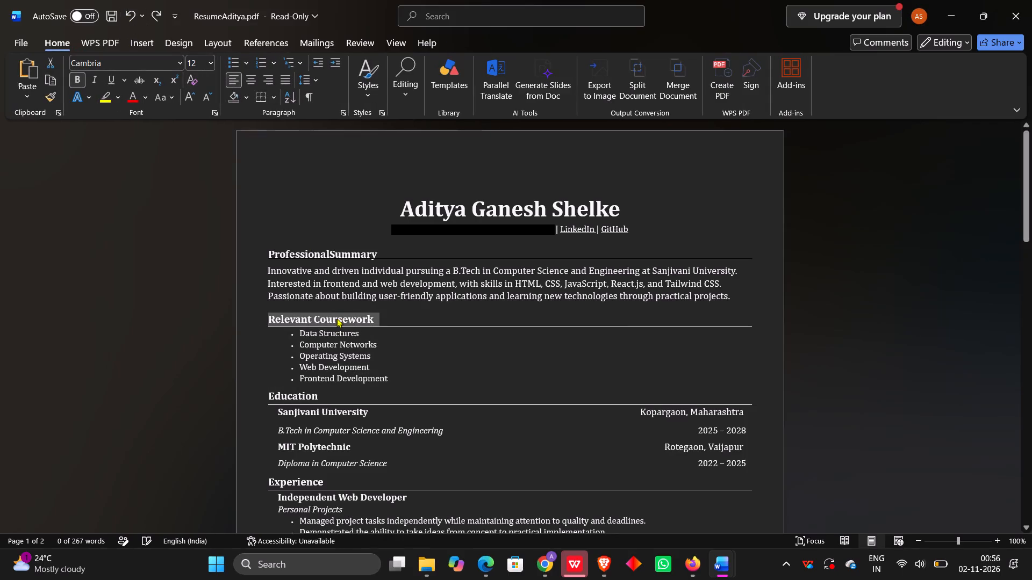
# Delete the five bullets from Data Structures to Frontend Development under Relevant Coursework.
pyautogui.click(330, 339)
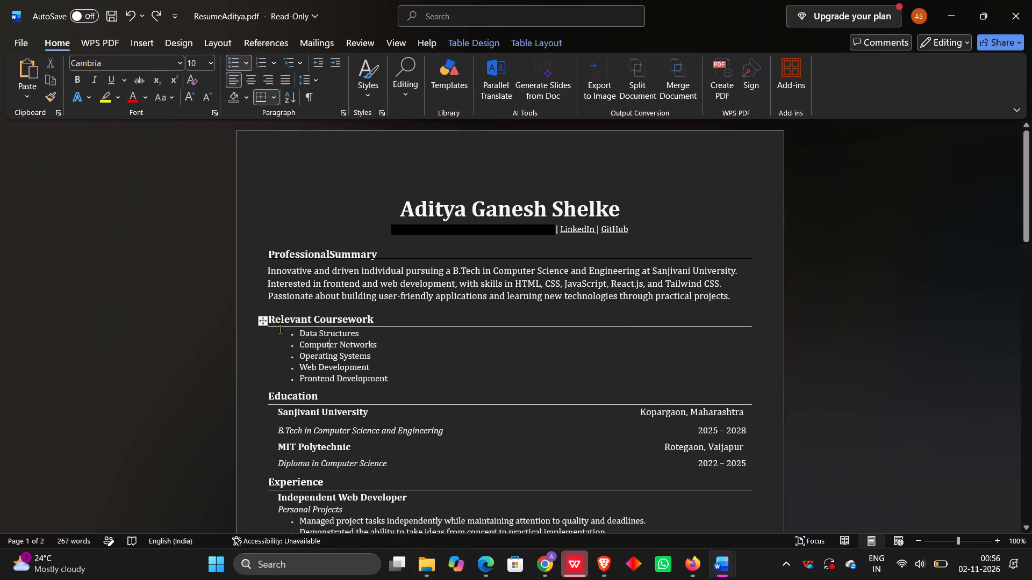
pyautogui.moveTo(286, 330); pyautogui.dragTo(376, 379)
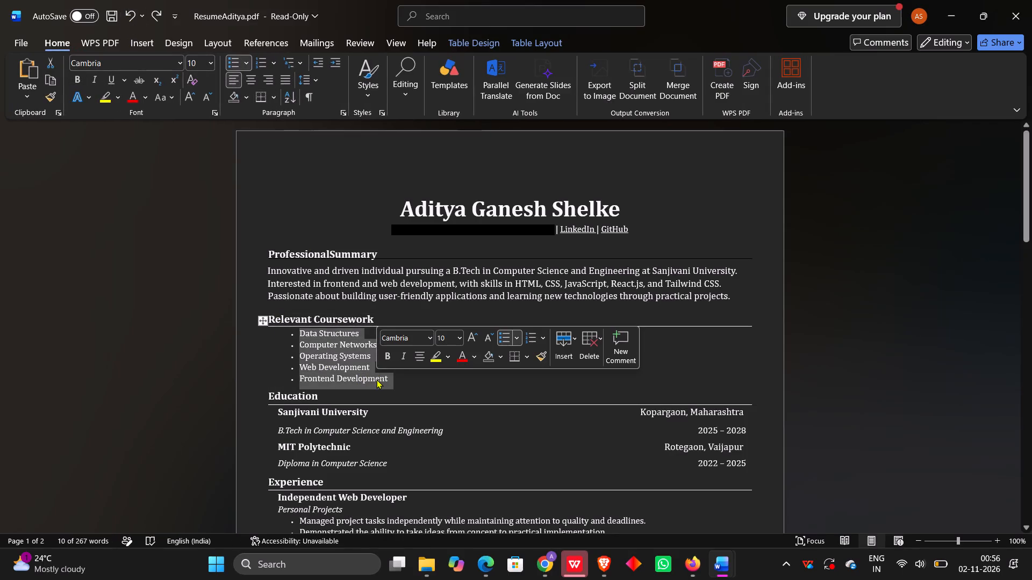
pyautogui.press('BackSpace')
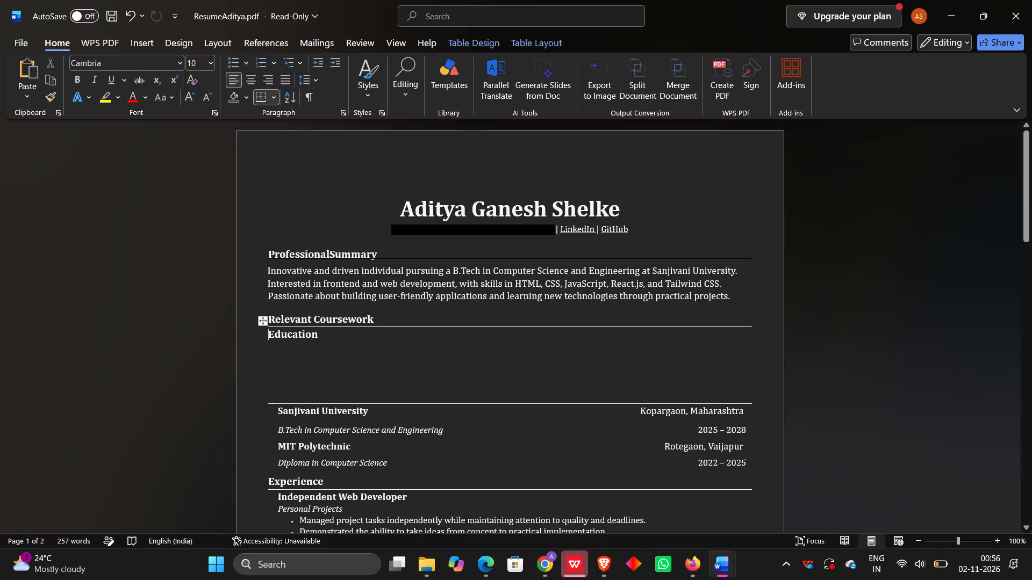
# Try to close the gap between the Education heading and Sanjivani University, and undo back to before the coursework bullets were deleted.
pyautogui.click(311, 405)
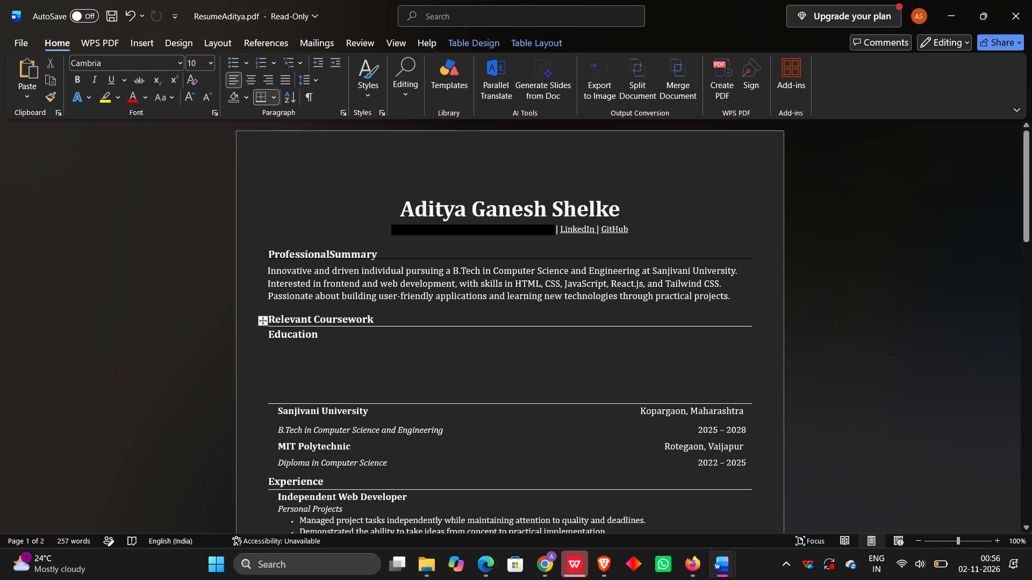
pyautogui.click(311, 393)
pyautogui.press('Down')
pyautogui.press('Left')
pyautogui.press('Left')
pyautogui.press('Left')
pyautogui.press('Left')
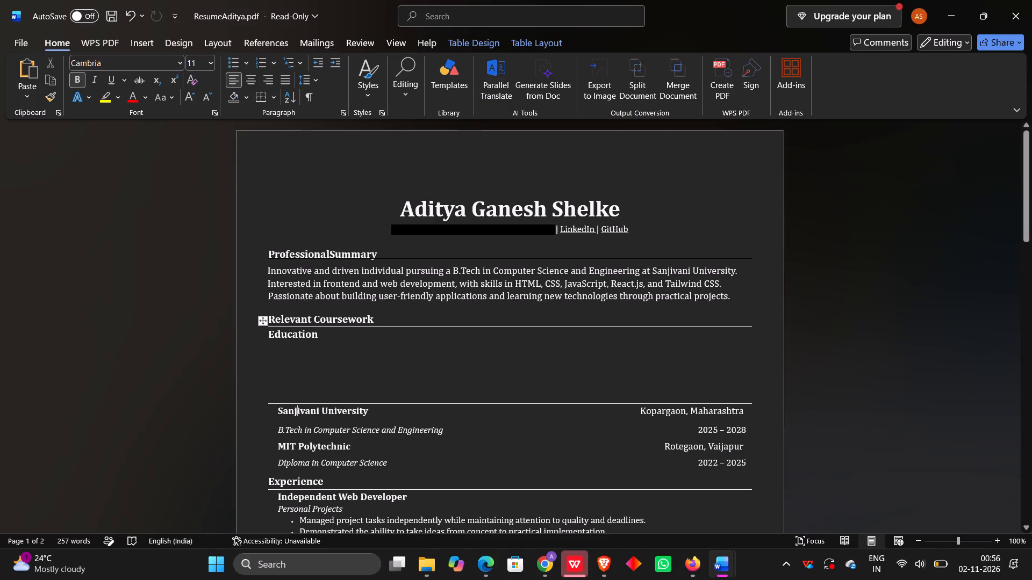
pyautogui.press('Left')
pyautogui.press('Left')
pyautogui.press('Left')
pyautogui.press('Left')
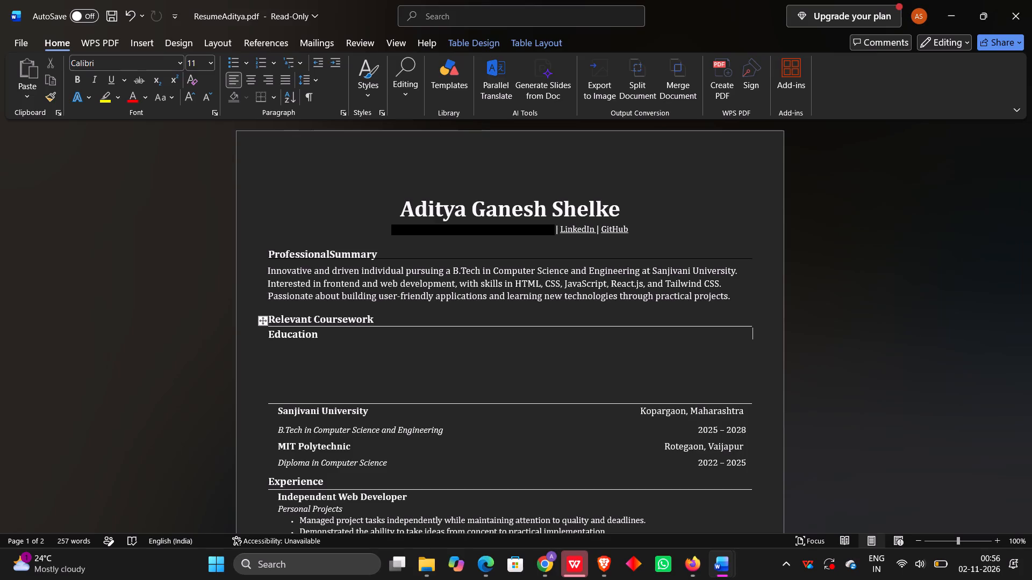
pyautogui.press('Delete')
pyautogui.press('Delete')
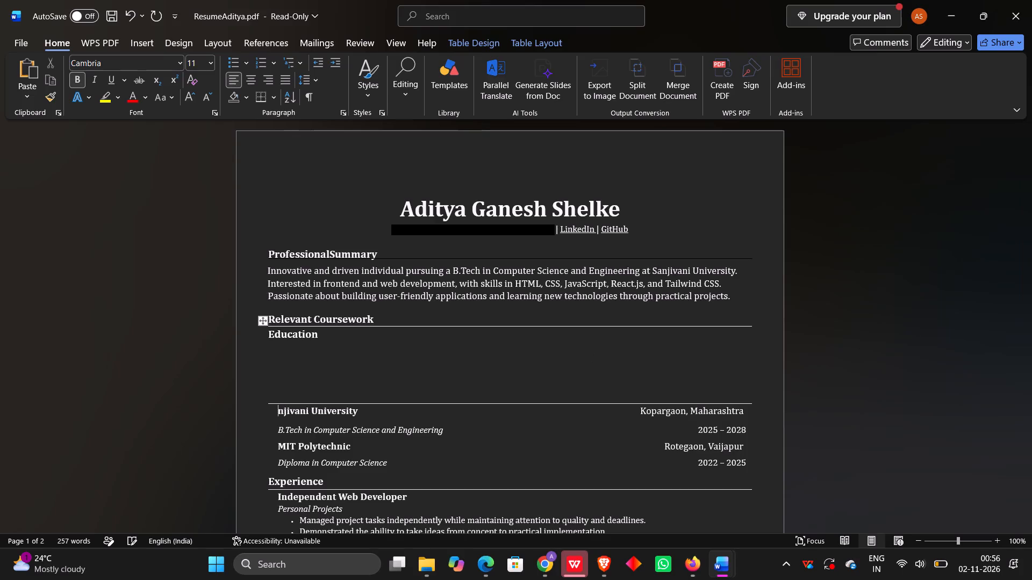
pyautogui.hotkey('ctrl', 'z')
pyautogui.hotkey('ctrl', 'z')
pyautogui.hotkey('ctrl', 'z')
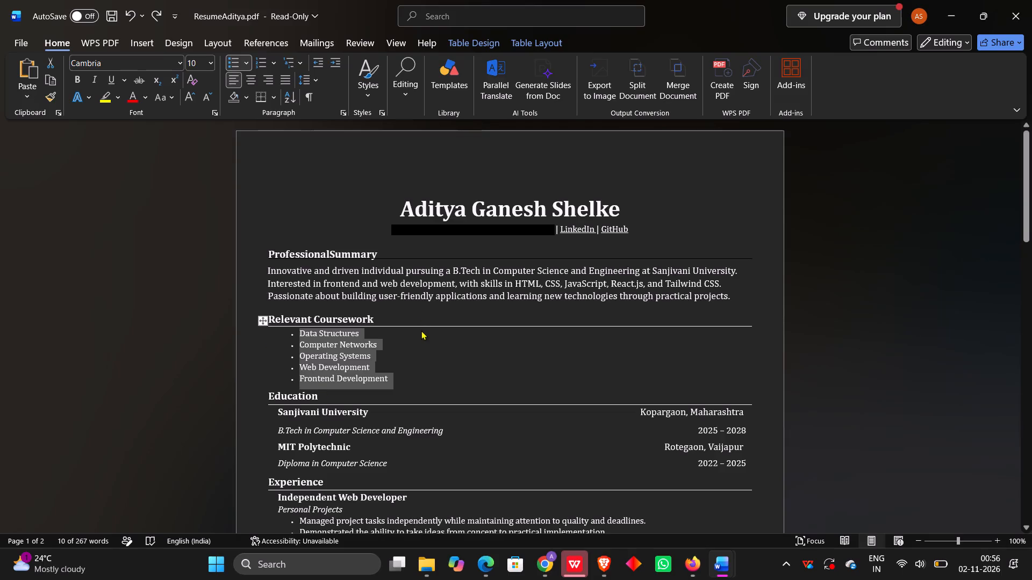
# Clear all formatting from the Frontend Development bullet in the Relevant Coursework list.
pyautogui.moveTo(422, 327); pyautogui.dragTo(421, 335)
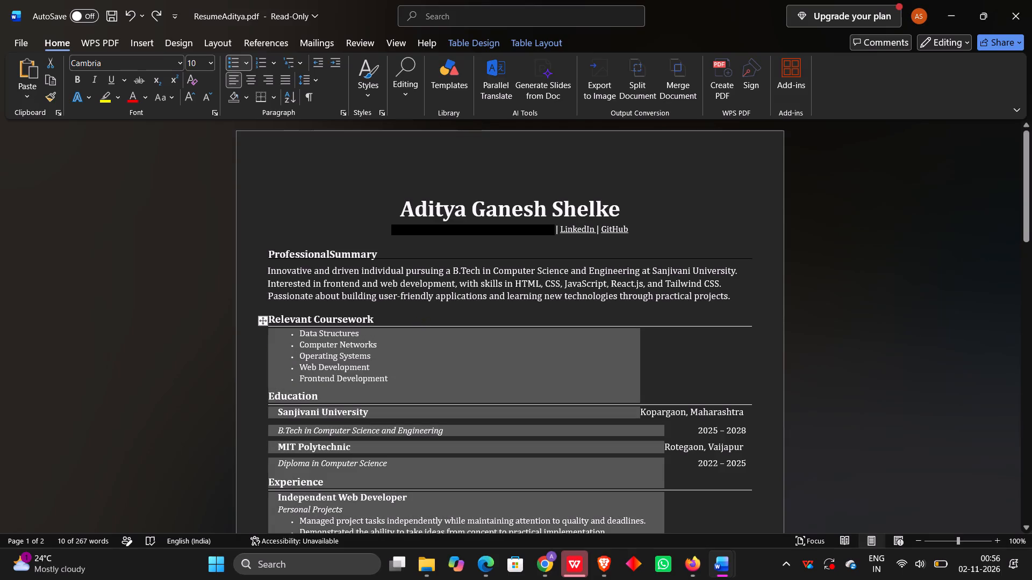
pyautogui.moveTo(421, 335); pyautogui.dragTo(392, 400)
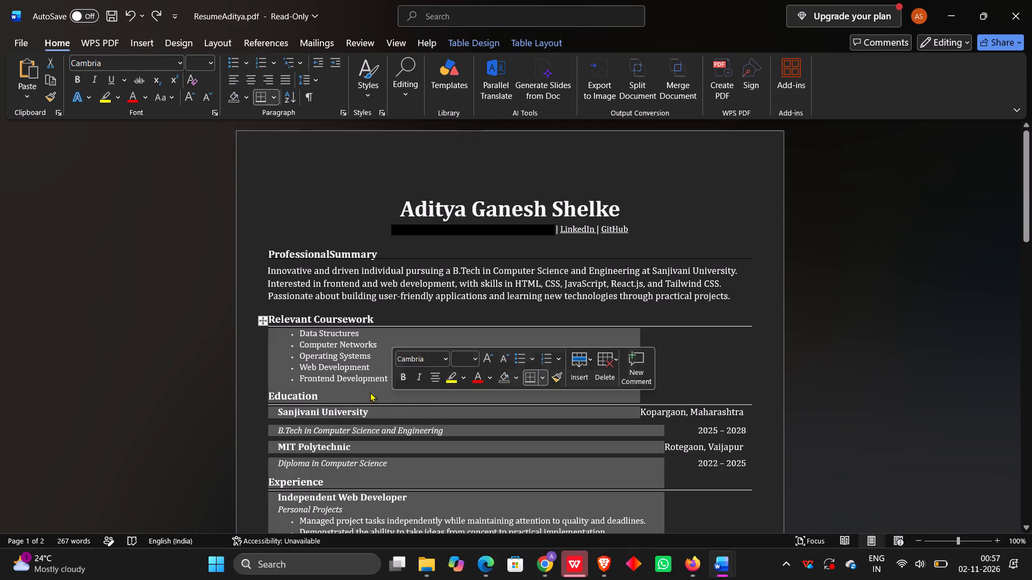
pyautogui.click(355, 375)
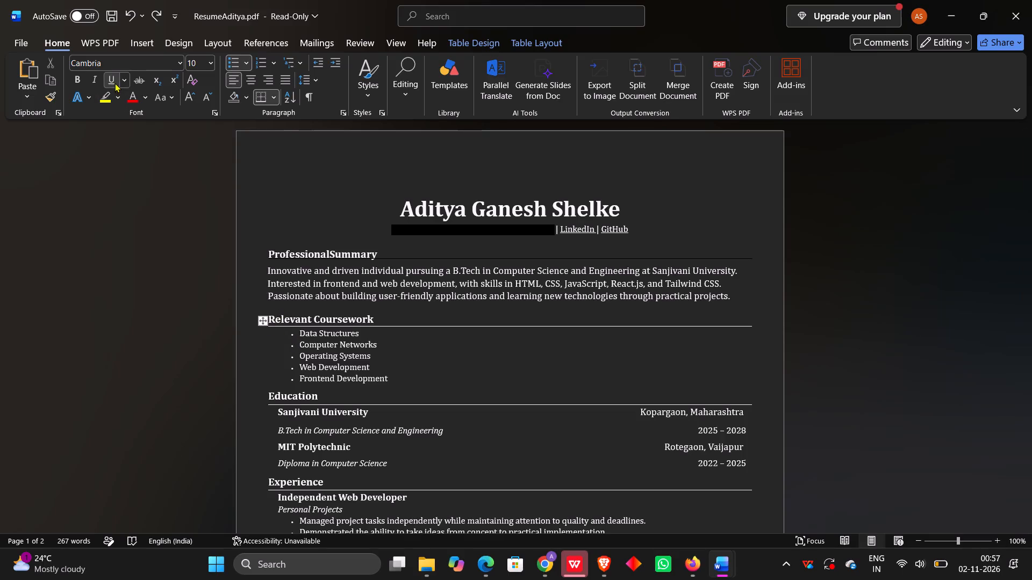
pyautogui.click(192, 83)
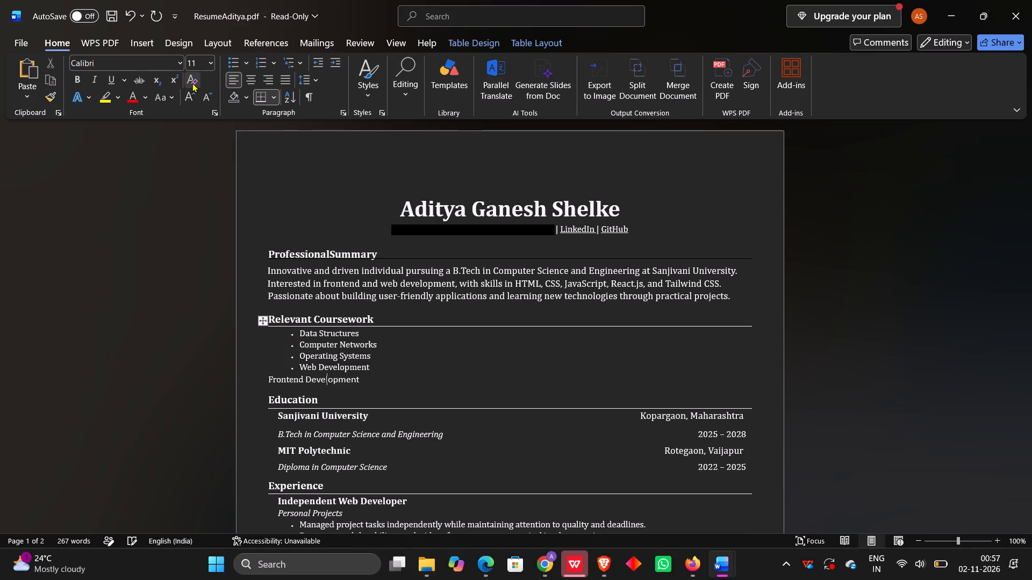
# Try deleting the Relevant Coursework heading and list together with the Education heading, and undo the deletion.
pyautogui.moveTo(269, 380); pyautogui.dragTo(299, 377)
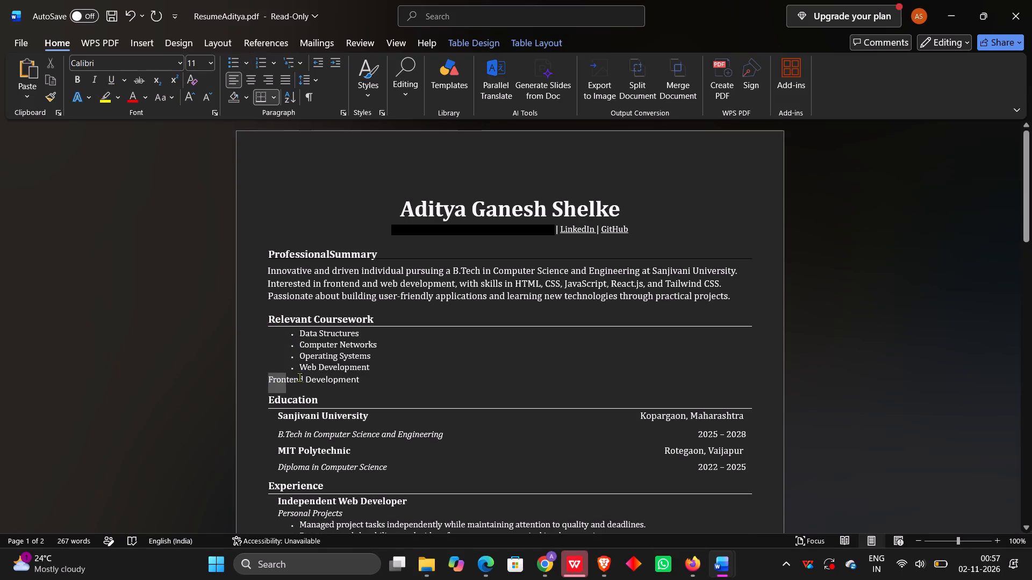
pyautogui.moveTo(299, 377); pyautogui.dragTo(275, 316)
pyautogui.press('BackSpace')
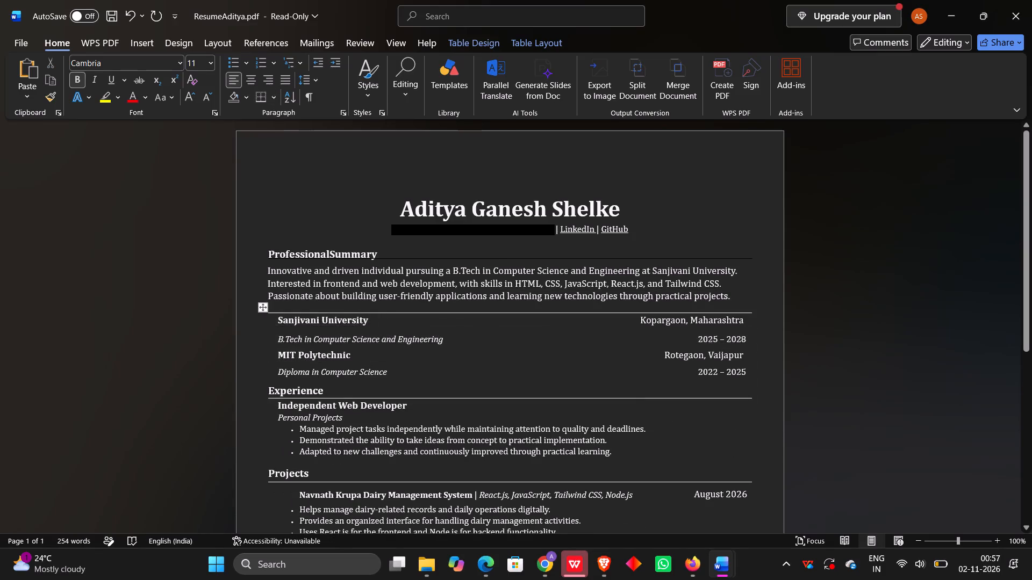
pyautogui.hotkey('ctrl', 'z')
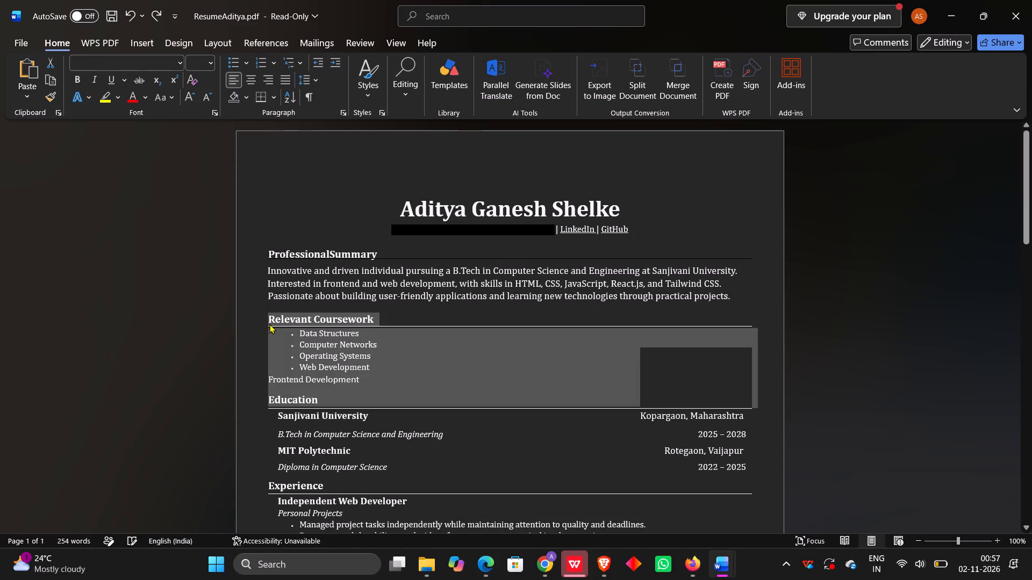
# Delete the whole Relevant Coursework section, from its heading through the bullet list, including the Education heading below it.
pyautogui.click(355, 382)
pyautogui.moveTo(371, 382); pyautogui.dragTo(331, 364)
pyautogui.click(331, 364)
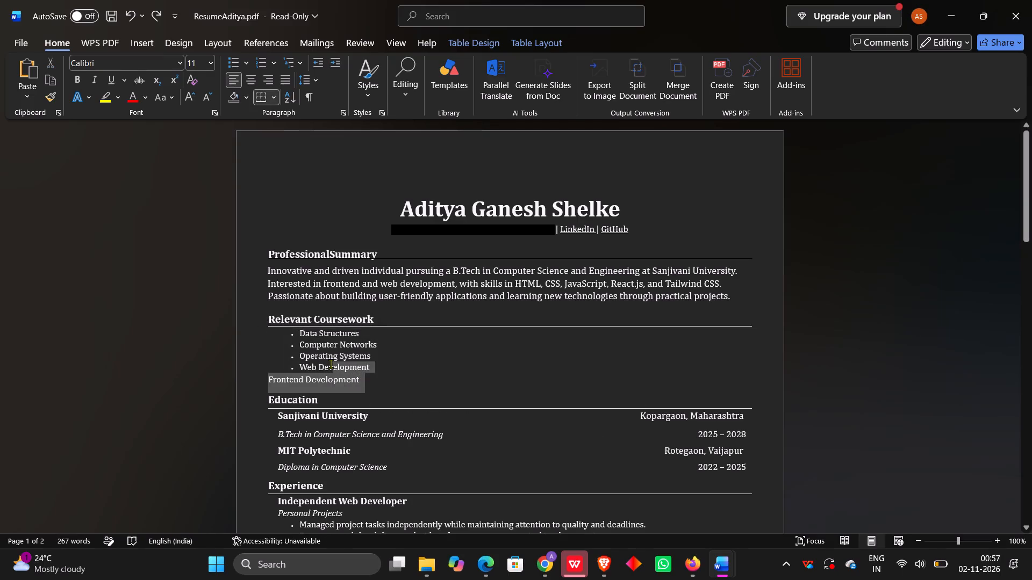
pyautogui.moveTo(366, 377); pyautogui.dragTo(256, 314)
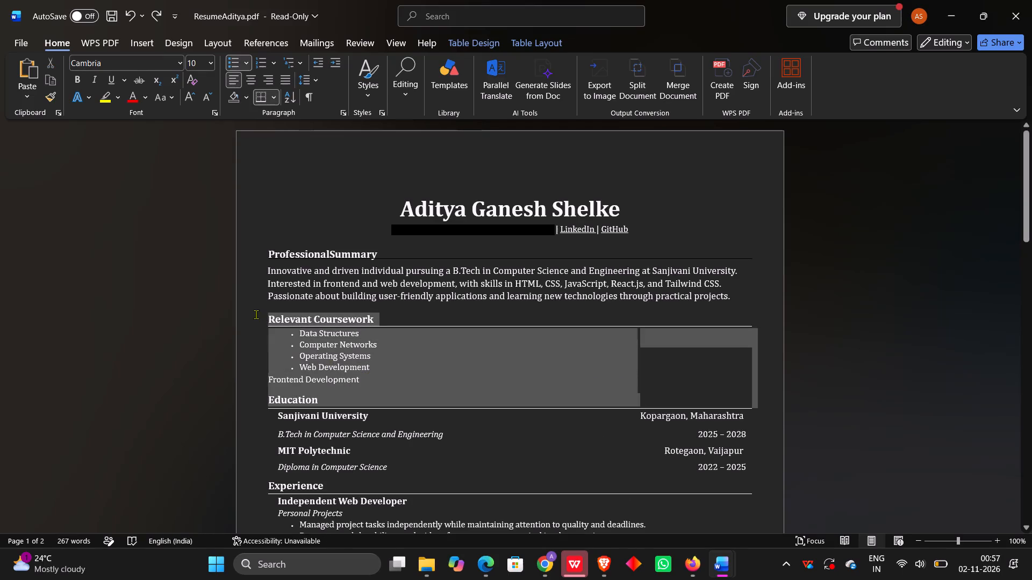
pyautogui.moveTo(256, 314); pyautogui.dragTo(258, 323)
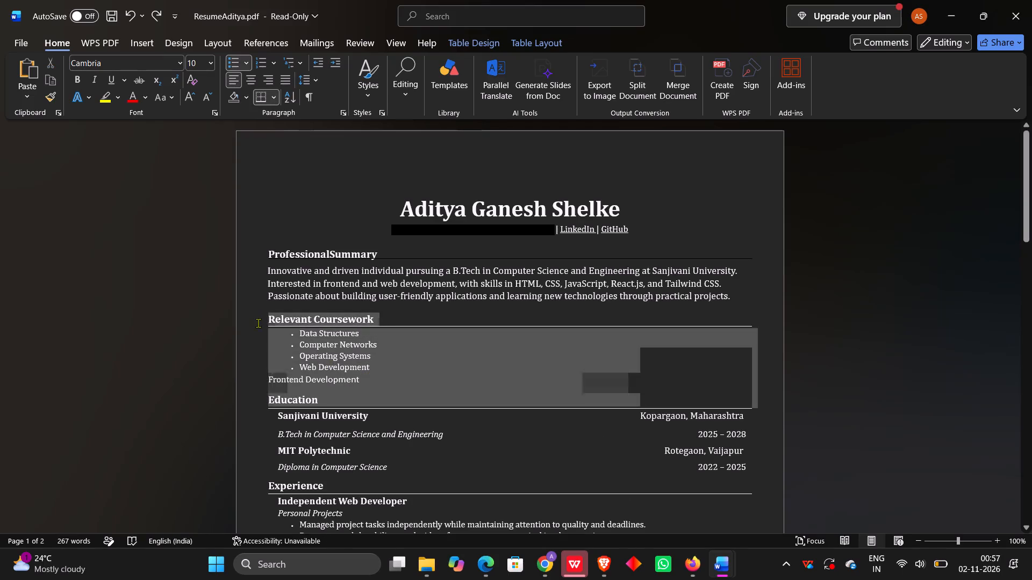
pyautogui.moveTo(258, 323); pyautogui.dragTo(253, 319)
pyautogui.press('BackSpace')
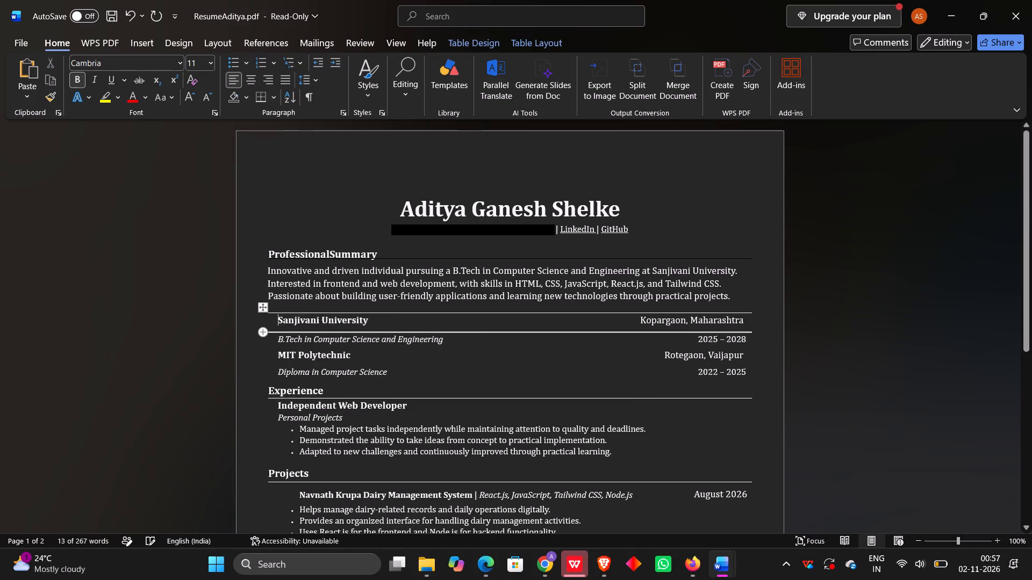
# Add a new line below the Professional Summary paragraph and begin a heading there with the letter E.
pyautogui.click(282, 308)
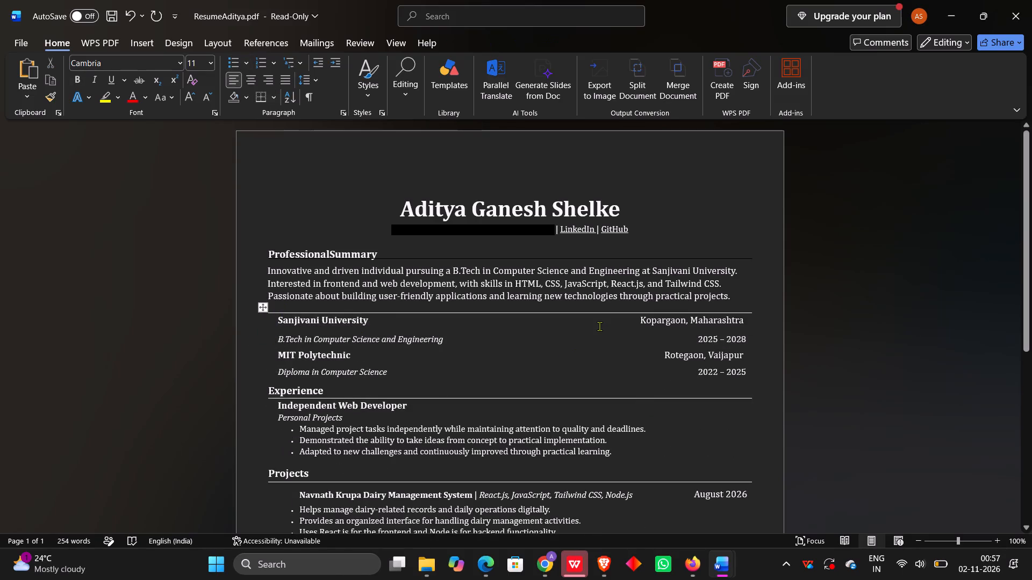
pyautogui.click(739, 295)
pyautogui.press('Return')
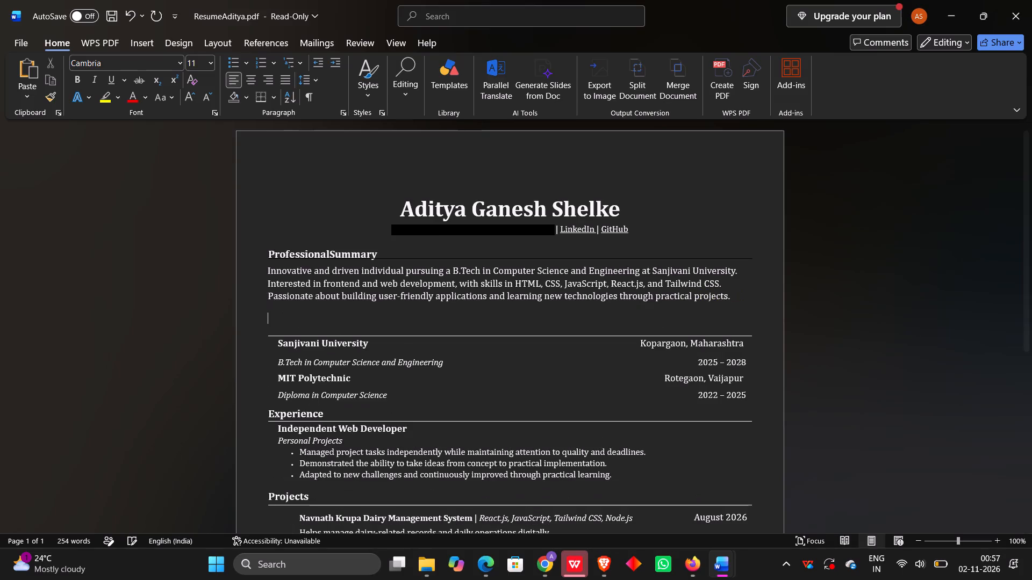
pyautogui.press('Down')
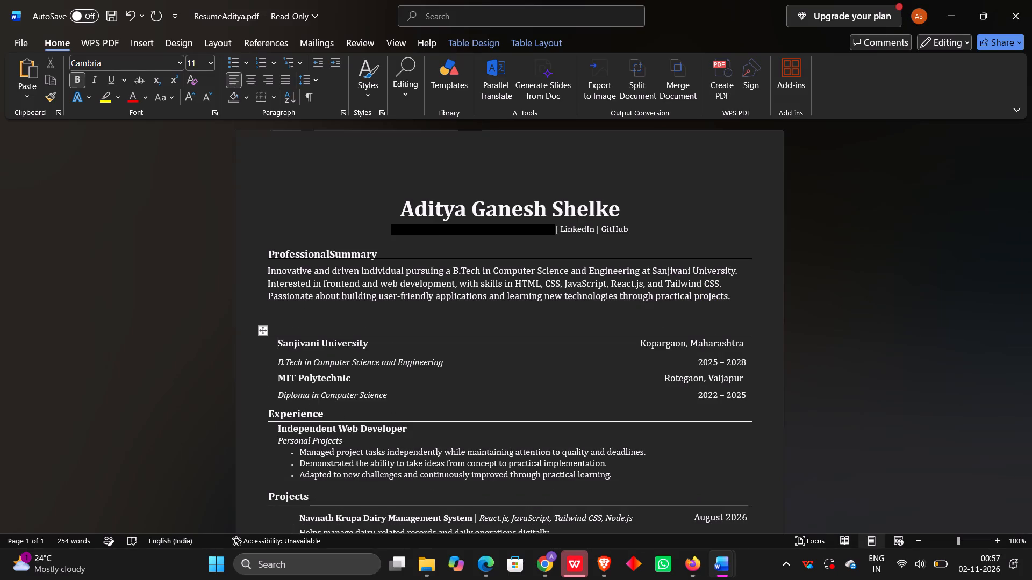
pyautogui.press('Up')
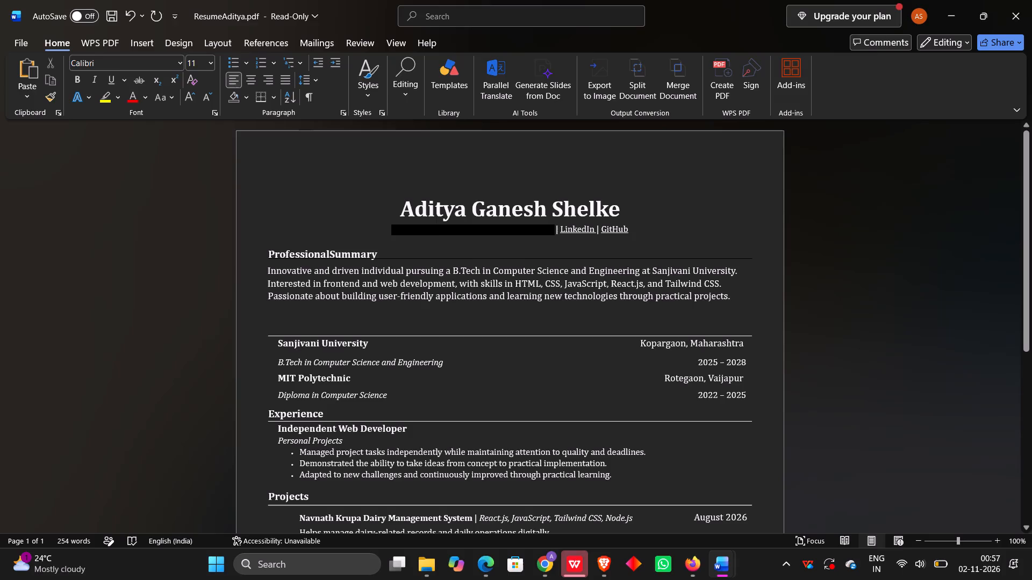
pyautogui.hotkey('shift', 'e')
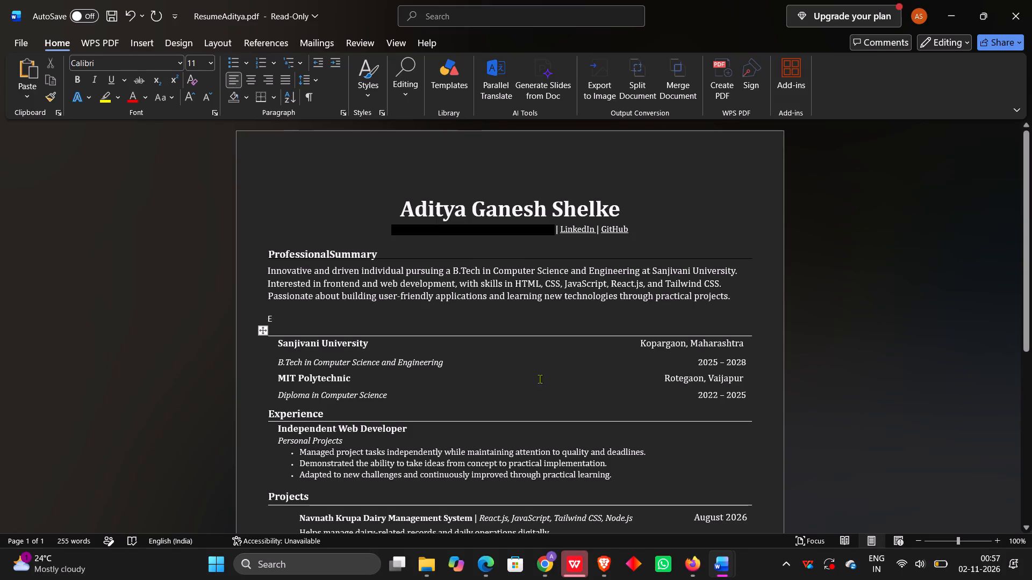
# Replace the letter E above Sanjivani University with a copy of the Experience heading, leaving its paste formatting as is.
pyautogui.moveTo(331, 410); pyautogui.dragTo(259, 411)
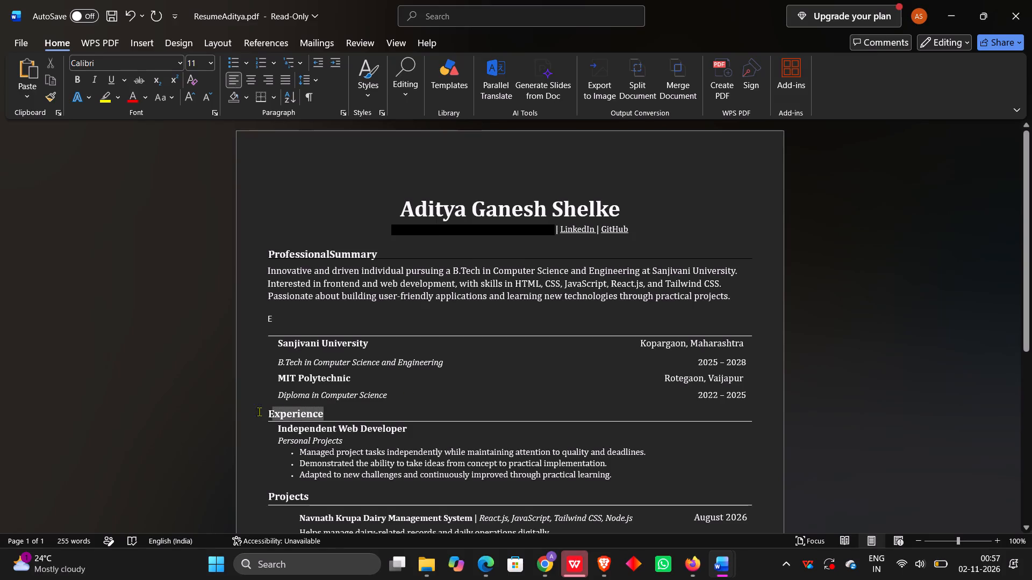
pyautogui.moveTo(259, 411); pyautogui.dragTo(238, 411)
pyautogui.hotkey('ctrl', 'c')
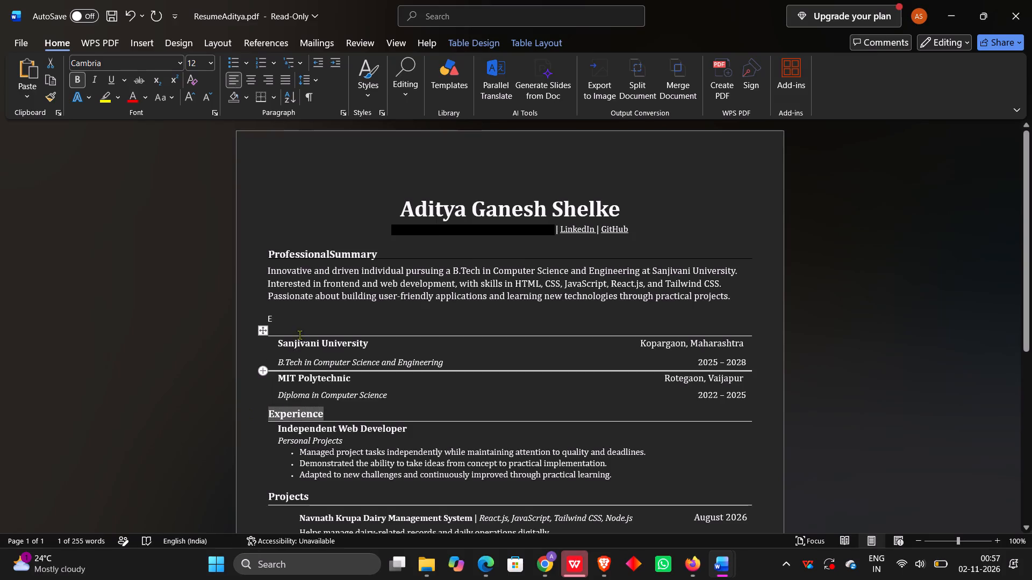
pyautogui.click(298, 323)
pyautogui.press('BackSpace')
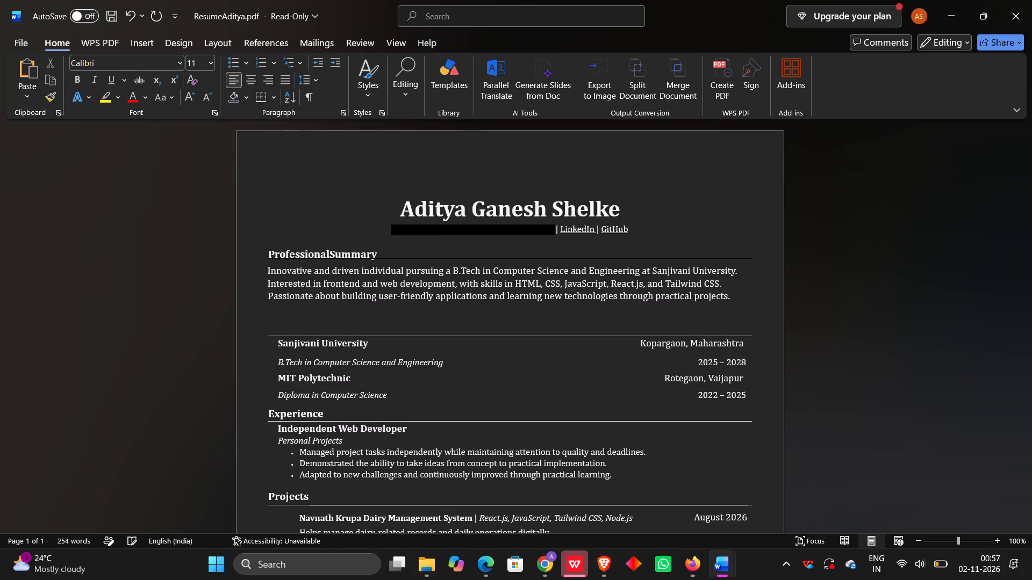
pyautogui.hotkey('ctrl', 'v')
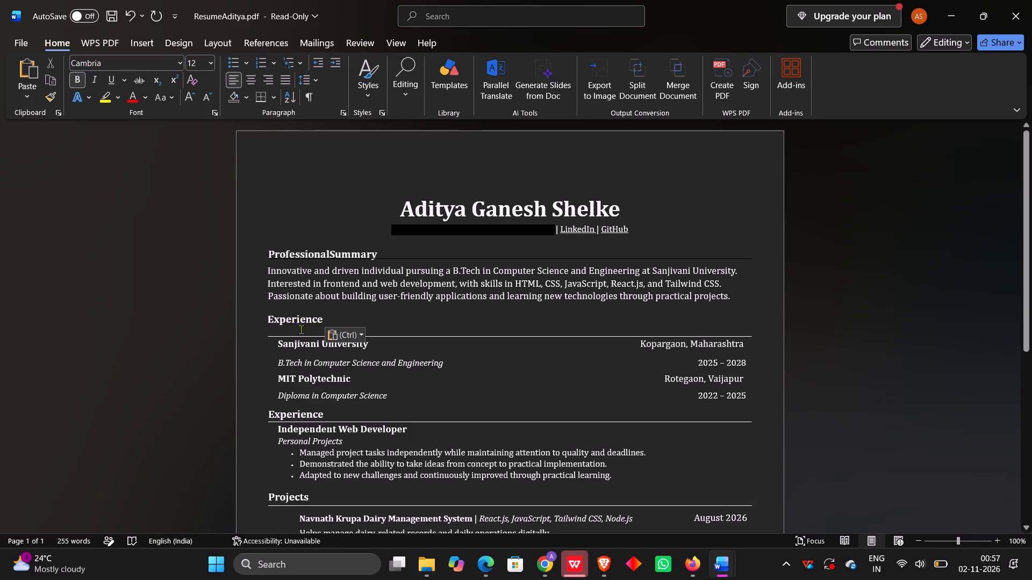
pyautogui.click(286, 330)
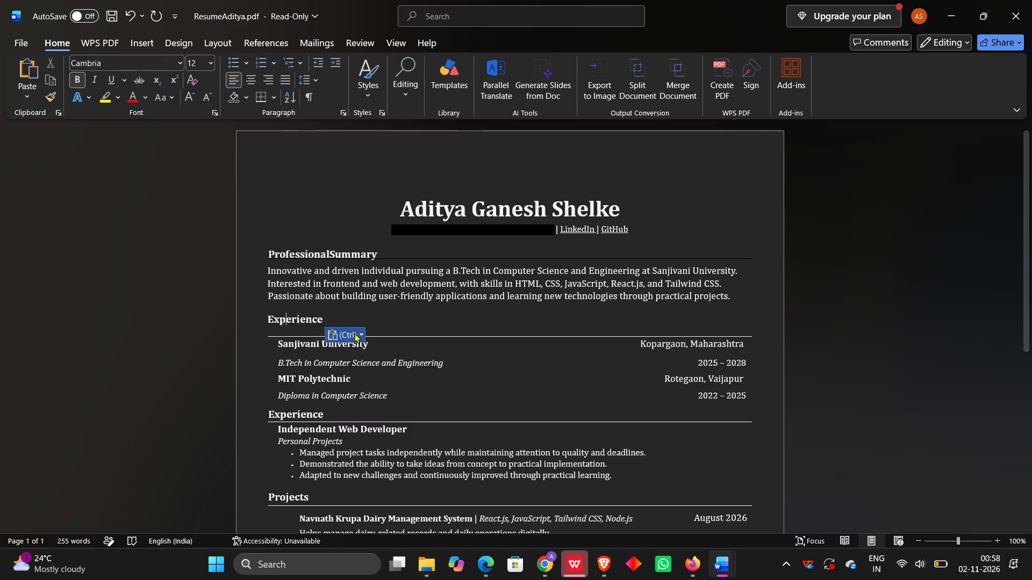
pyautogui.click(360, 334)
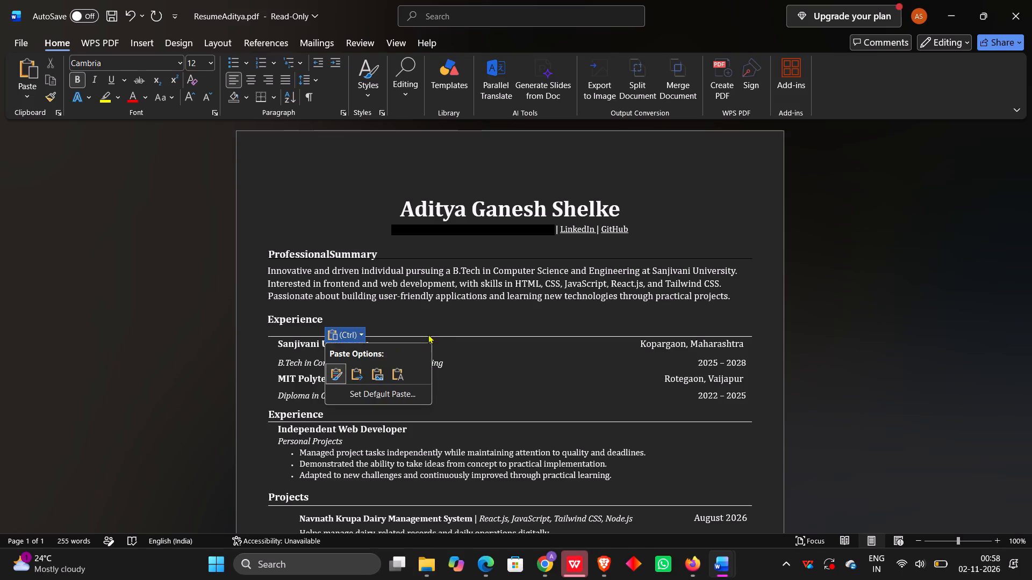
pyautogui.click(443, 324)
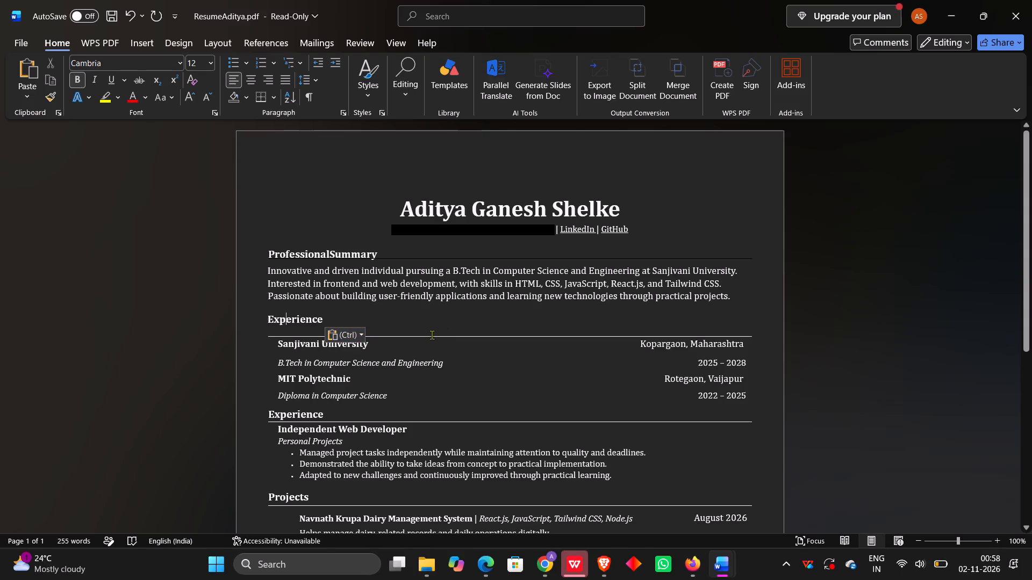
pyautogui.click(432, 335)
# Undo all edits back to the document's initial state, before the Relevant Coursework section and the stray =1 line were deleted.
pyautogui.scroll(-3, 428, 338)
pyautogui.scroll(2, 428, 338)
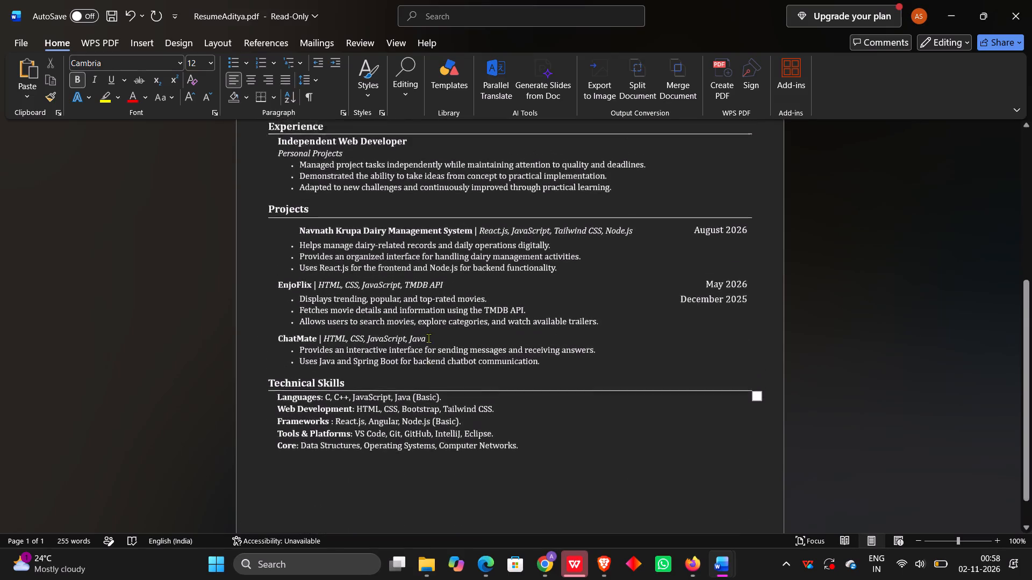
pyautogui.scroll(1, 428, 338)
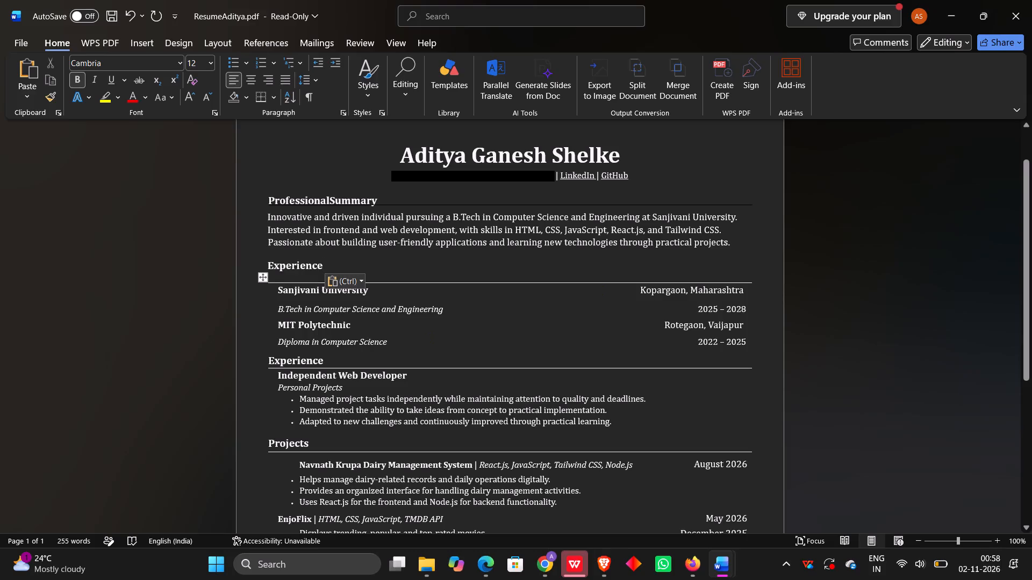
pyautogui.hotkey('ctrl', 'z')
pyautogui.hotkey('ctrl', 'z')
pyautogui.hotkey('ctrl', 'z')
pyautogui.hotkey('ctrl', 'z')
pyautogui.hotkey('ctrl', 'z')
pyautogui.hotkey('ctrl', 'z')
pyautogui.hotkey('ctrl', 'z')
pyautogui.hotkey('ctrl', 'z')
pyautogui.hotkey('ctrl', 'z')
pyautogui.hotkey('ctrl', 'z')
pyautogui.hotkey('ctrl', 'z')
pyautogui.hotkey('ctrl', 'z')
pyautogui.hotkey('ctrl', 'z')
pyautogui.hotkey('ctrl', 'z')
pyautogui.hotkey('ctrl', 'z')
pyautogui.hotkey('ctrl', 'z')
pyautogui.hotkey('ctrl', 'z')
pyautogui.hotkey('ctrl', 'z')
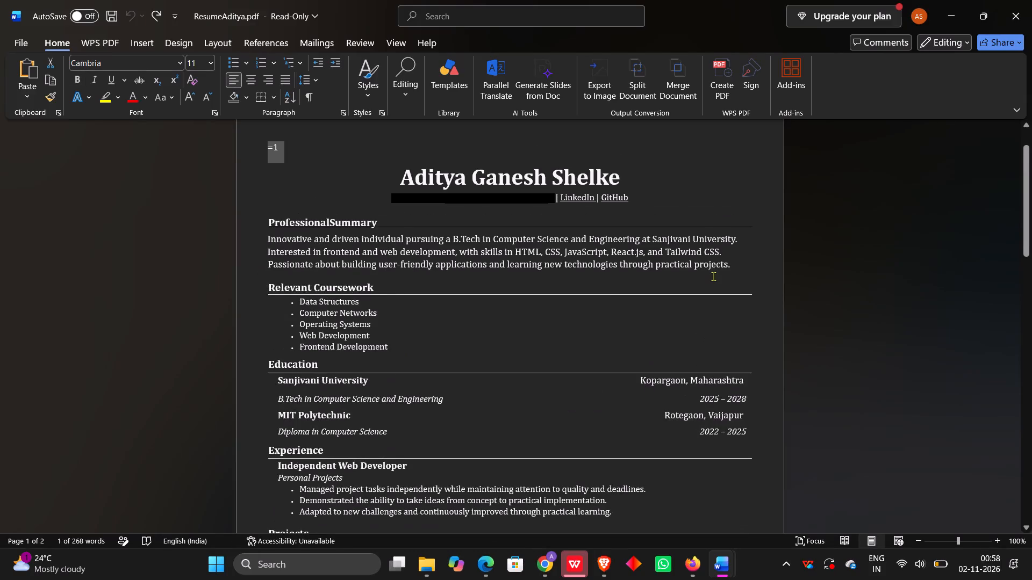
# Delete the stray =1 line above the name at the top of the resume.
pyautogui.press('BackSpace')
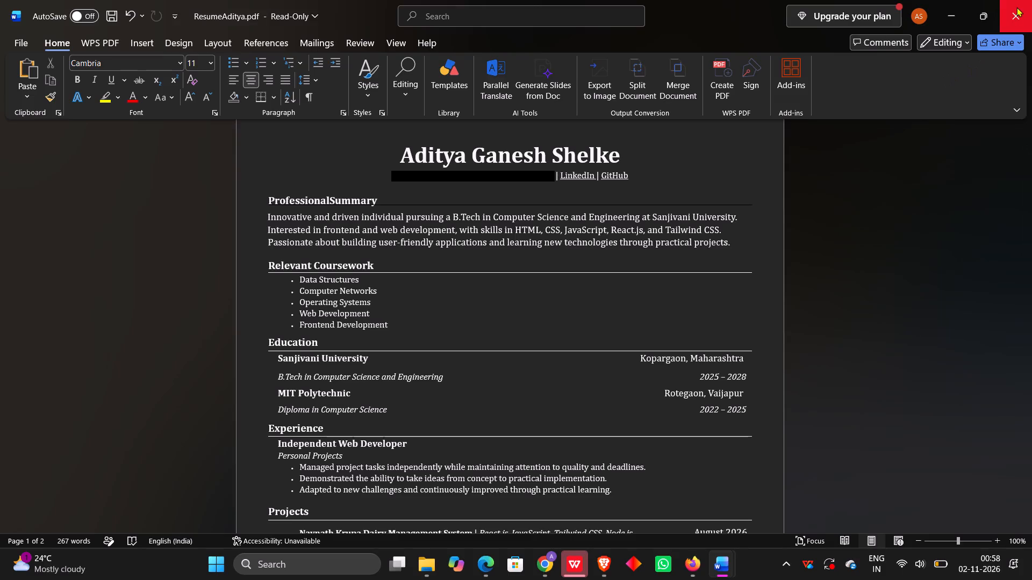
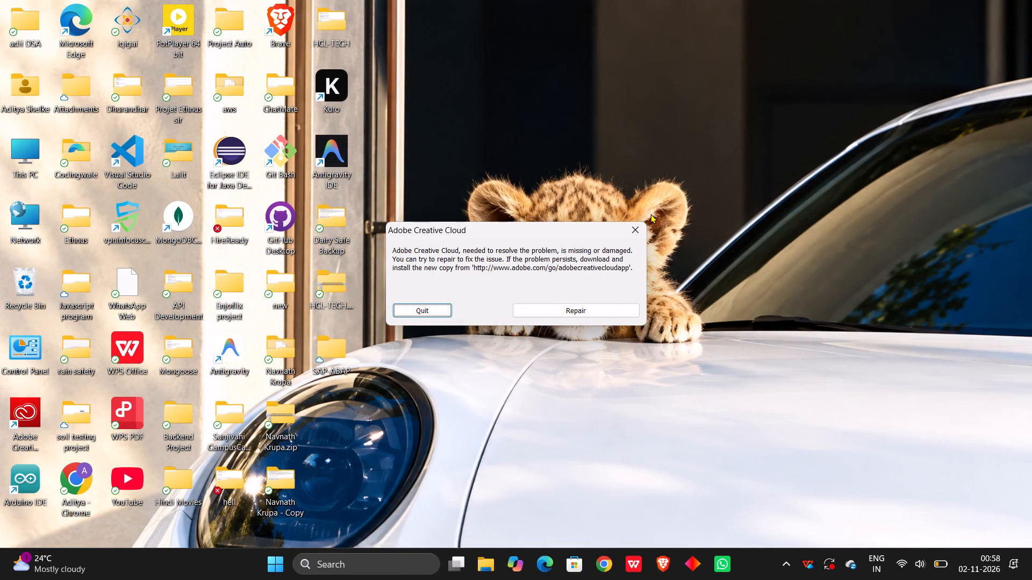
# Dismiss the Adobe Creative Cloud missing-or-damaged message without repairing the application.
pyautogui.click(632, 231)
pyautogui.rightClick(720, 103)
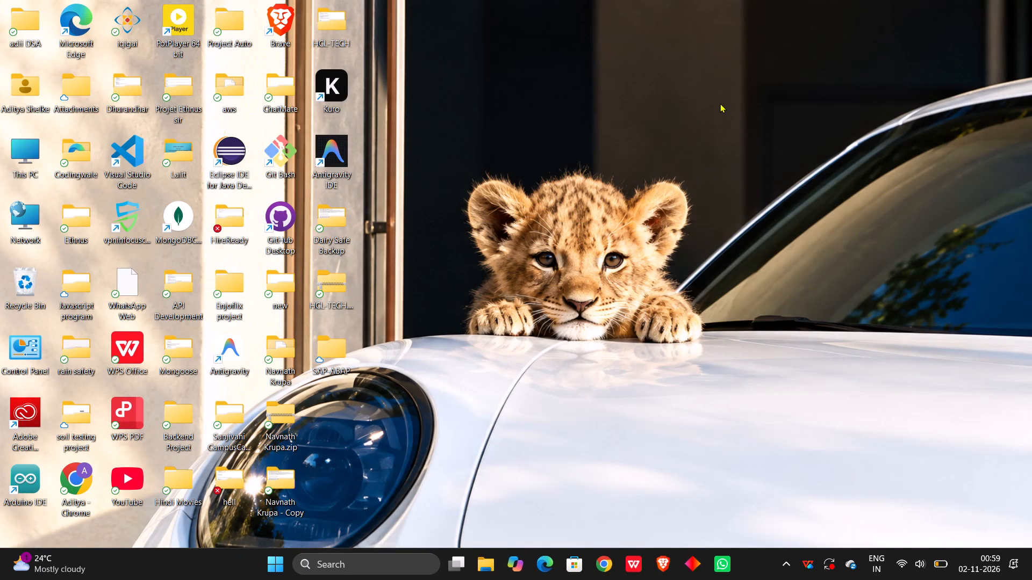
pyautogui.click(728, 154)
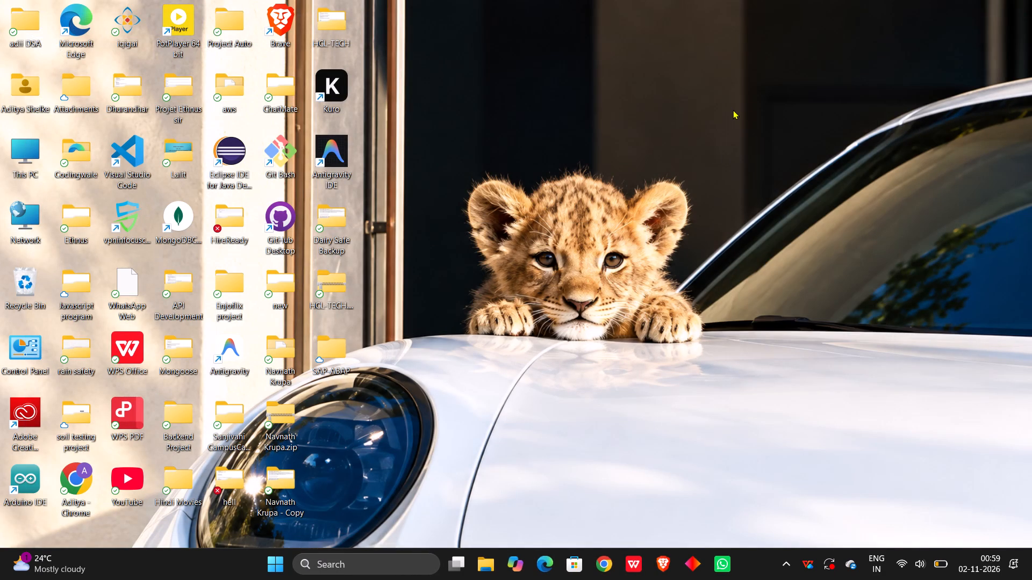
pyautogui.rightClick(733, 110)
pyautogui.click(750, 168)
# Shut down the computer from the desktop, closing all apps and turning off the PC.
pyautogui.hotkey('alt', 'F5')
pyautogui.hotkey('alt', 'F4')
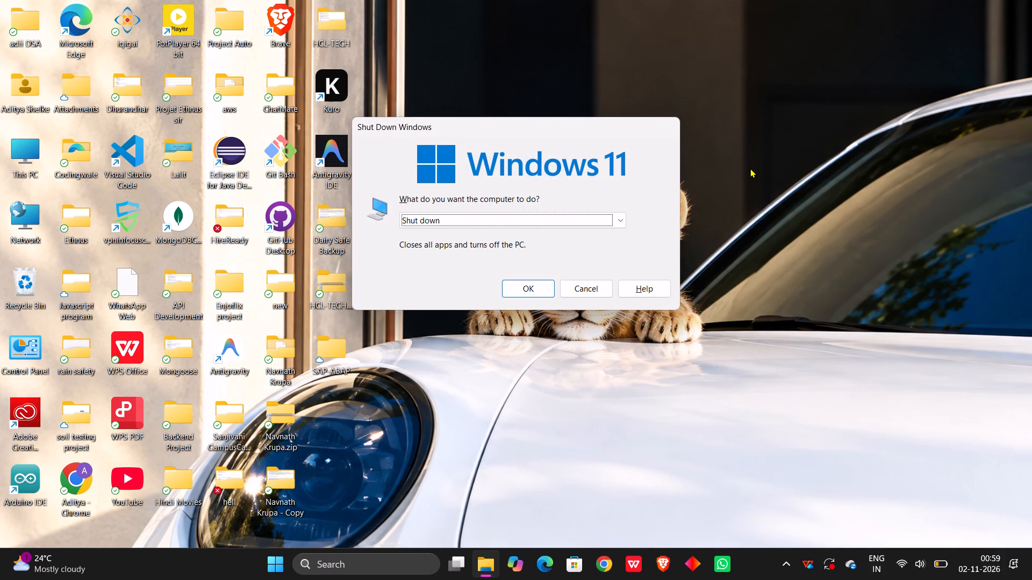
pyautogui.press('Return')
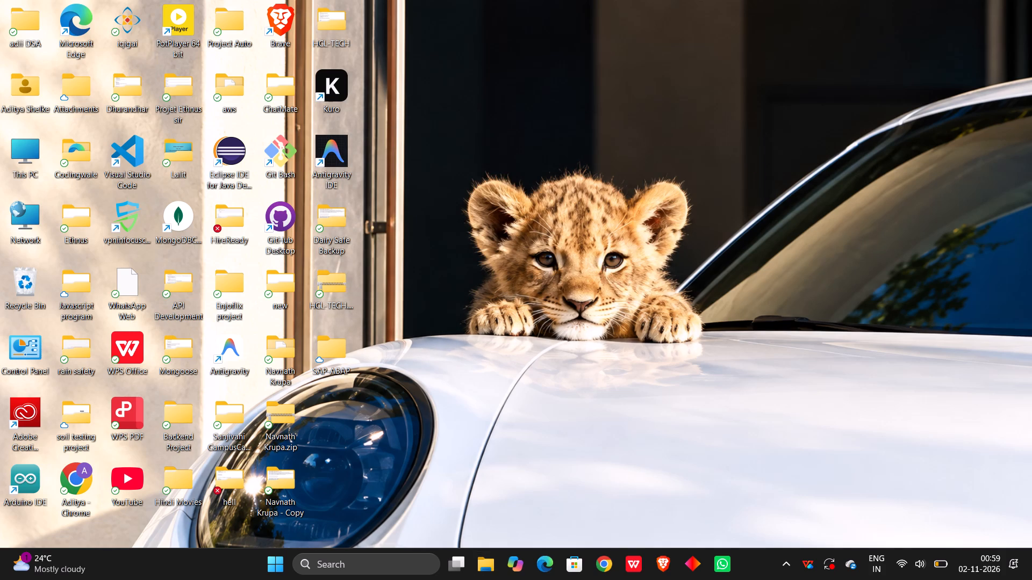